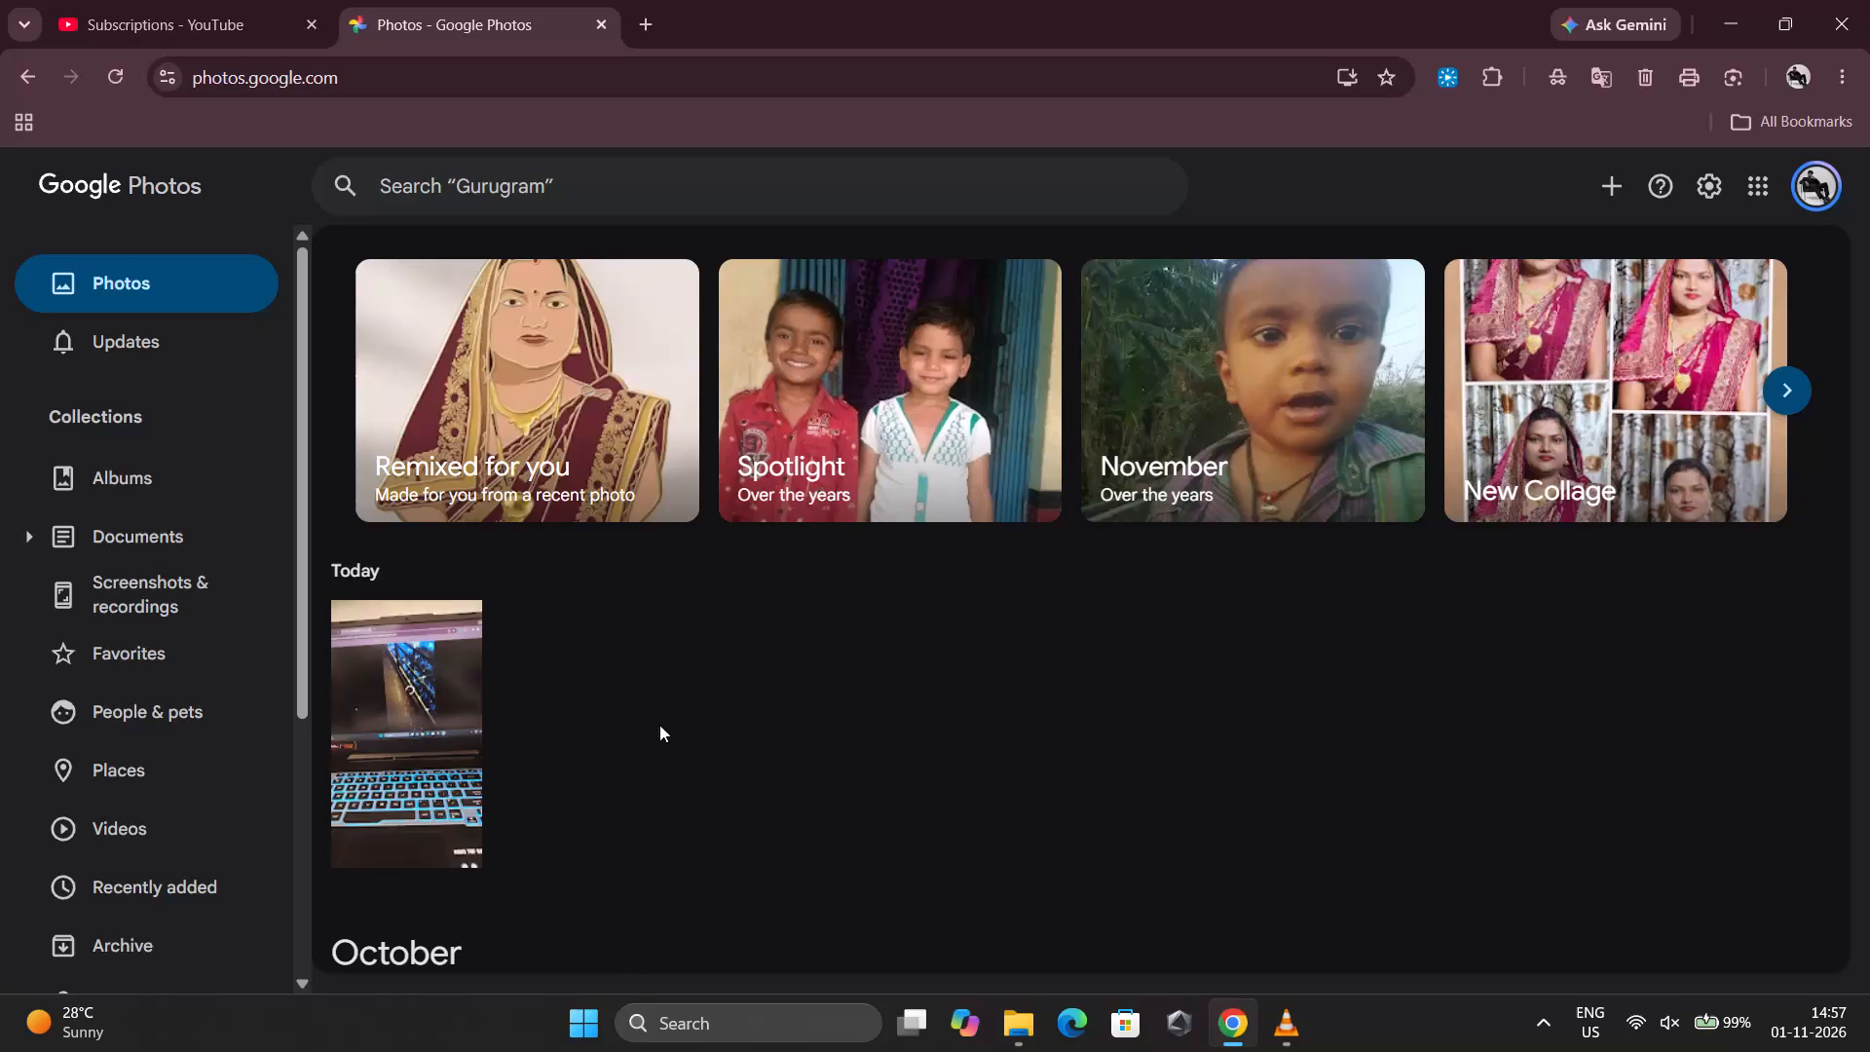
# Refresh the photo library, download today's 14-second motorcycle video captioned "Again a Diwali without a Dil wali", and return to the library.
pyautogui.click(127, 81)
pyautogui.click(370, 688)
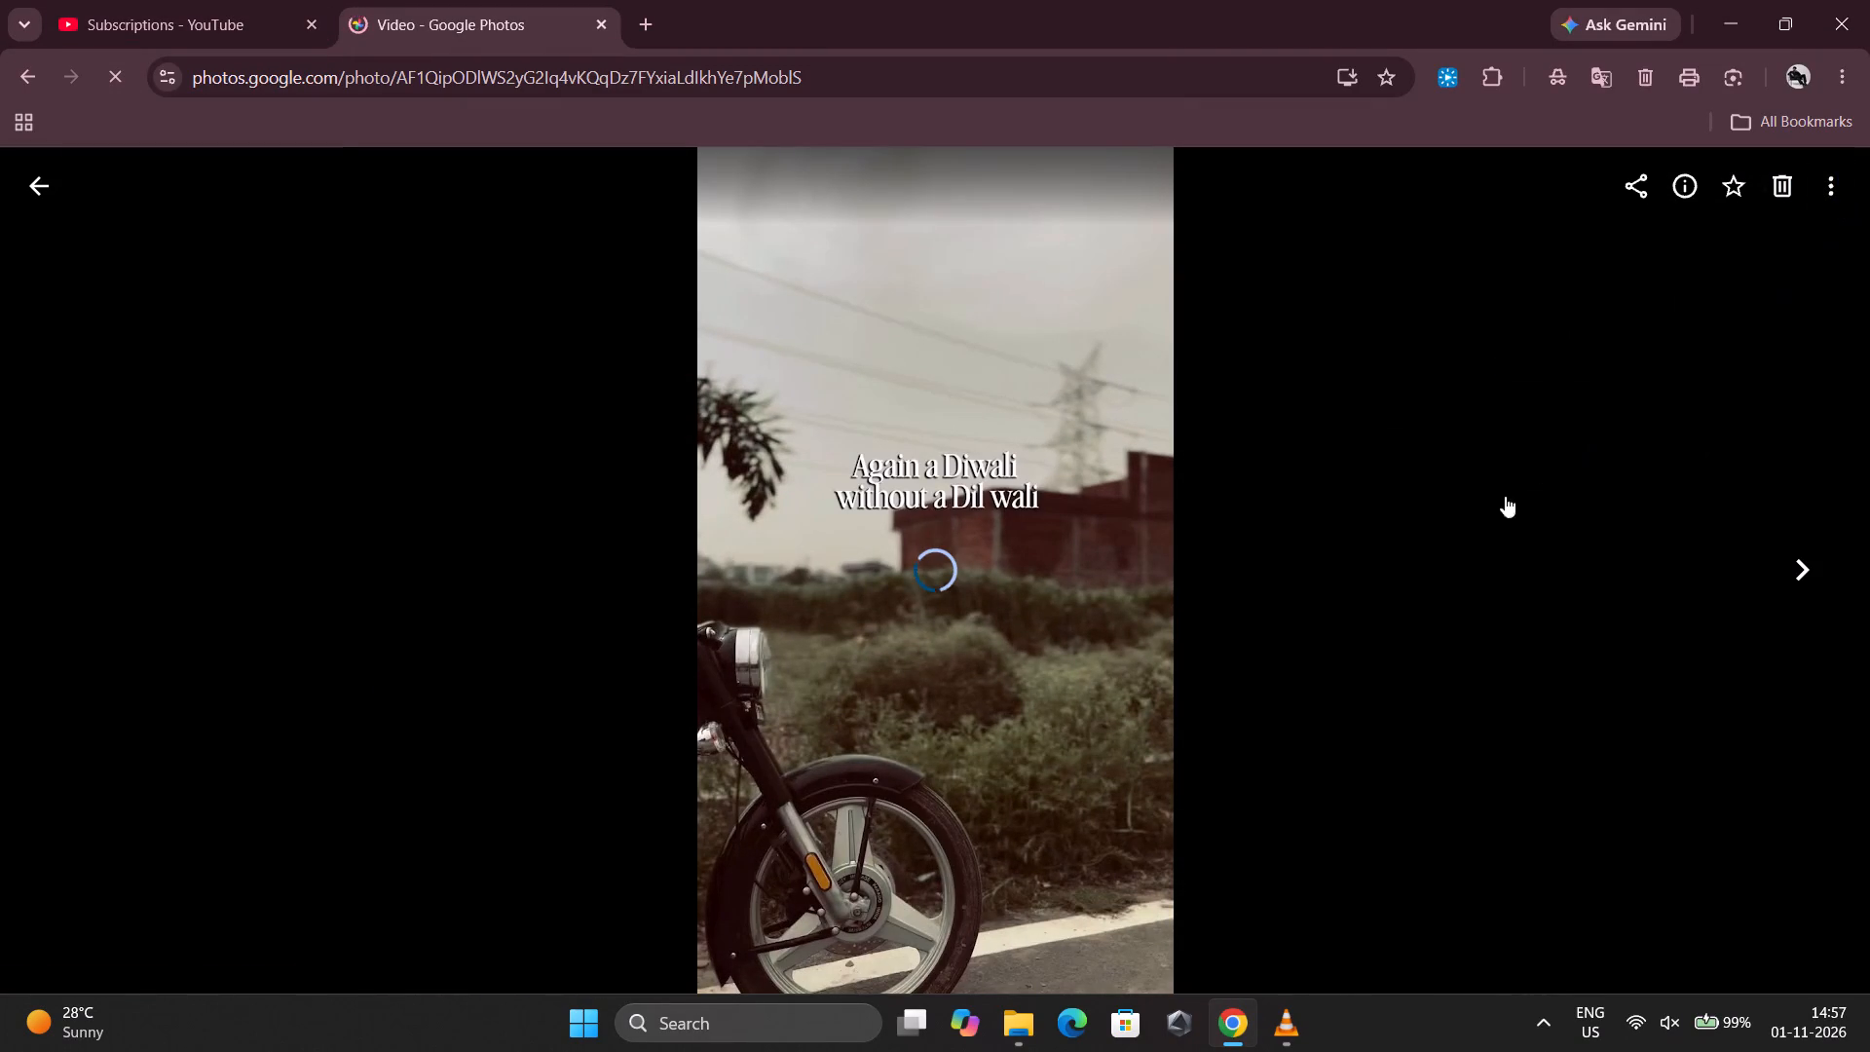
pyautogui.hotkey('shift', 'd')
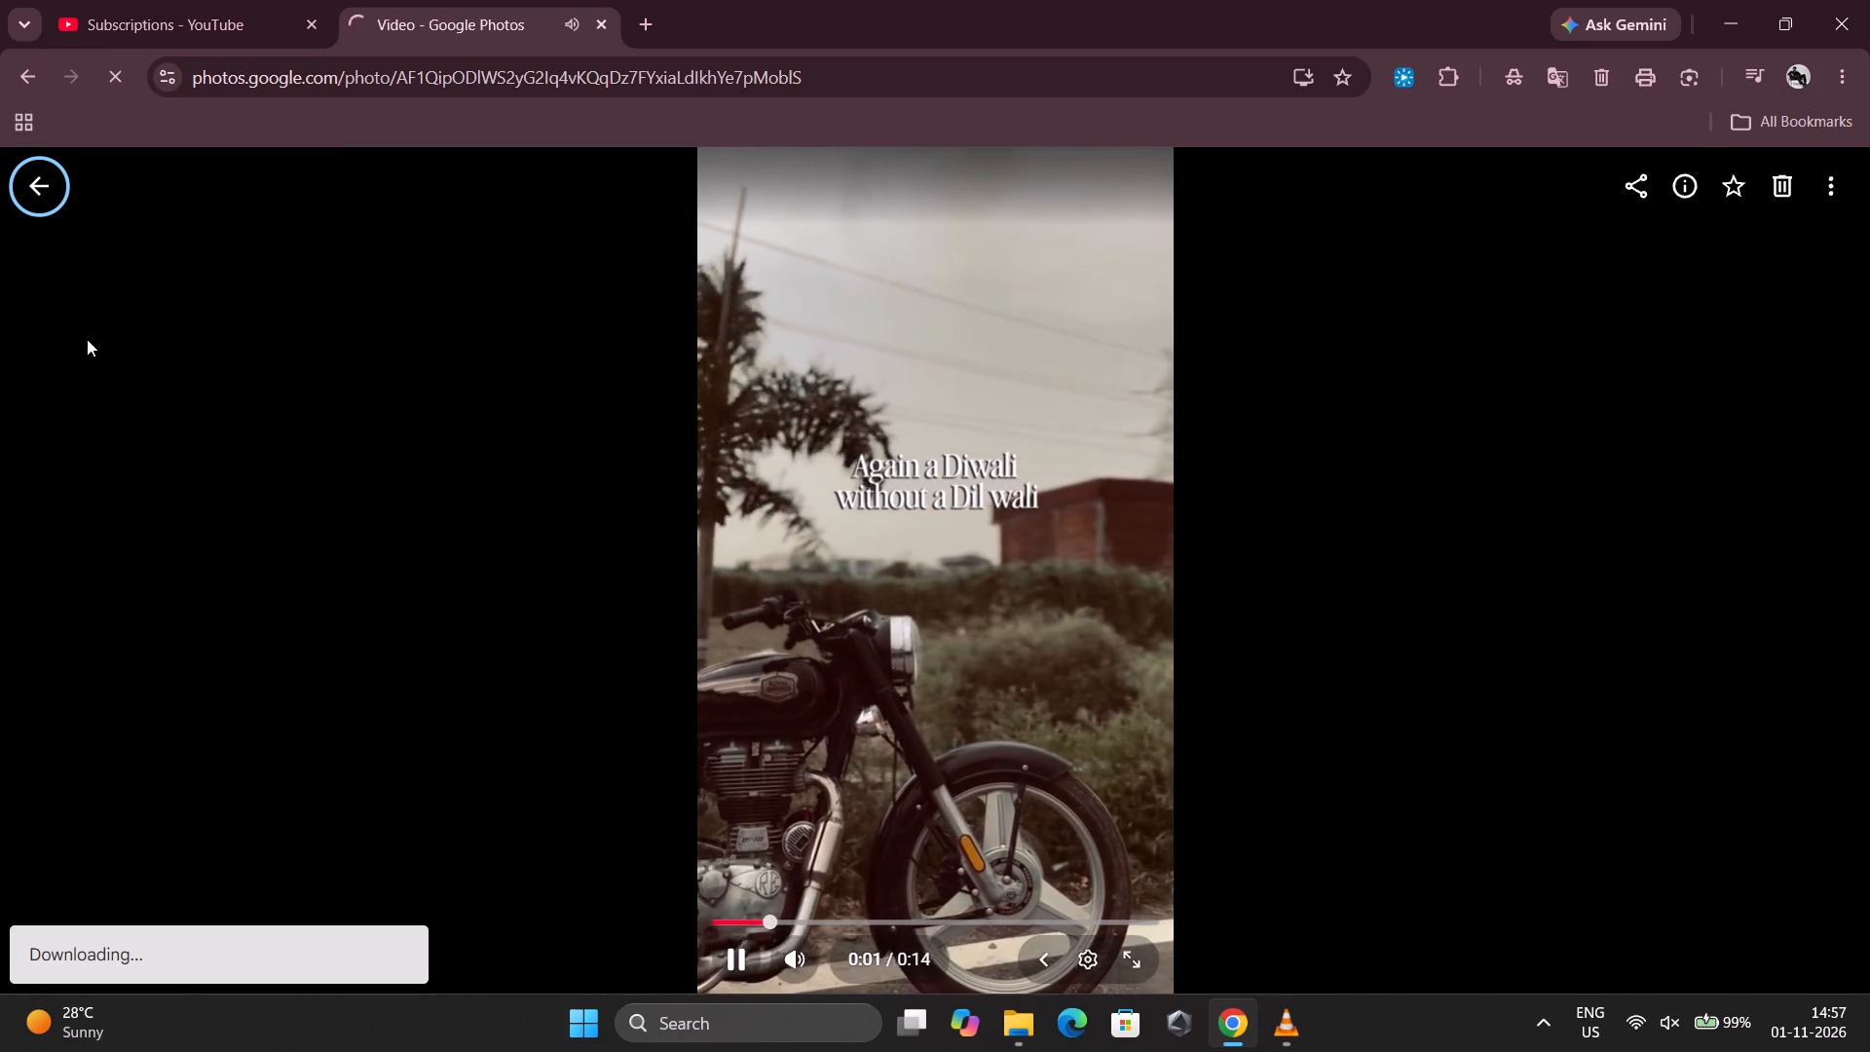
pyautogui.click(21, 161)
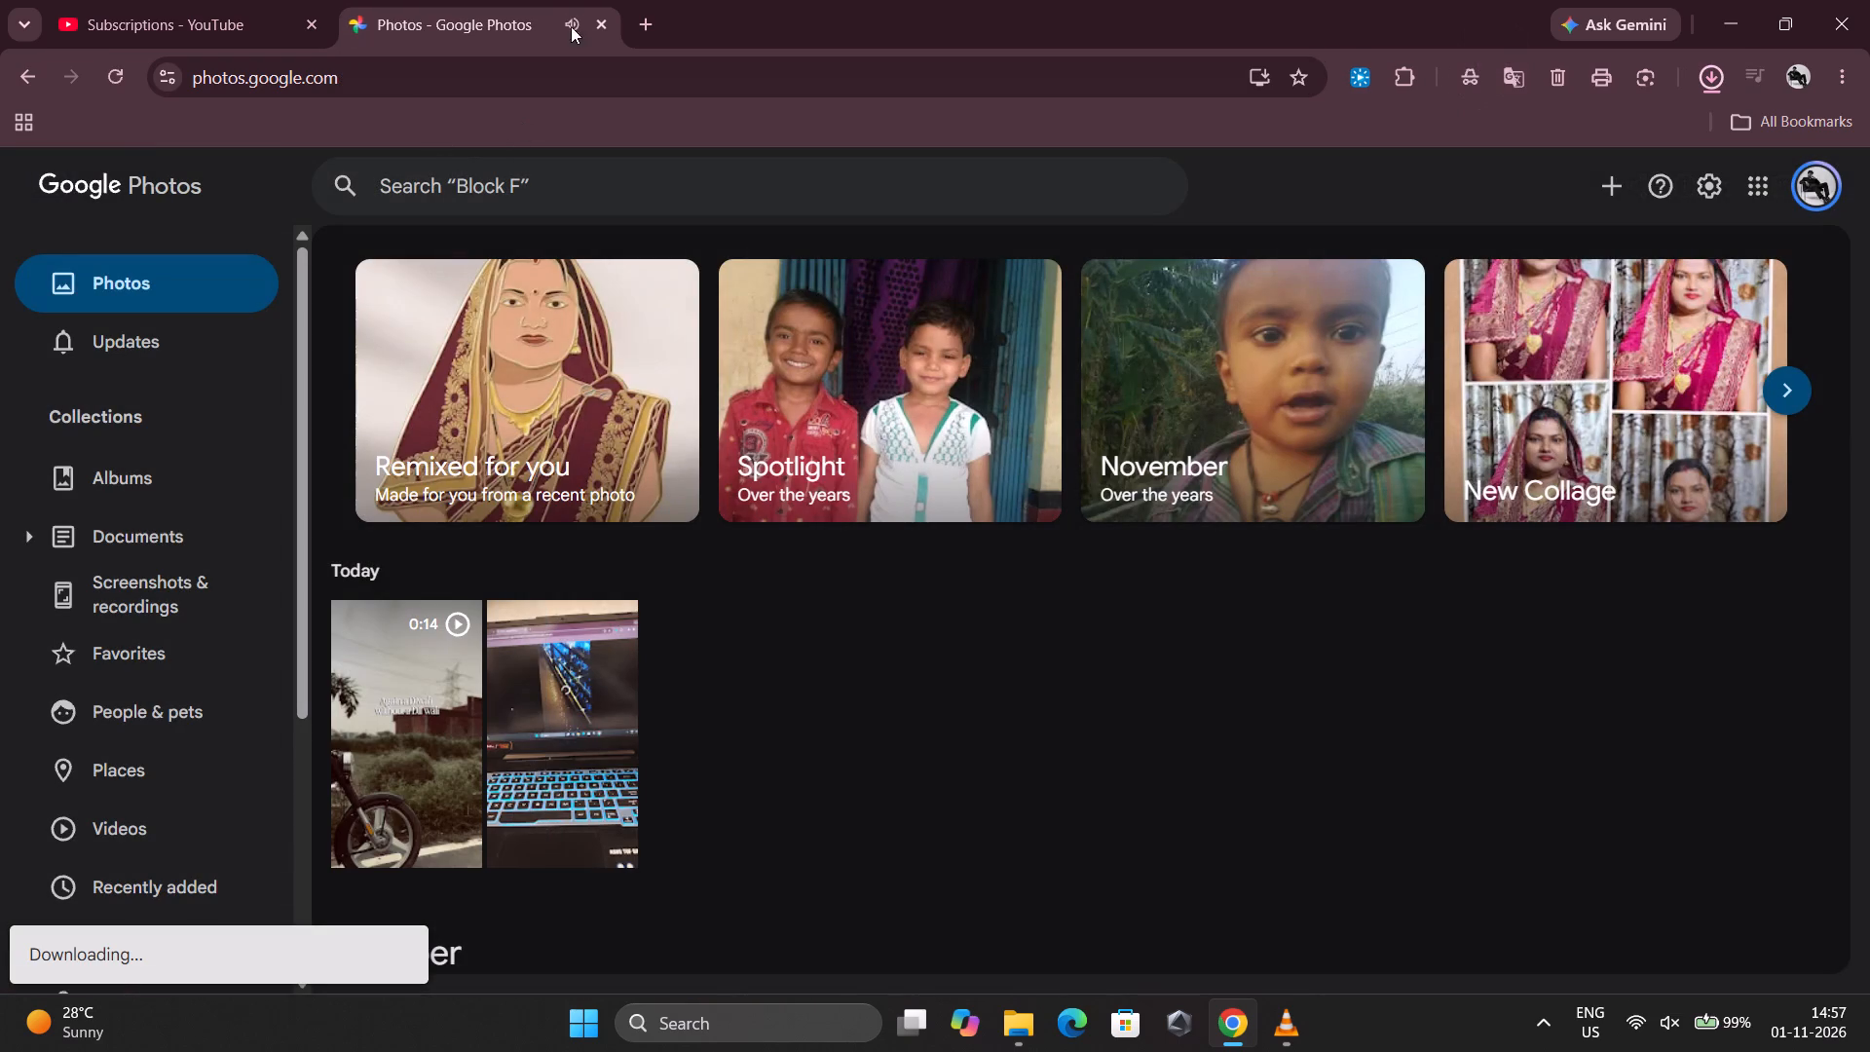
# Close the Google Photos and YouTube tabs, the VLC video player and the 4K Video Downloader+ folder window.
pyautogui.click(608, 25)
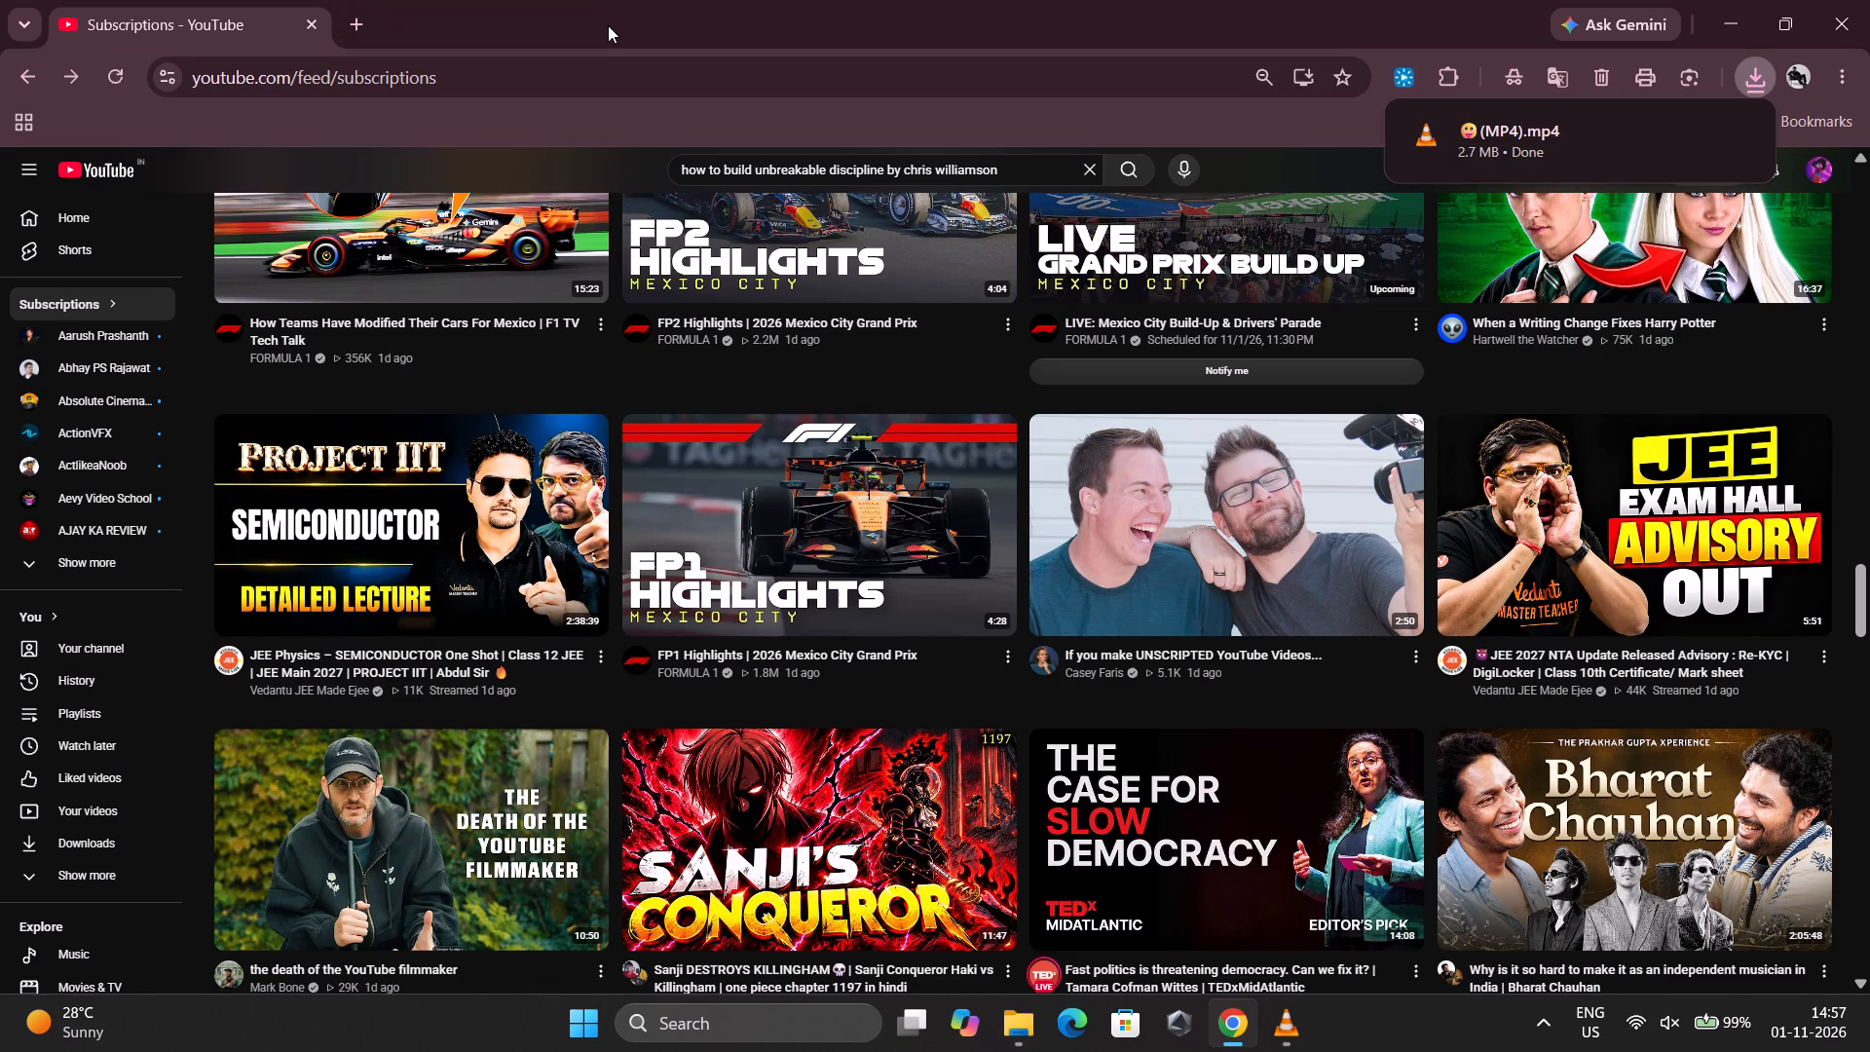
pyautogui.click(319, 24)
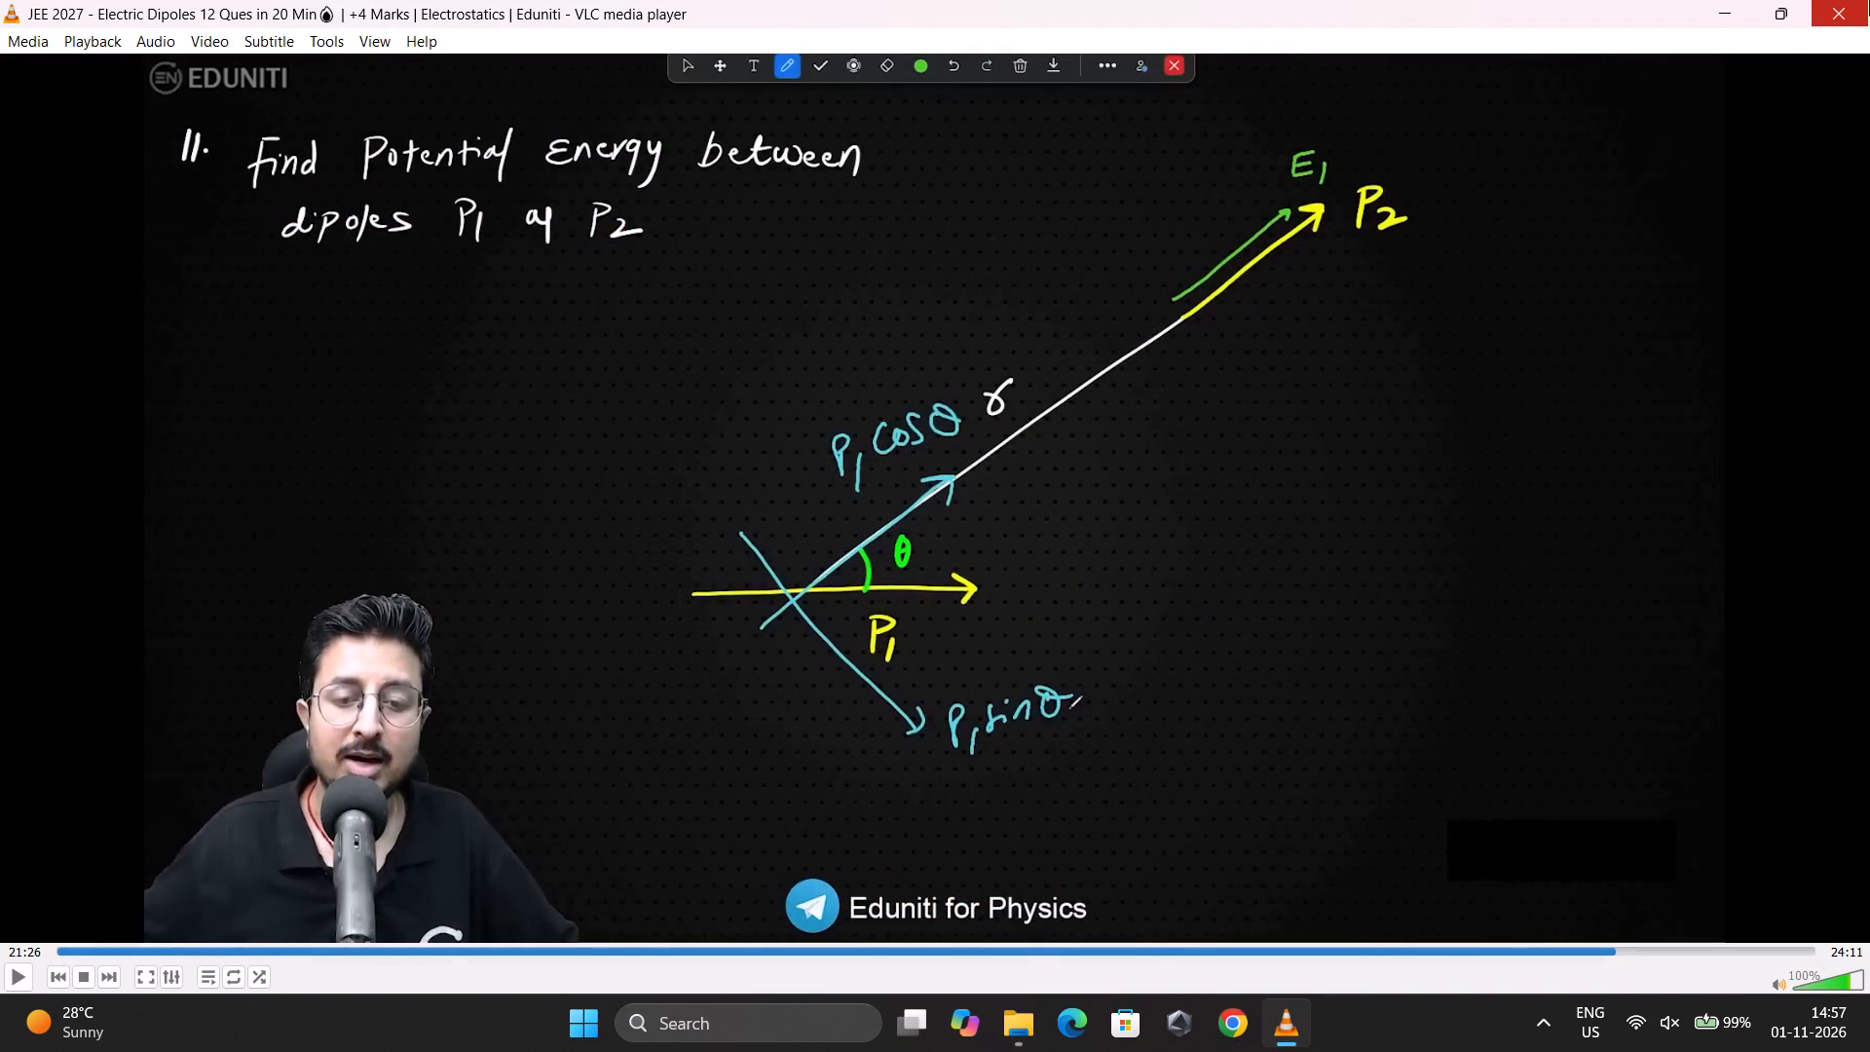
pyautogui.click(1867, 0)
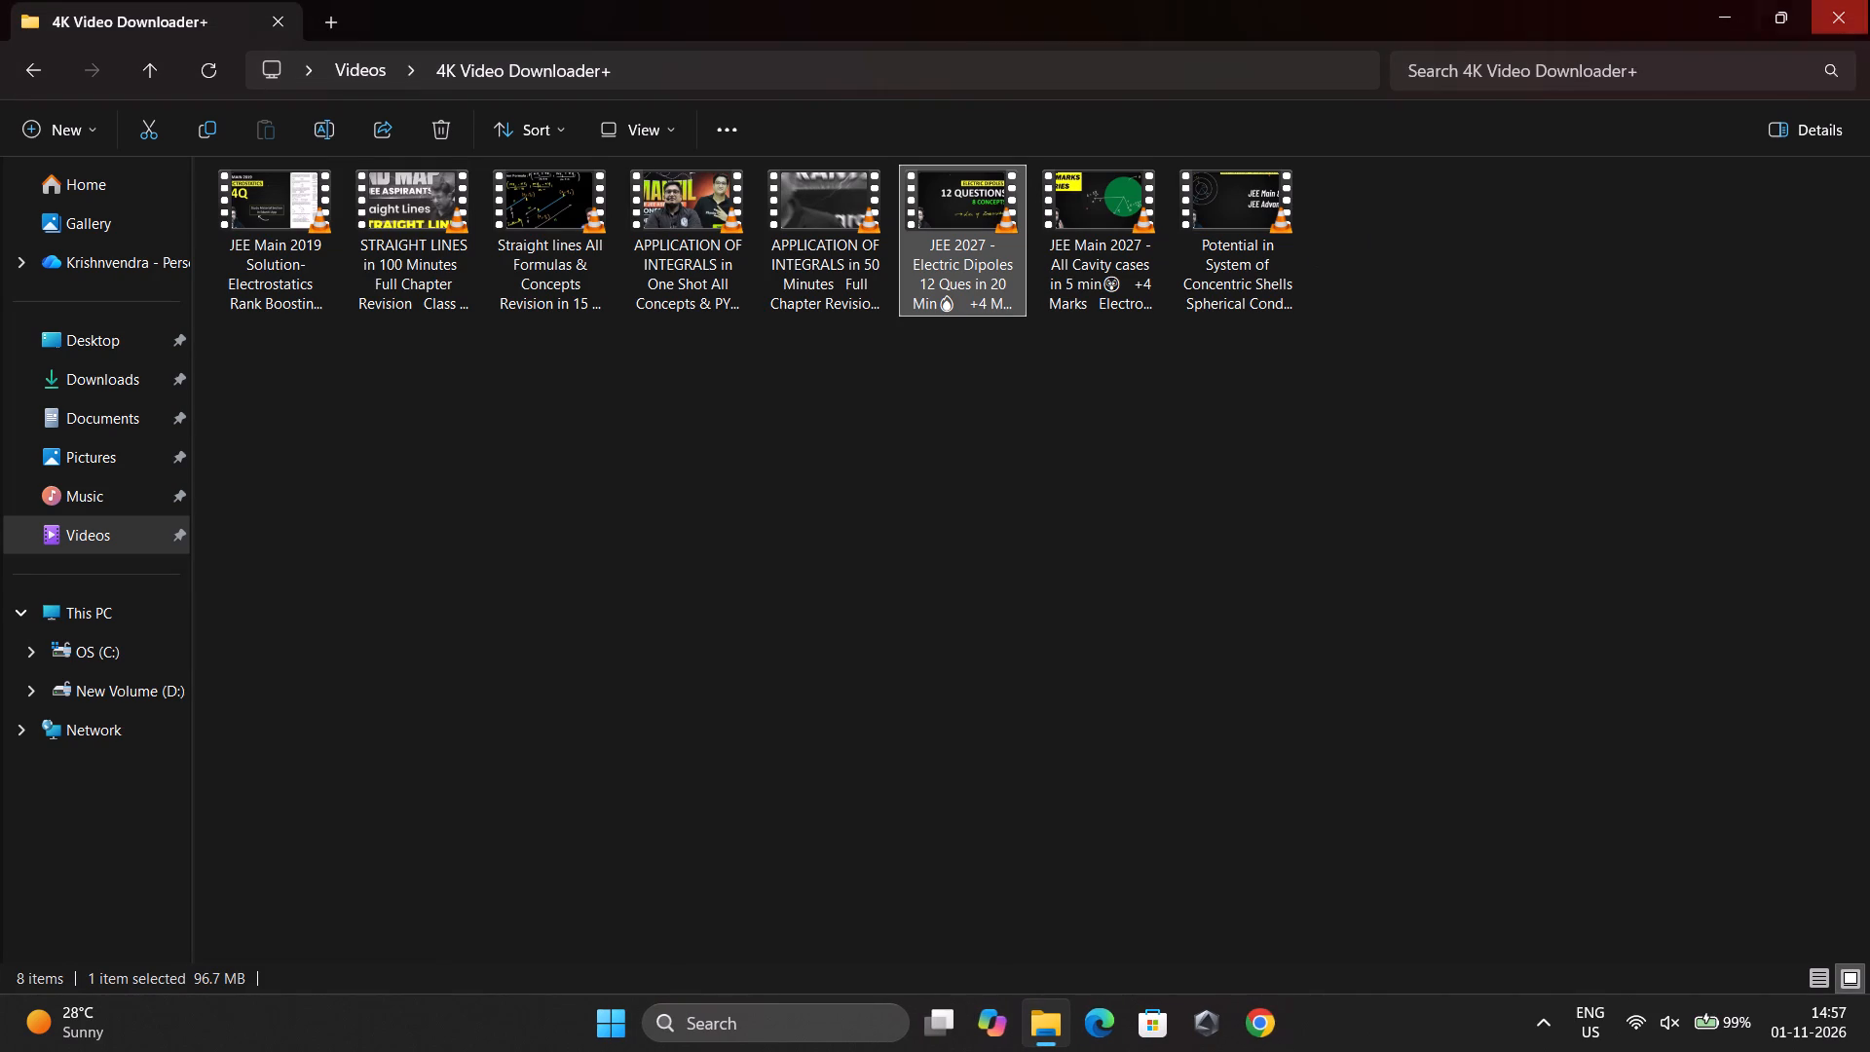
pyautogui.click(1868, 0)
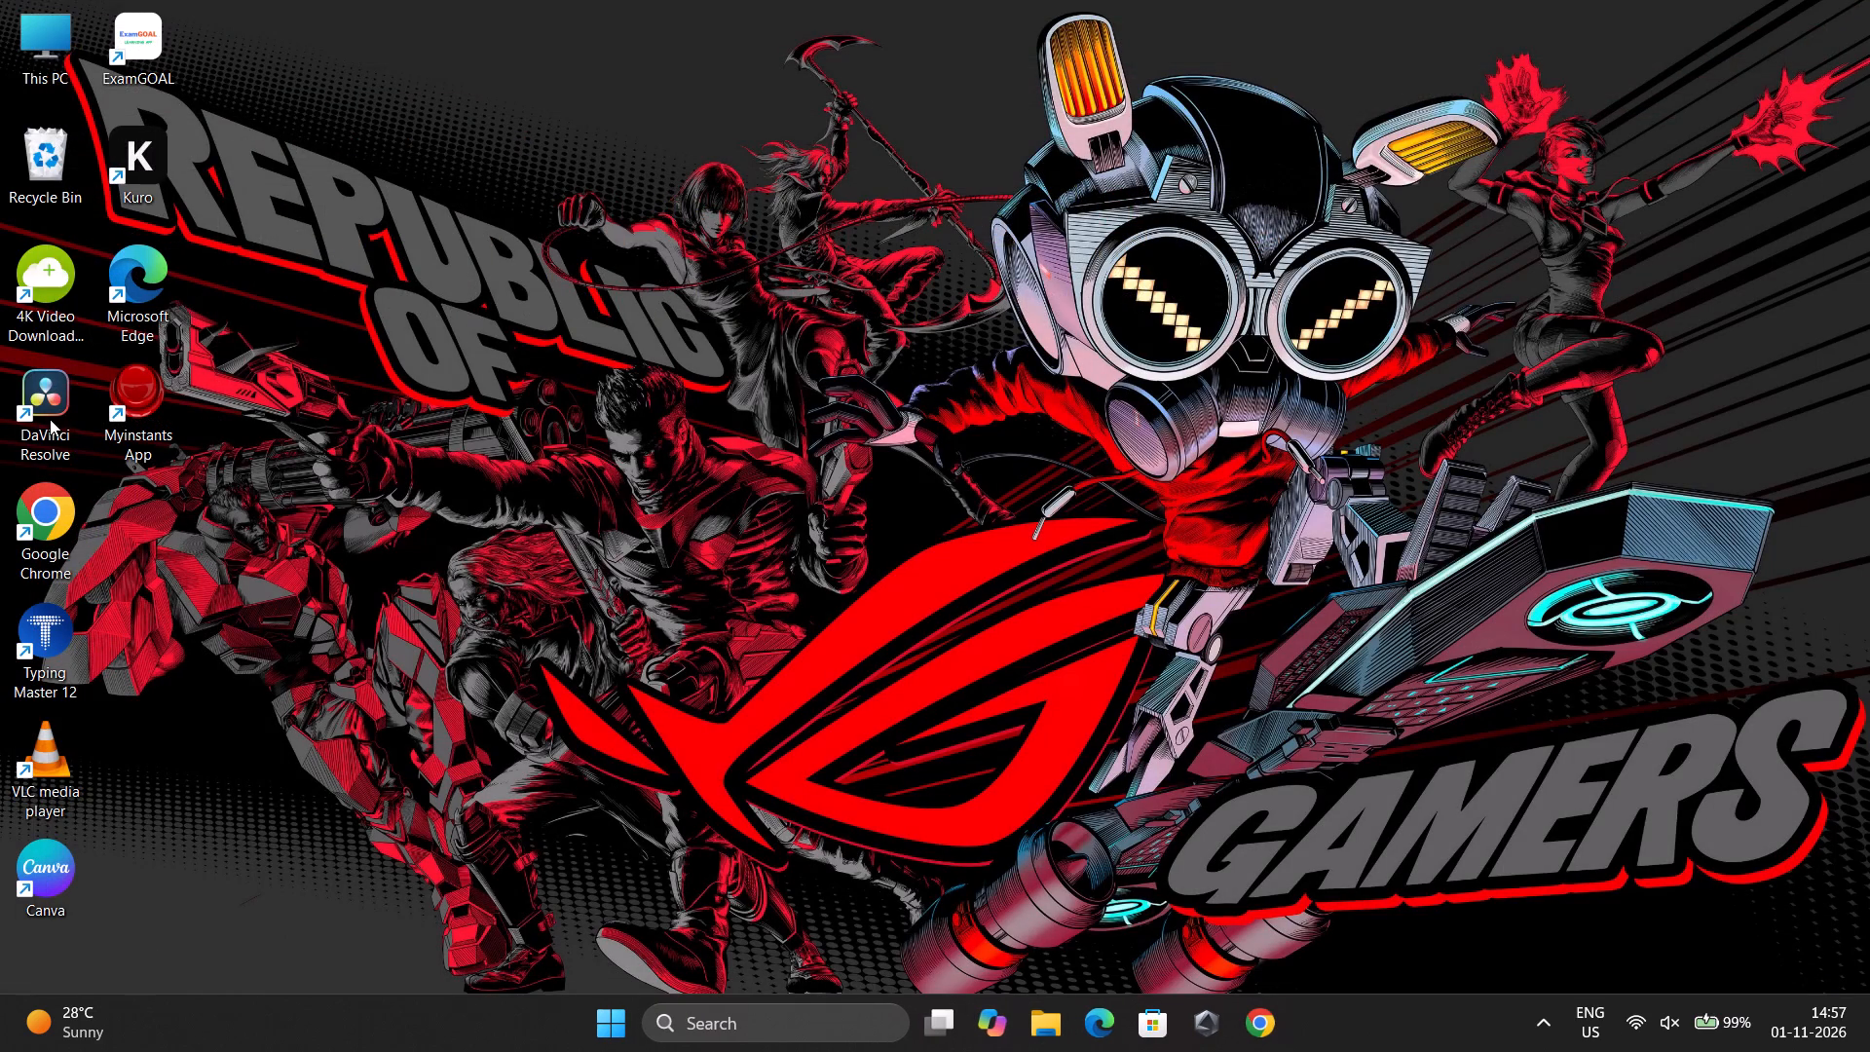
# Launch DaVinci Resolve from the desktop.
pyautogui.doubleClick(50, 419)
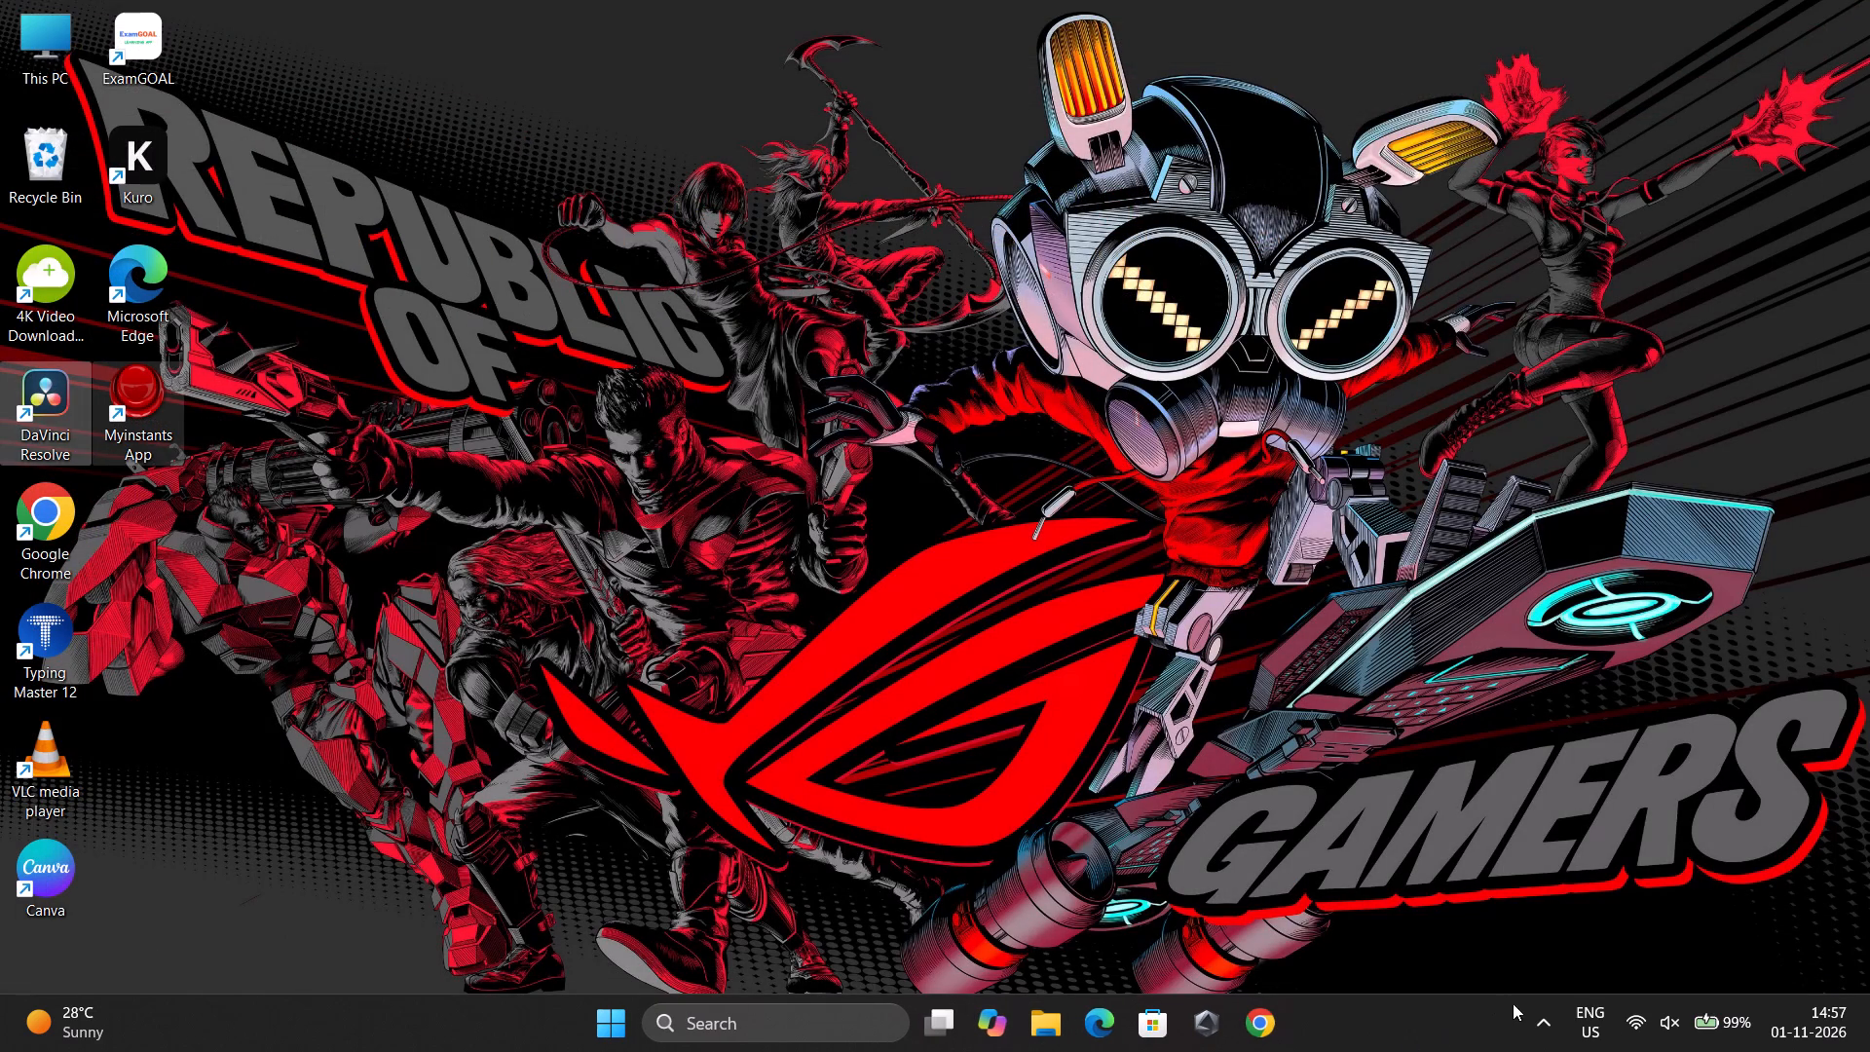
# Show the hidden background apps in the system tray.
pyautogui.click(1541, 1030)
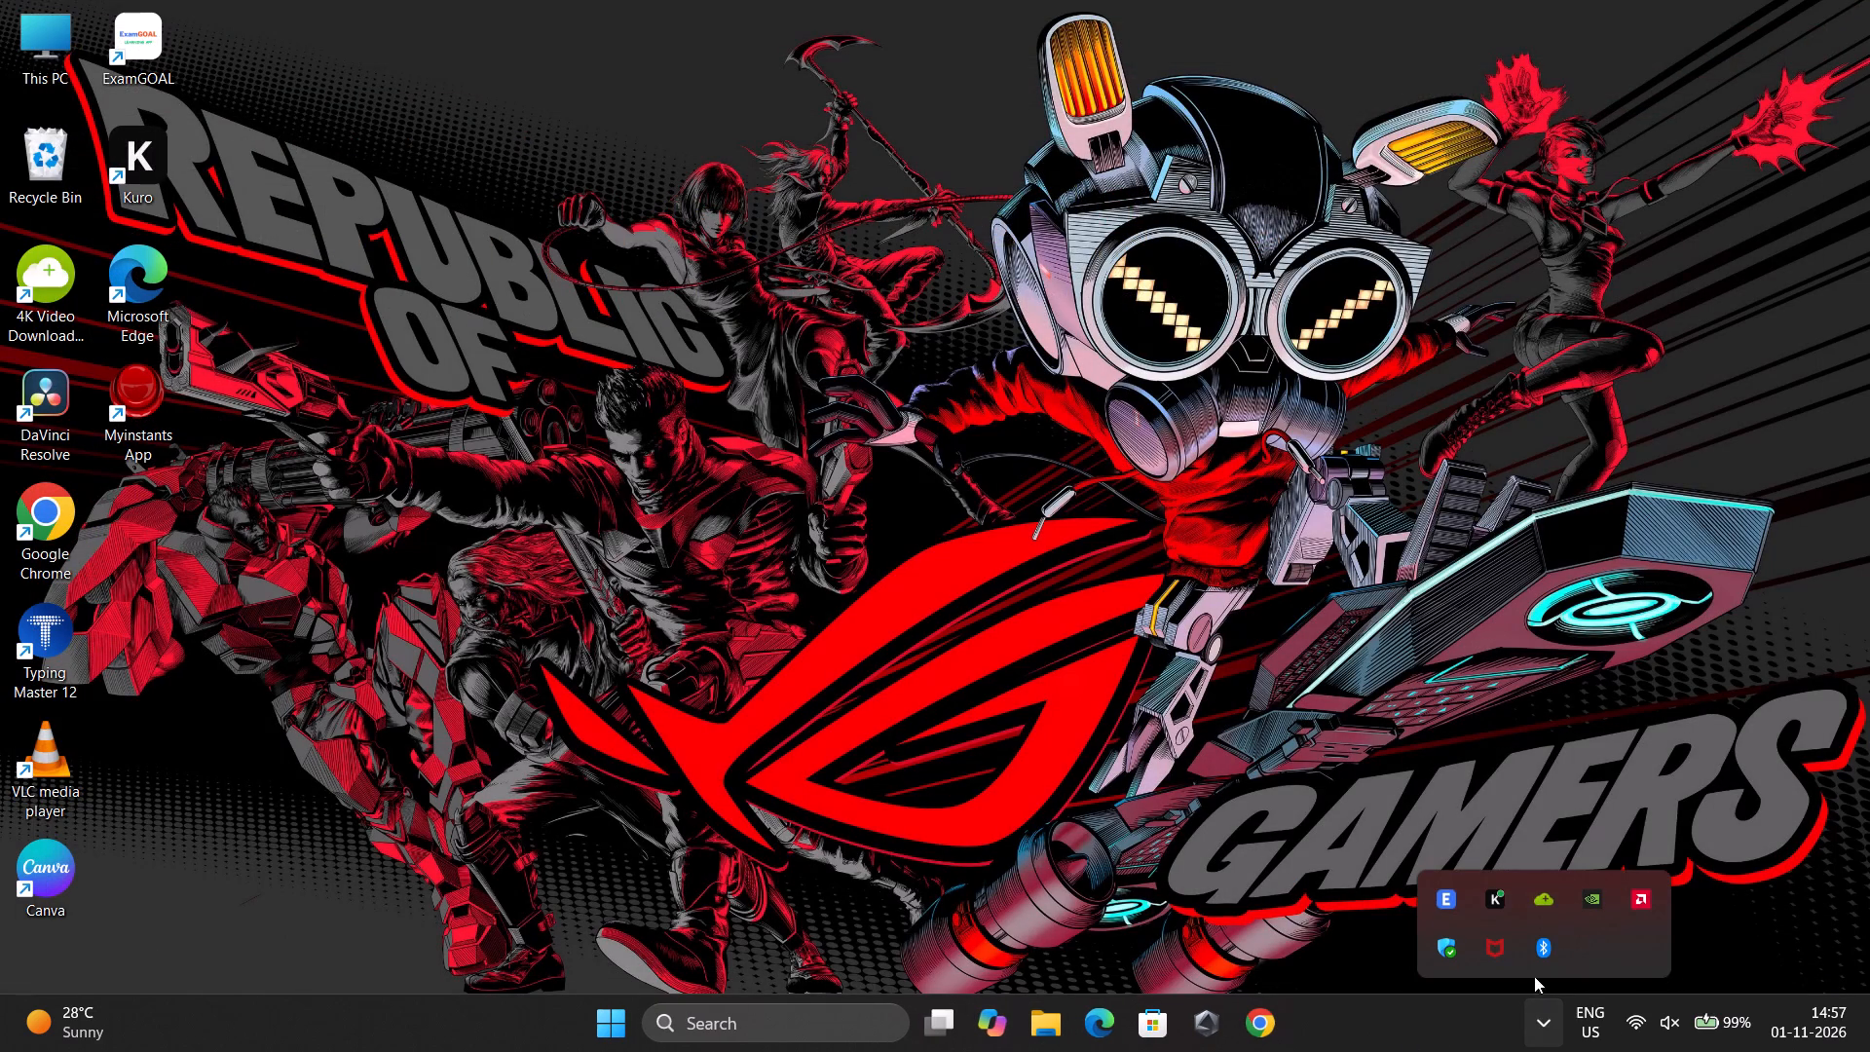
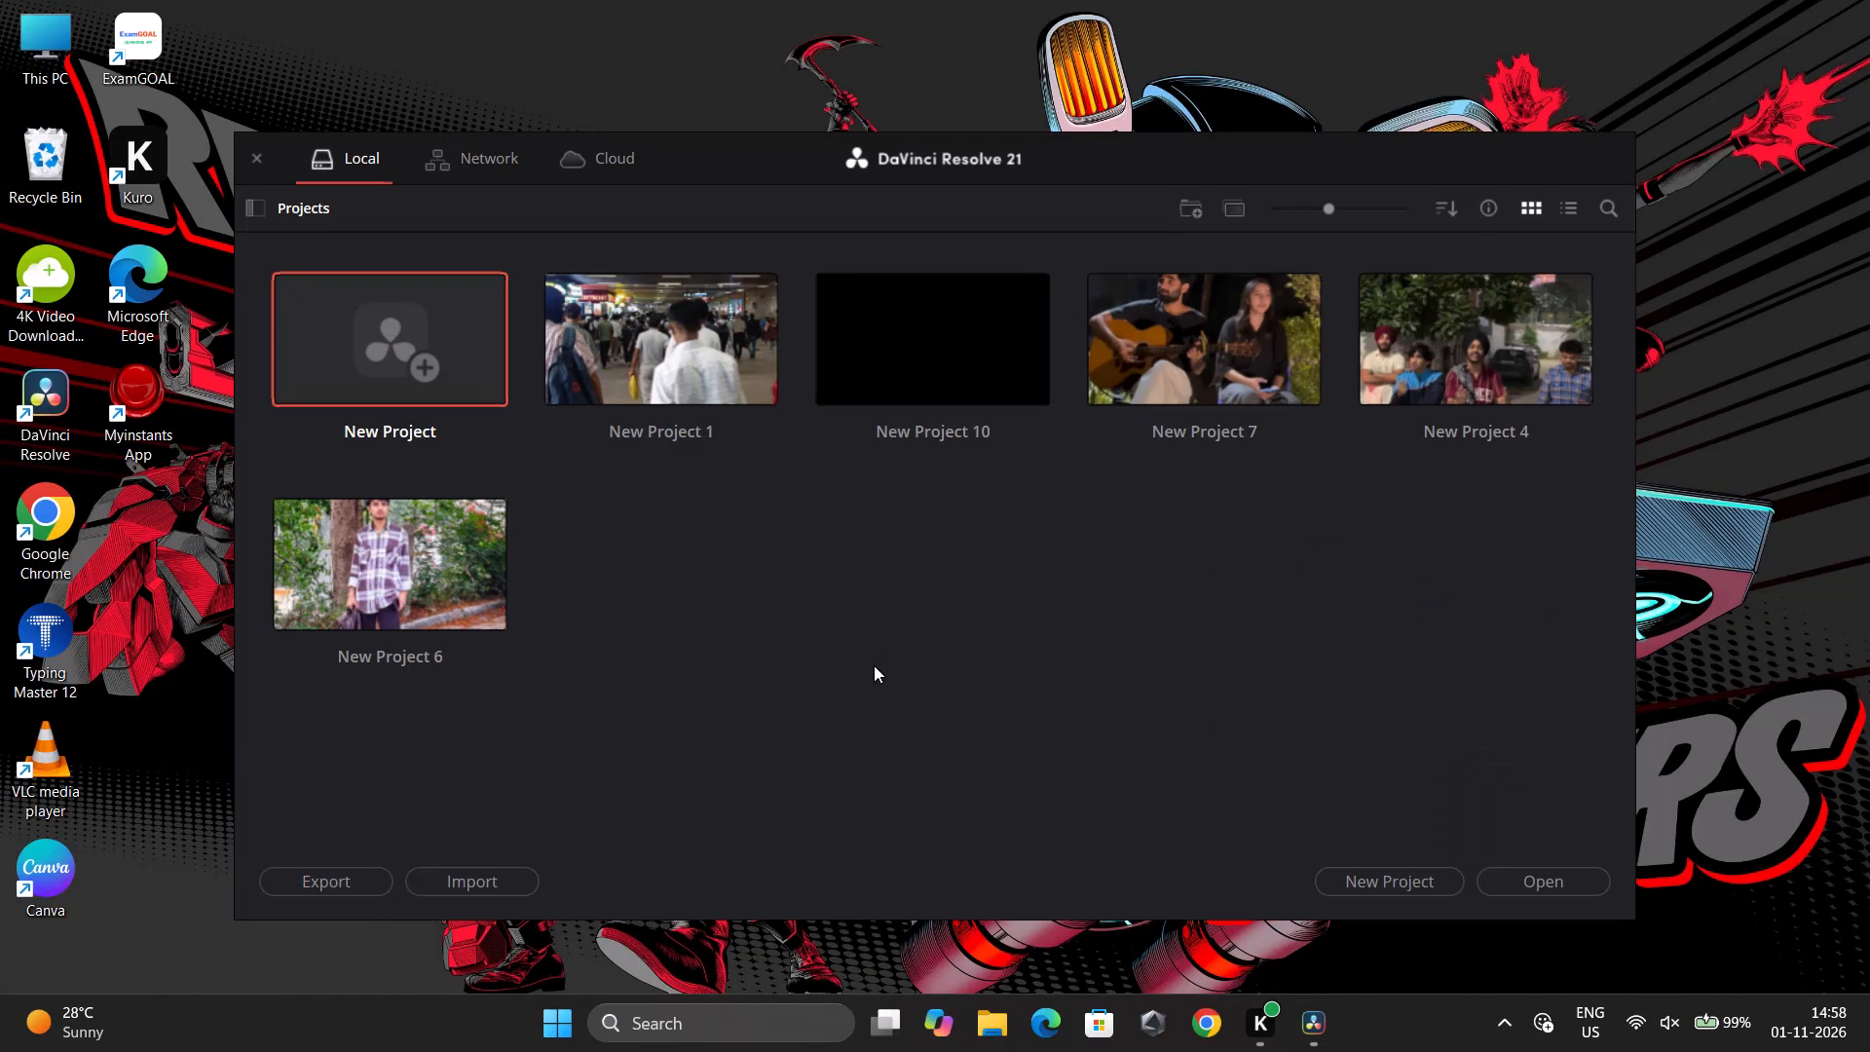
# Create a new local project, keeping the suggested name and the default media location.
pyautogui.doubleClick(413, 384)
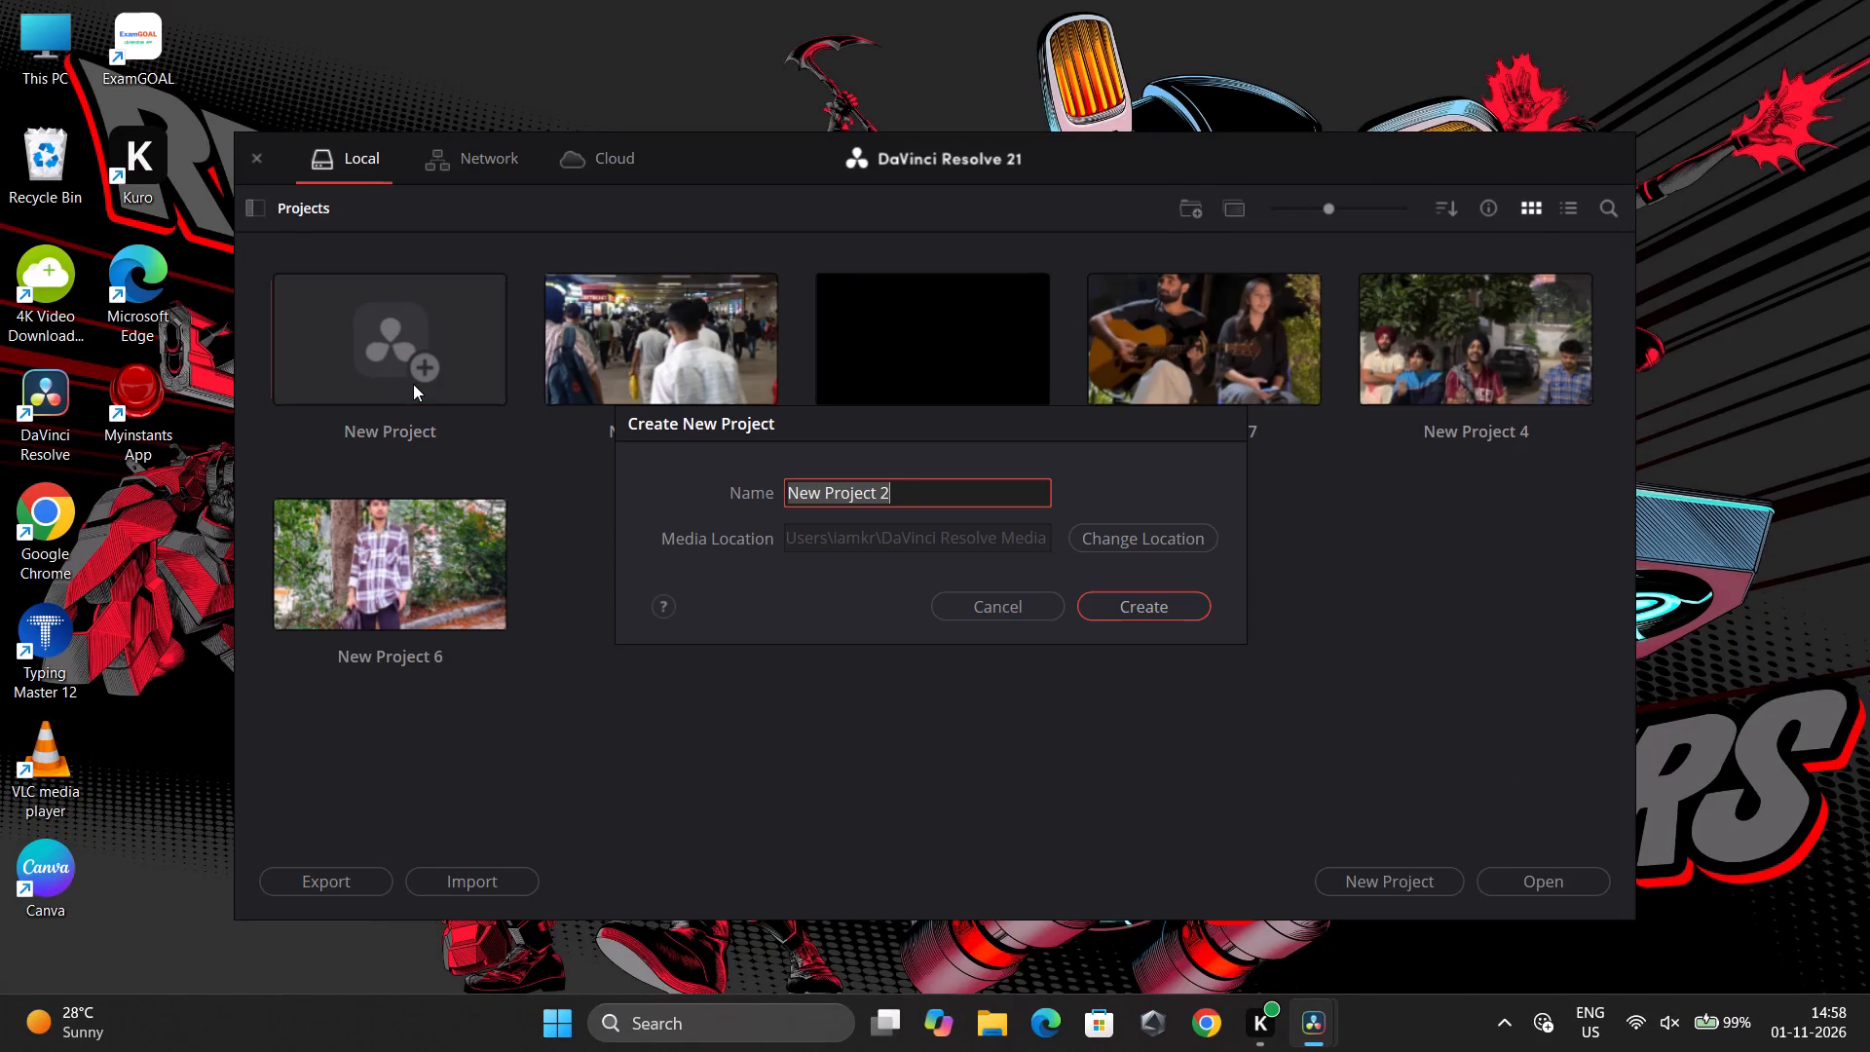
pyautogui.click(1168, 613)
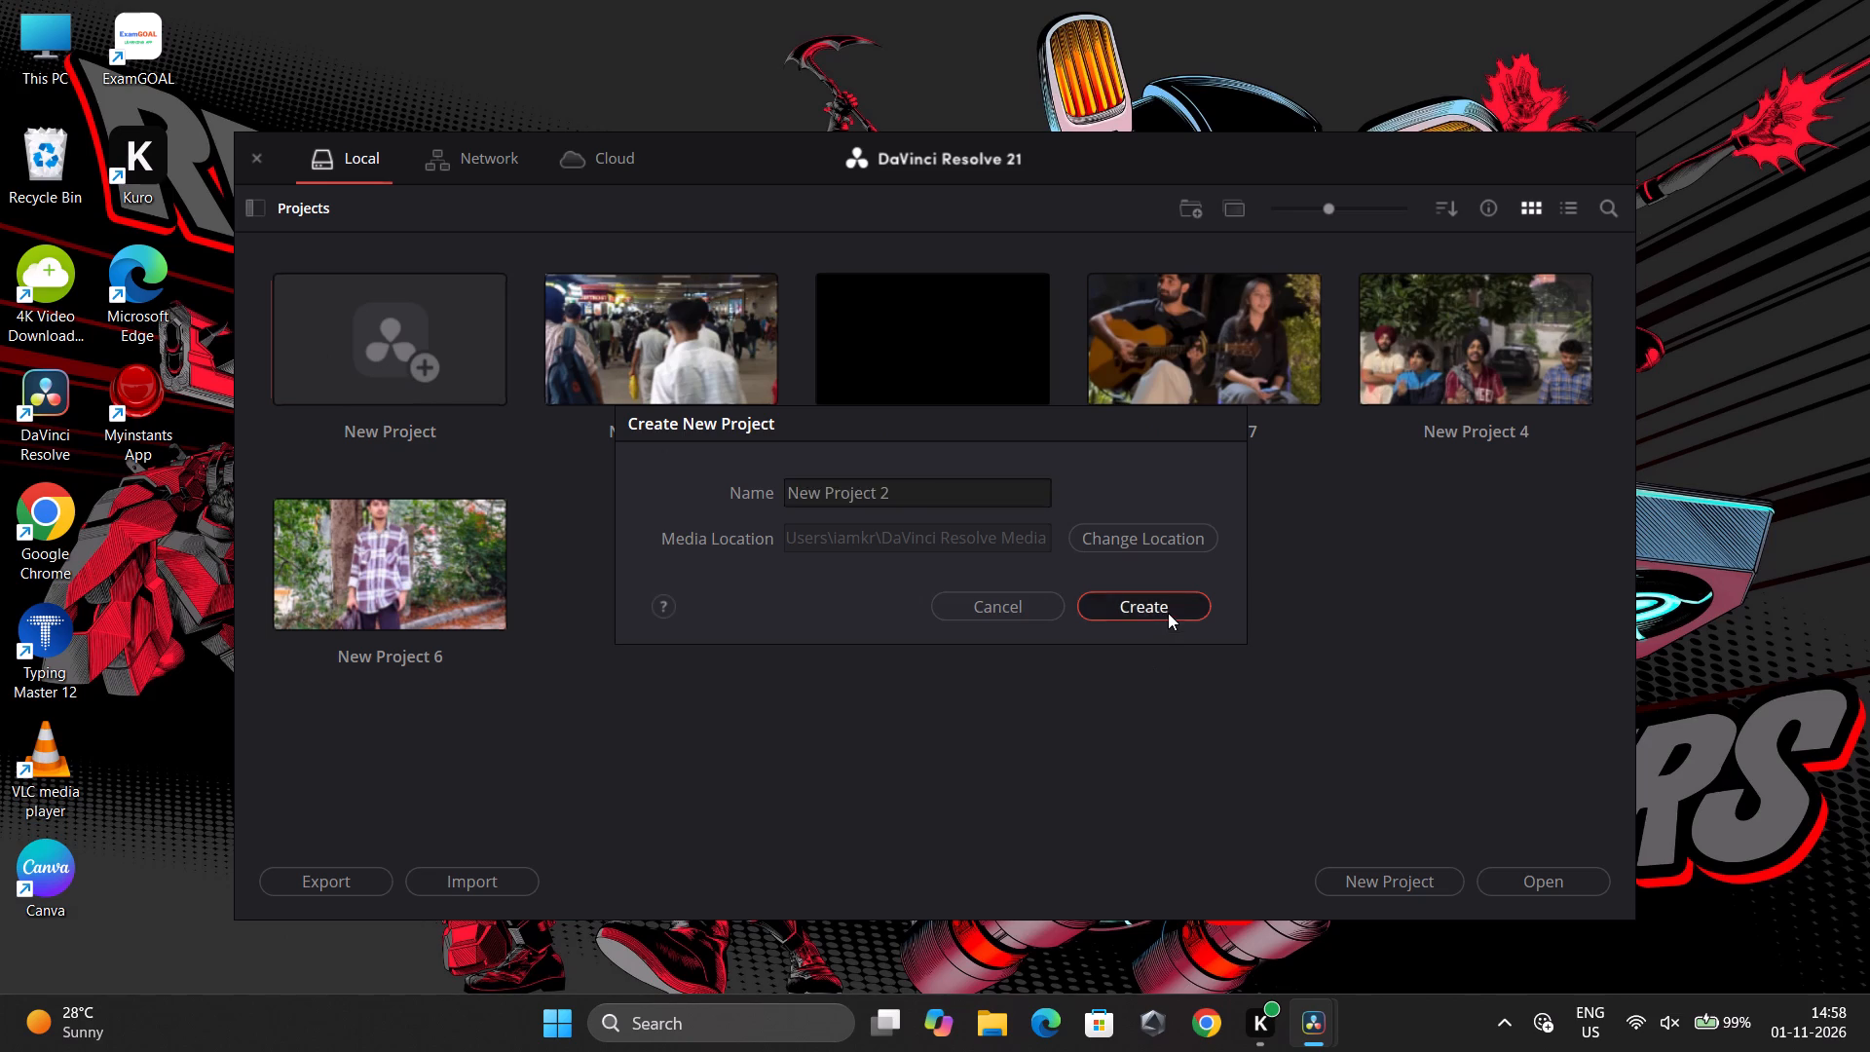
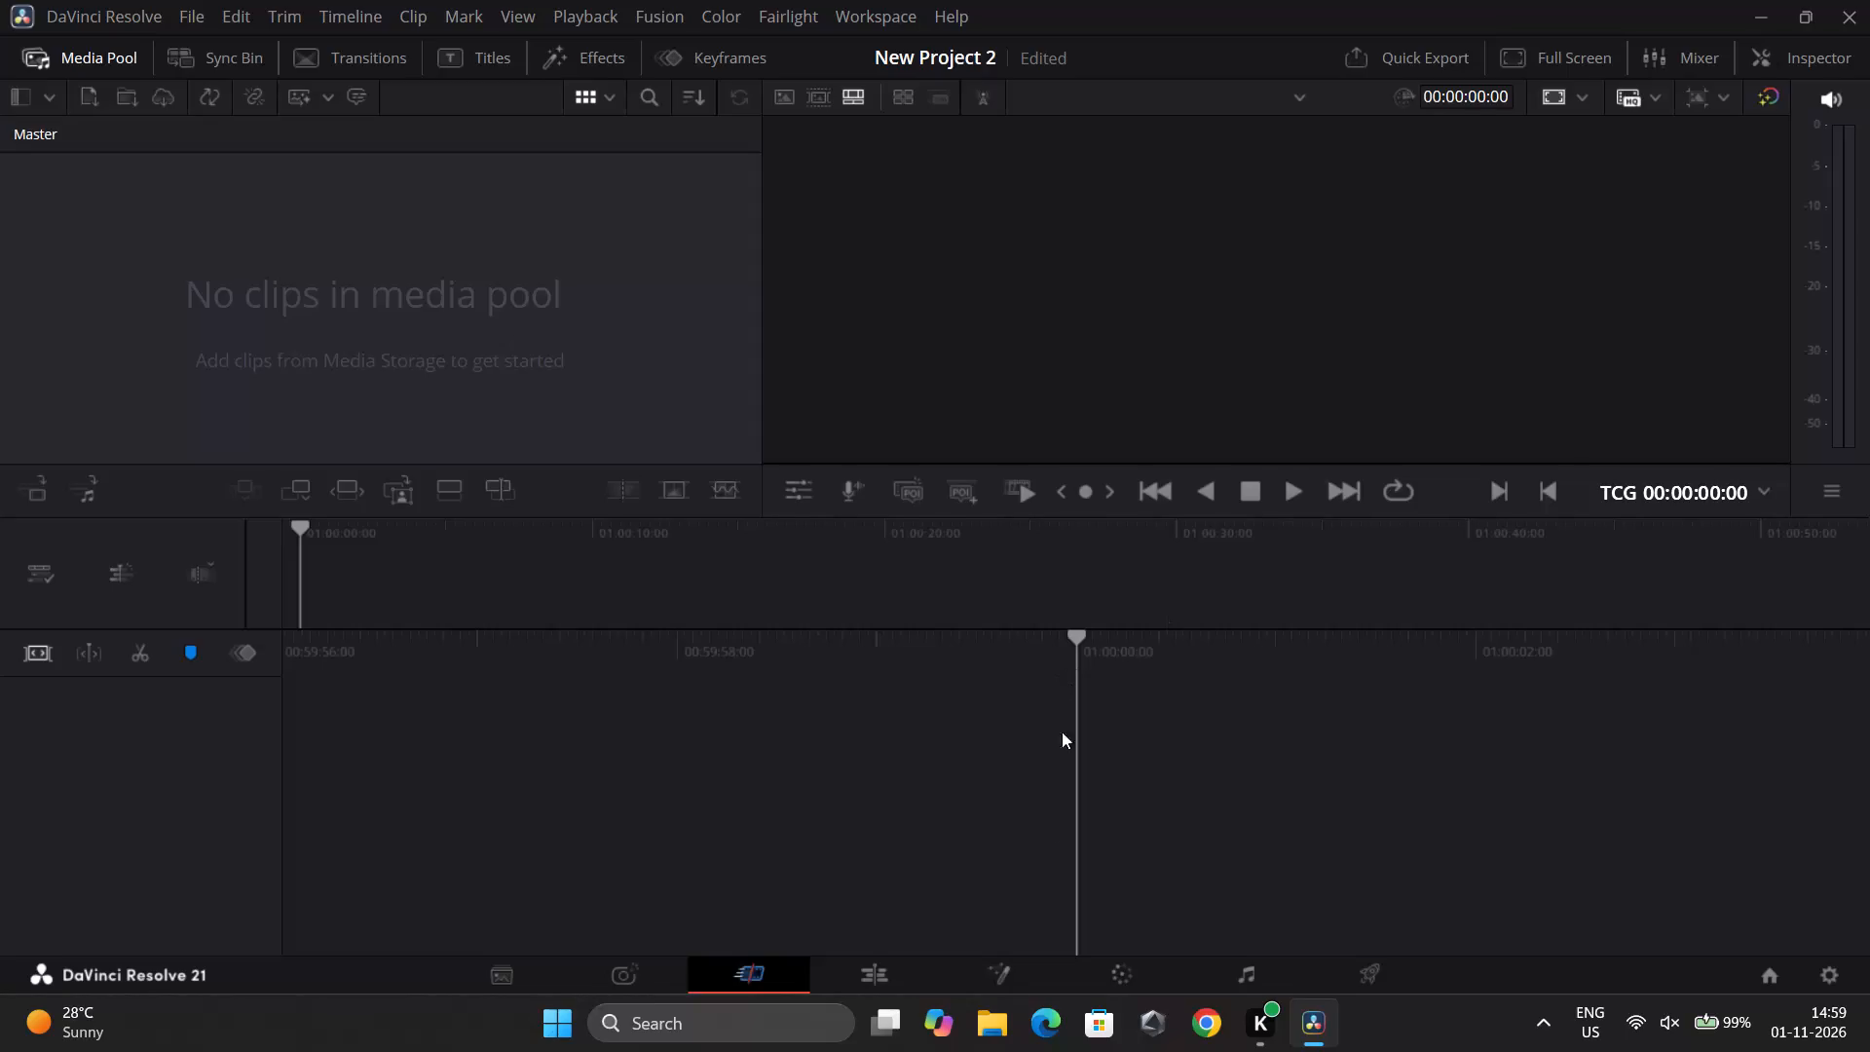
# Import the (MP4) motorcycle video and 20261101_011643 from drive D's Downloads folder into the media pool, keeping the project frame rate unchanged.
pyautogui.click(982, 1019)
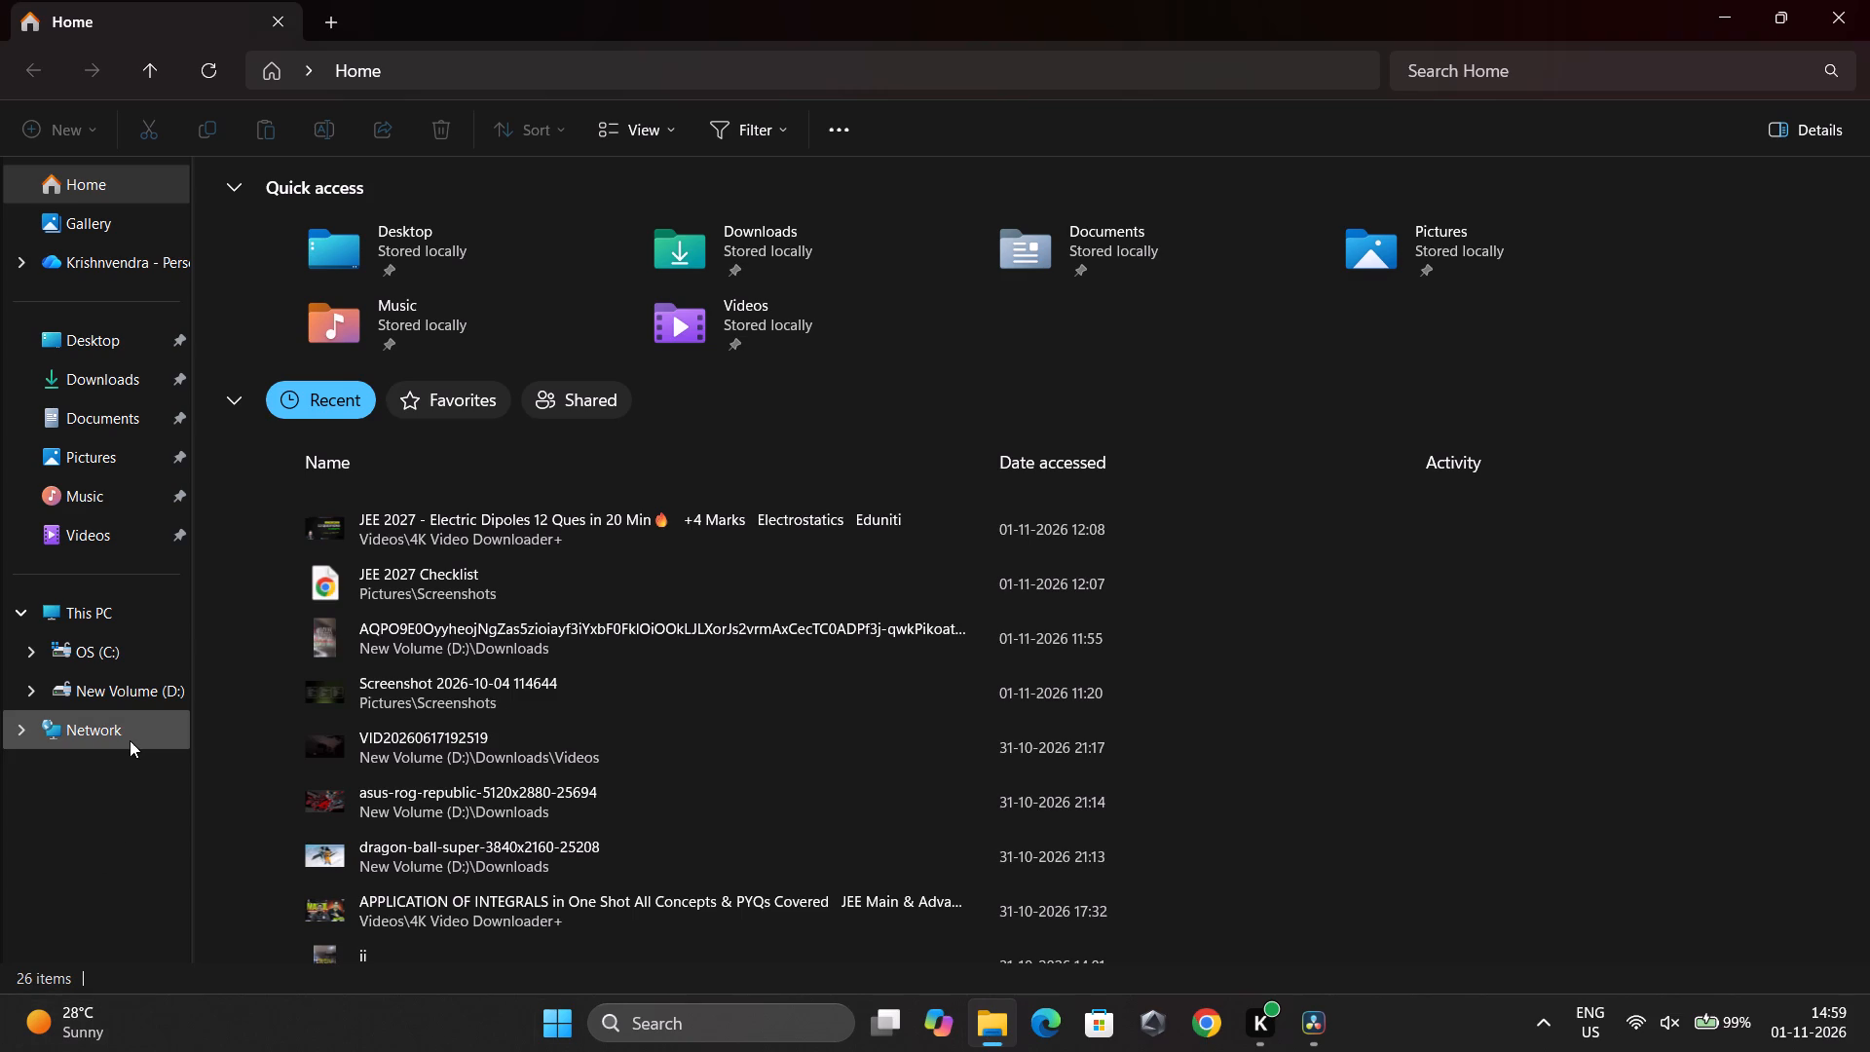
pyautogui.click(141, 703)
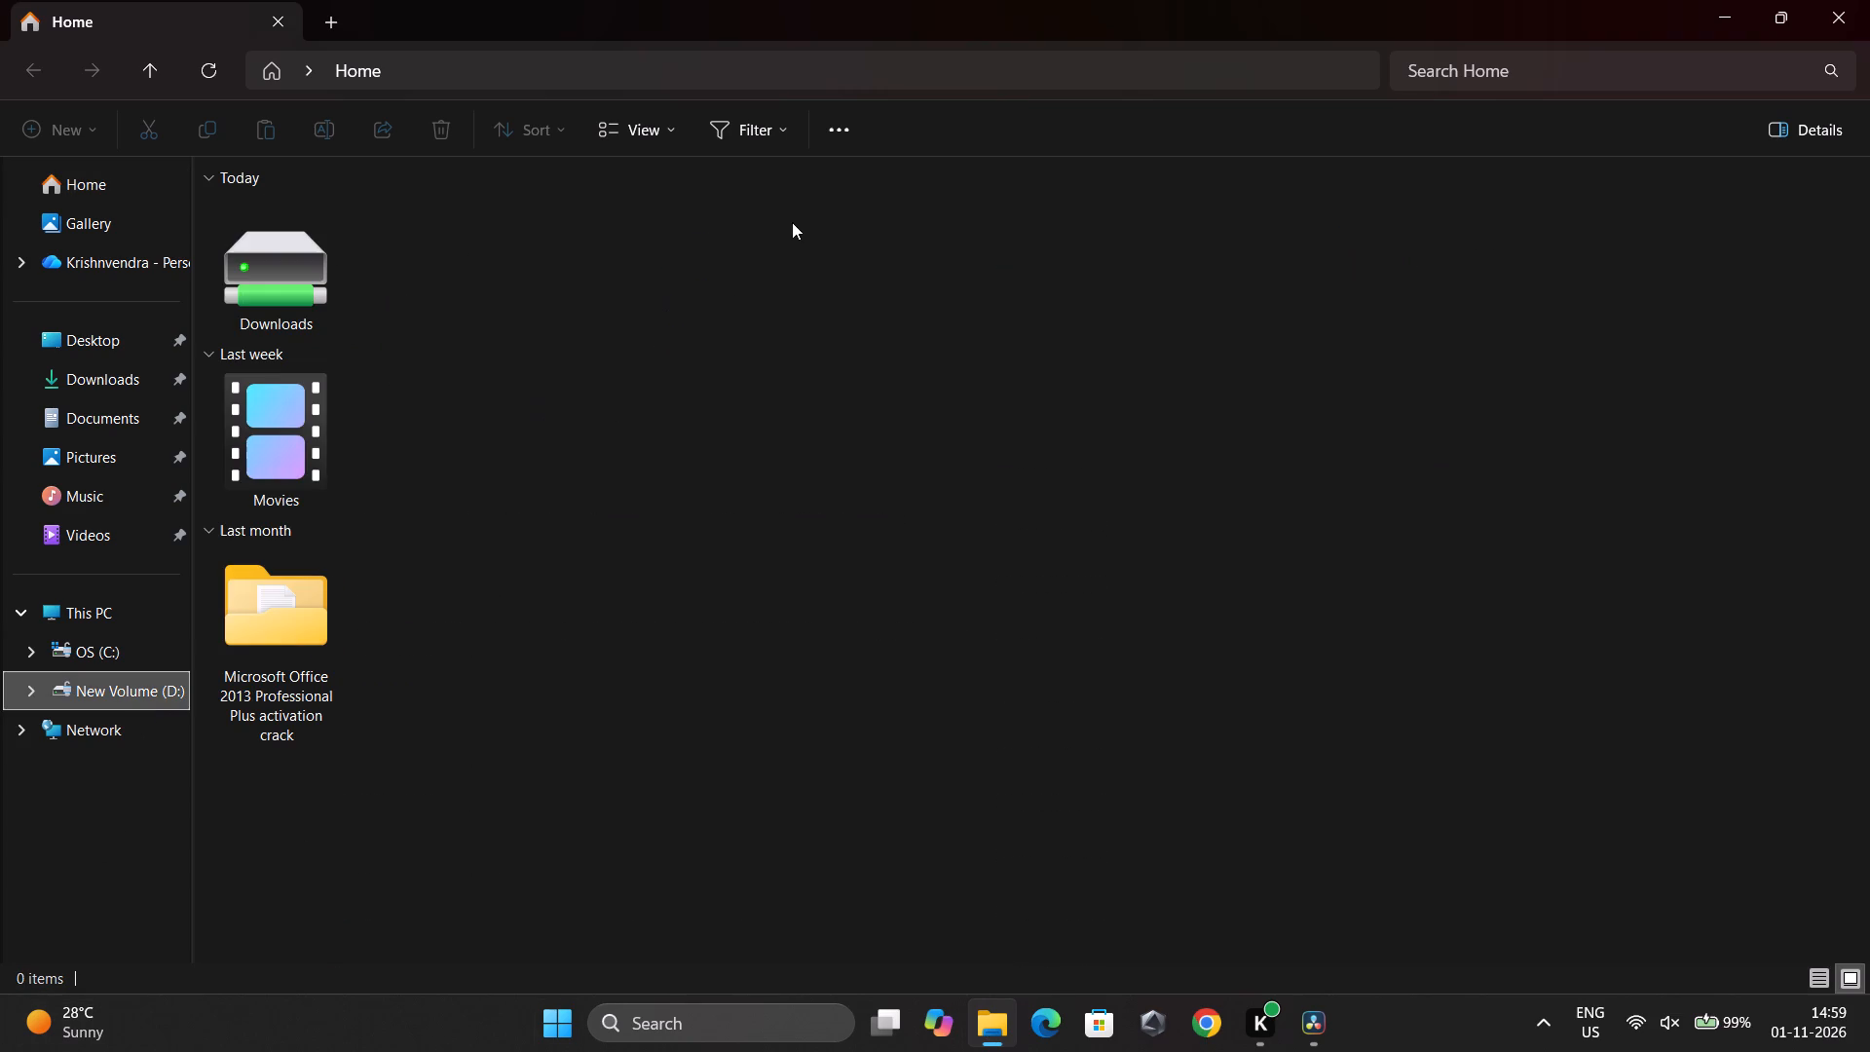
pyautogui.moveTo(348, 275); pyautogui.dragTo(249, 268)
pyautogui.doubleClick(249, 268)
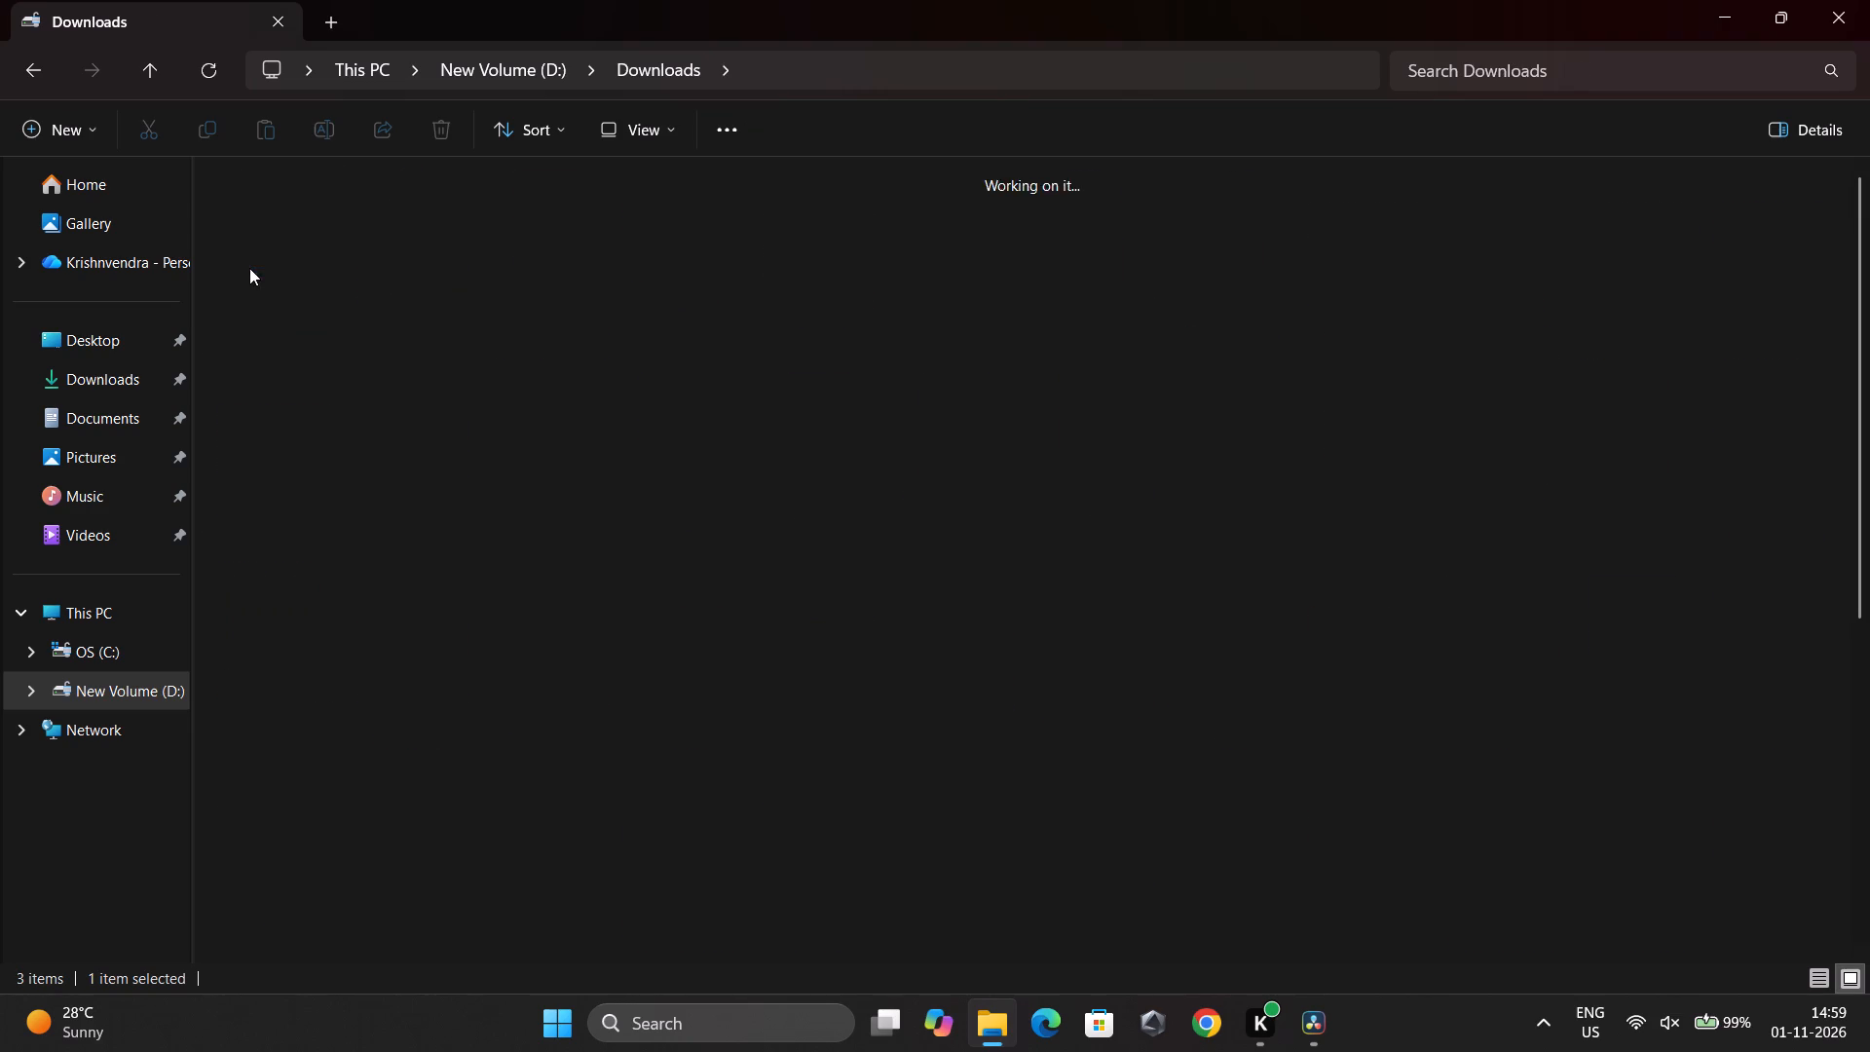
pyautogui.click(1784, 8)
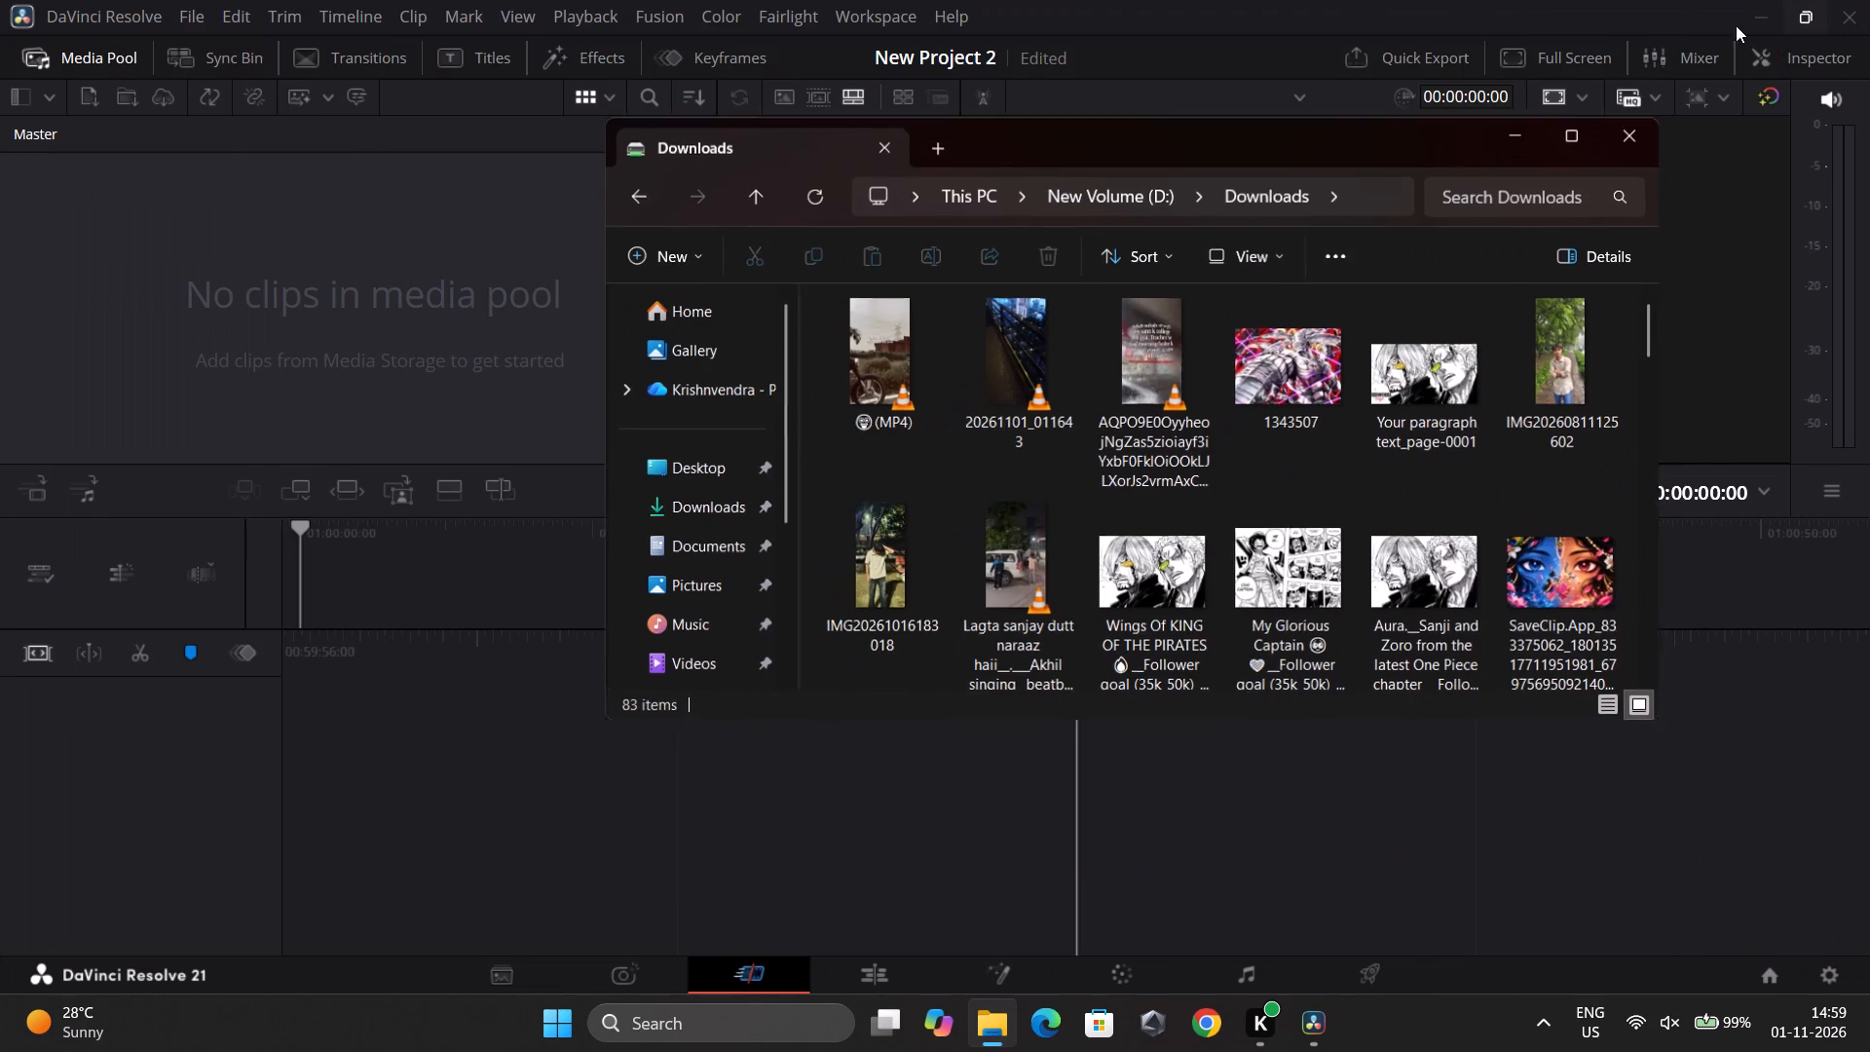
pyautogui.moveTo(893, 346); pyautogui.dragTo(169, 305)
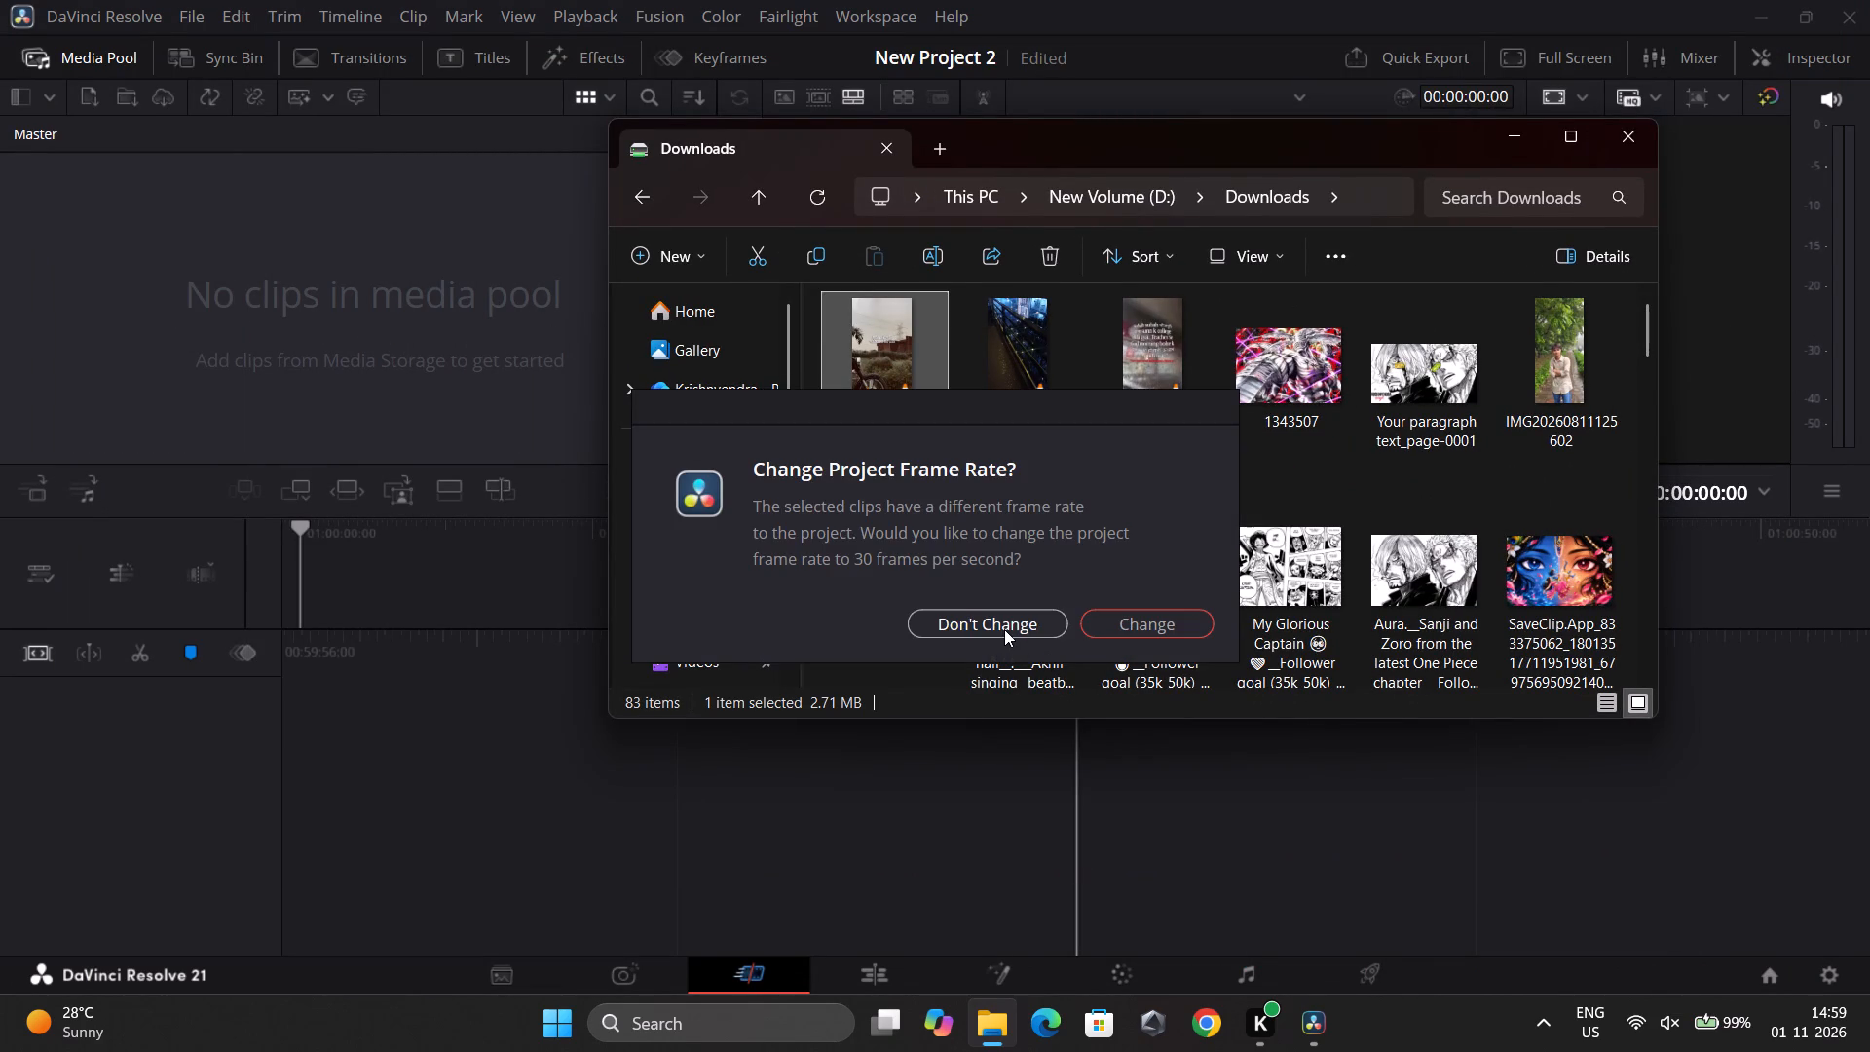
pyautogui.click(1004, 629)
pyautogui.moveTo(954, 362); pyautogui.dragTo(982, 366)
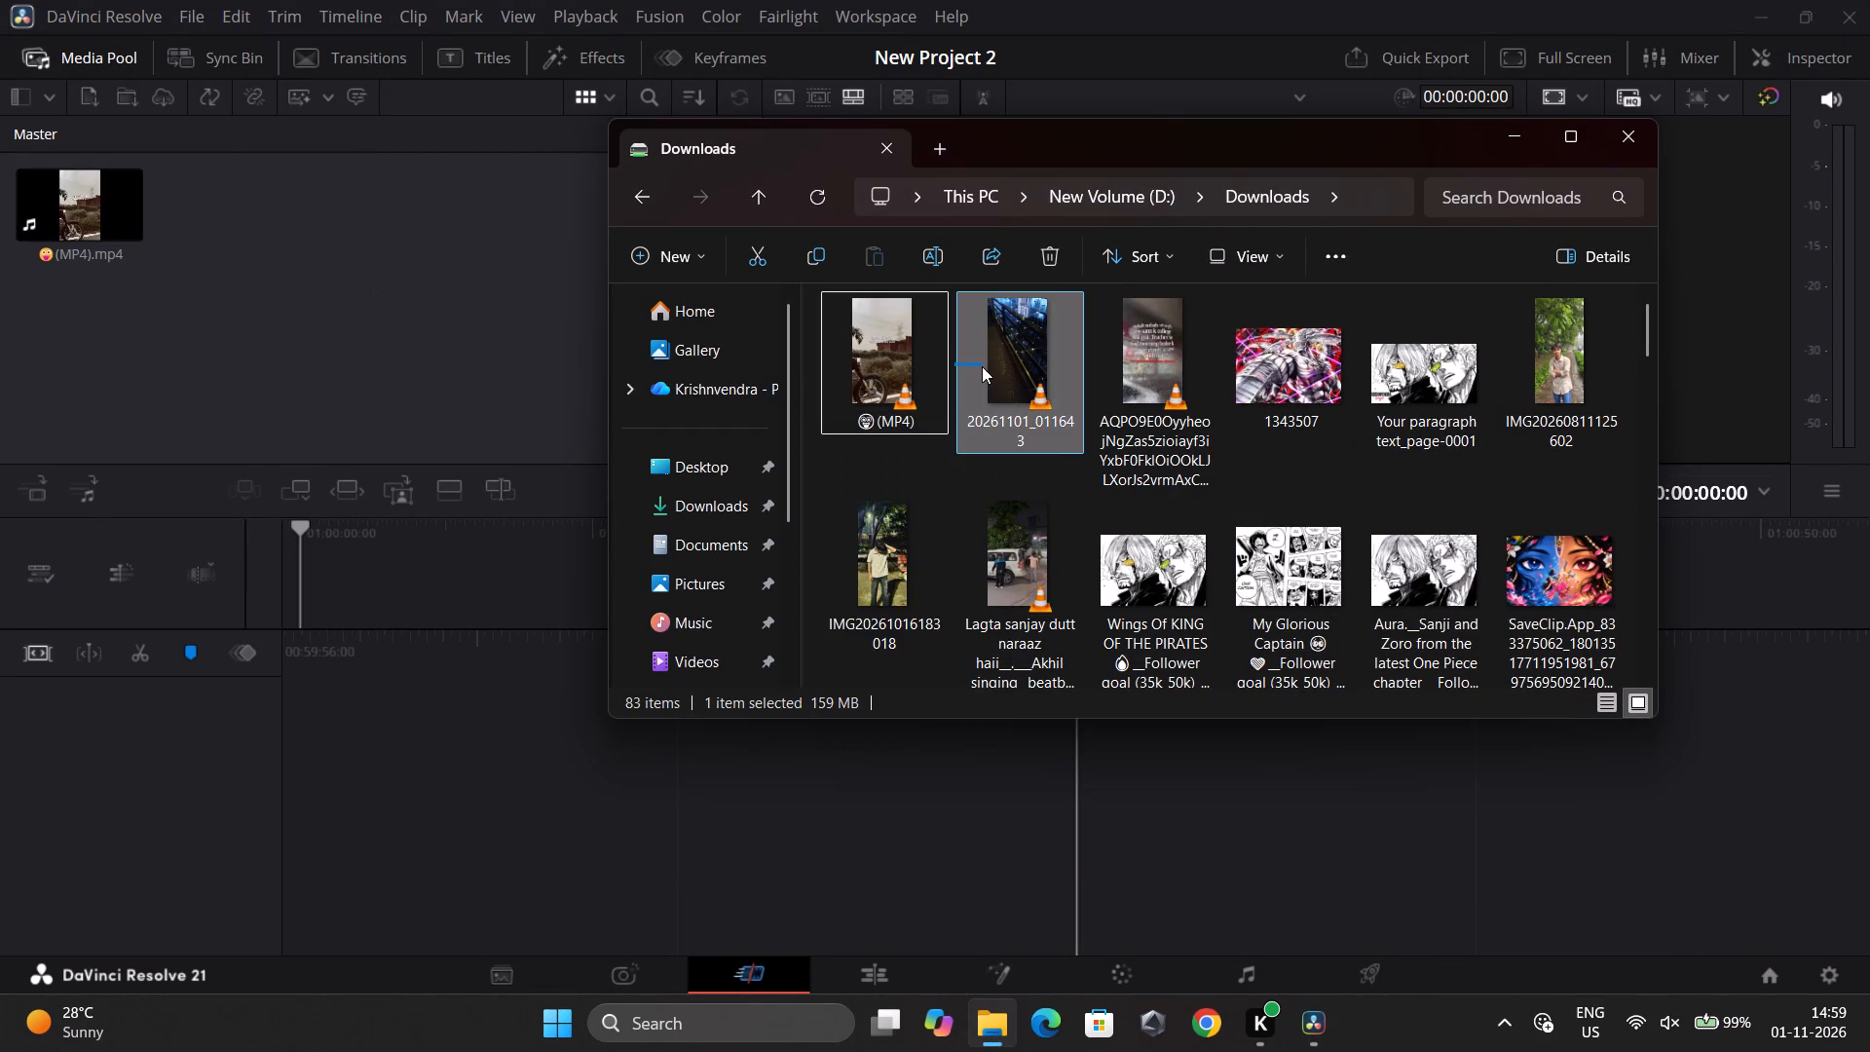
pyautogui.moveTo(982, 366); pyautogui.dragTo(984, 369)
pyautogui.moveTo(984, 369); pyautogui.dragTo(341, 282)
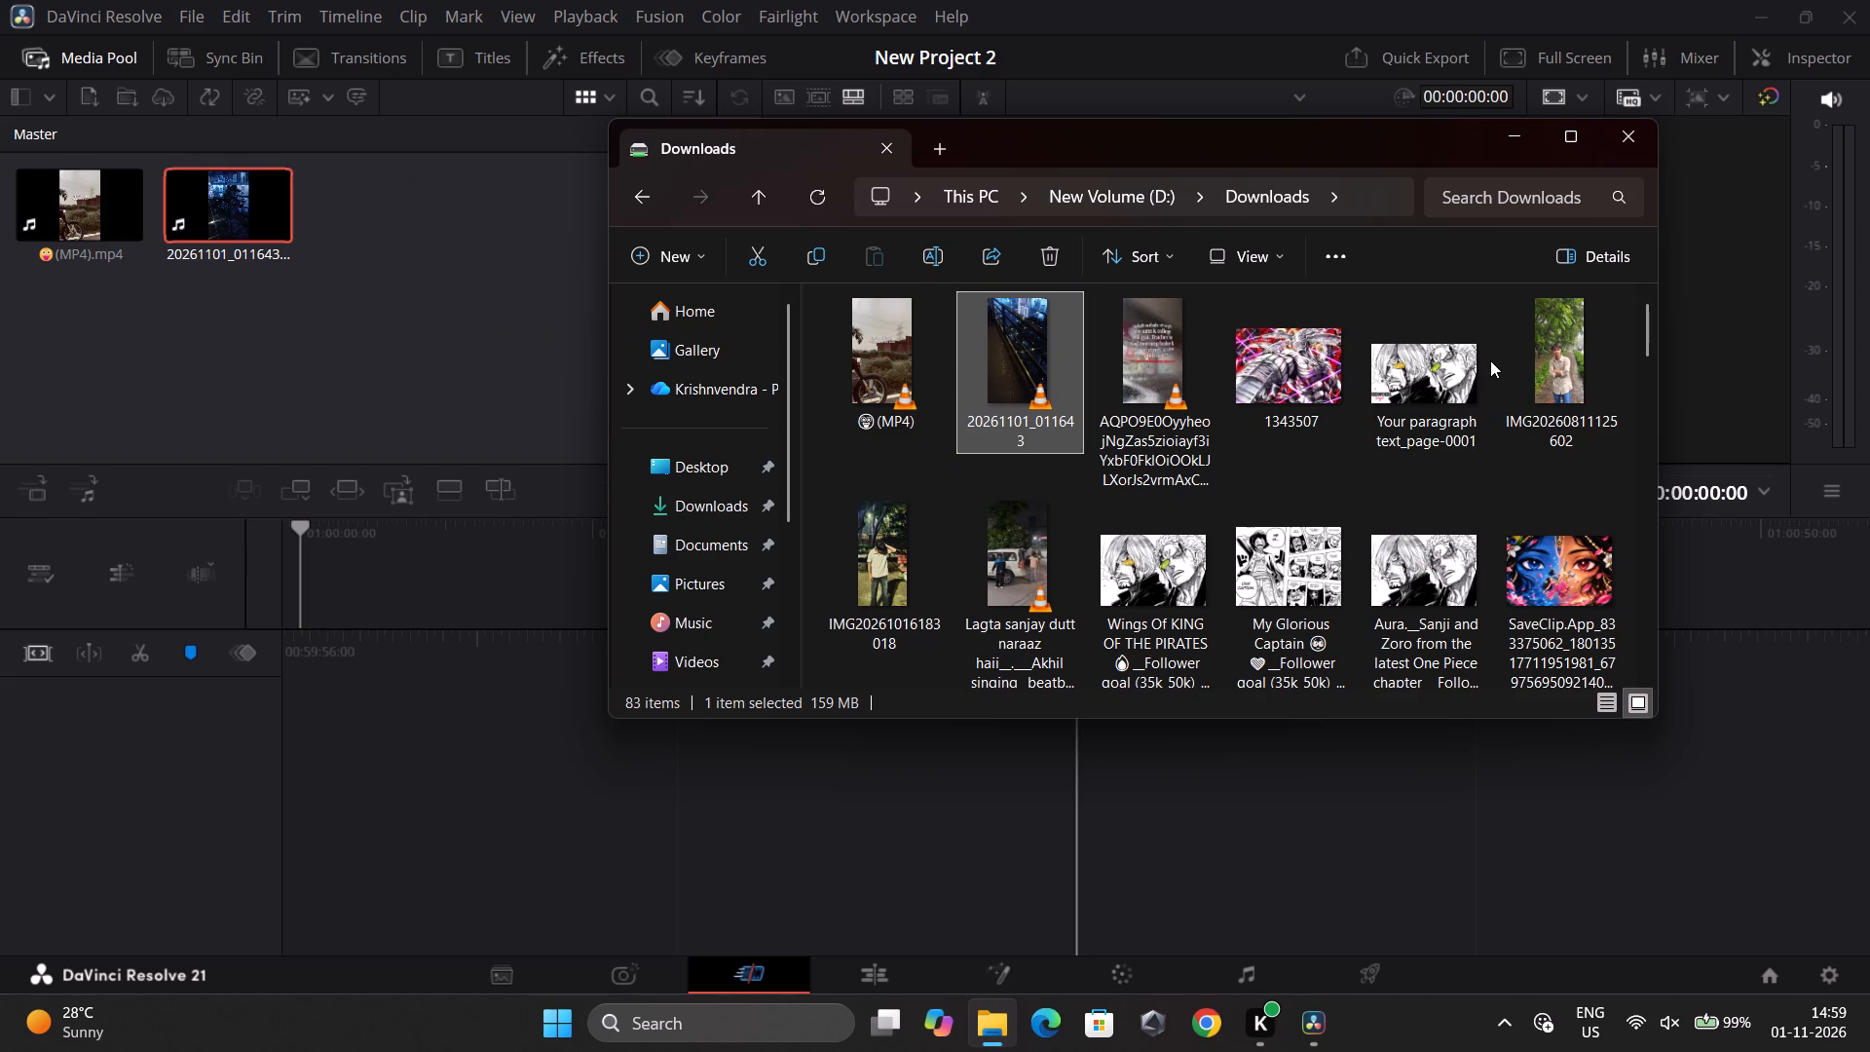
pyautogui.click(1629, 146)
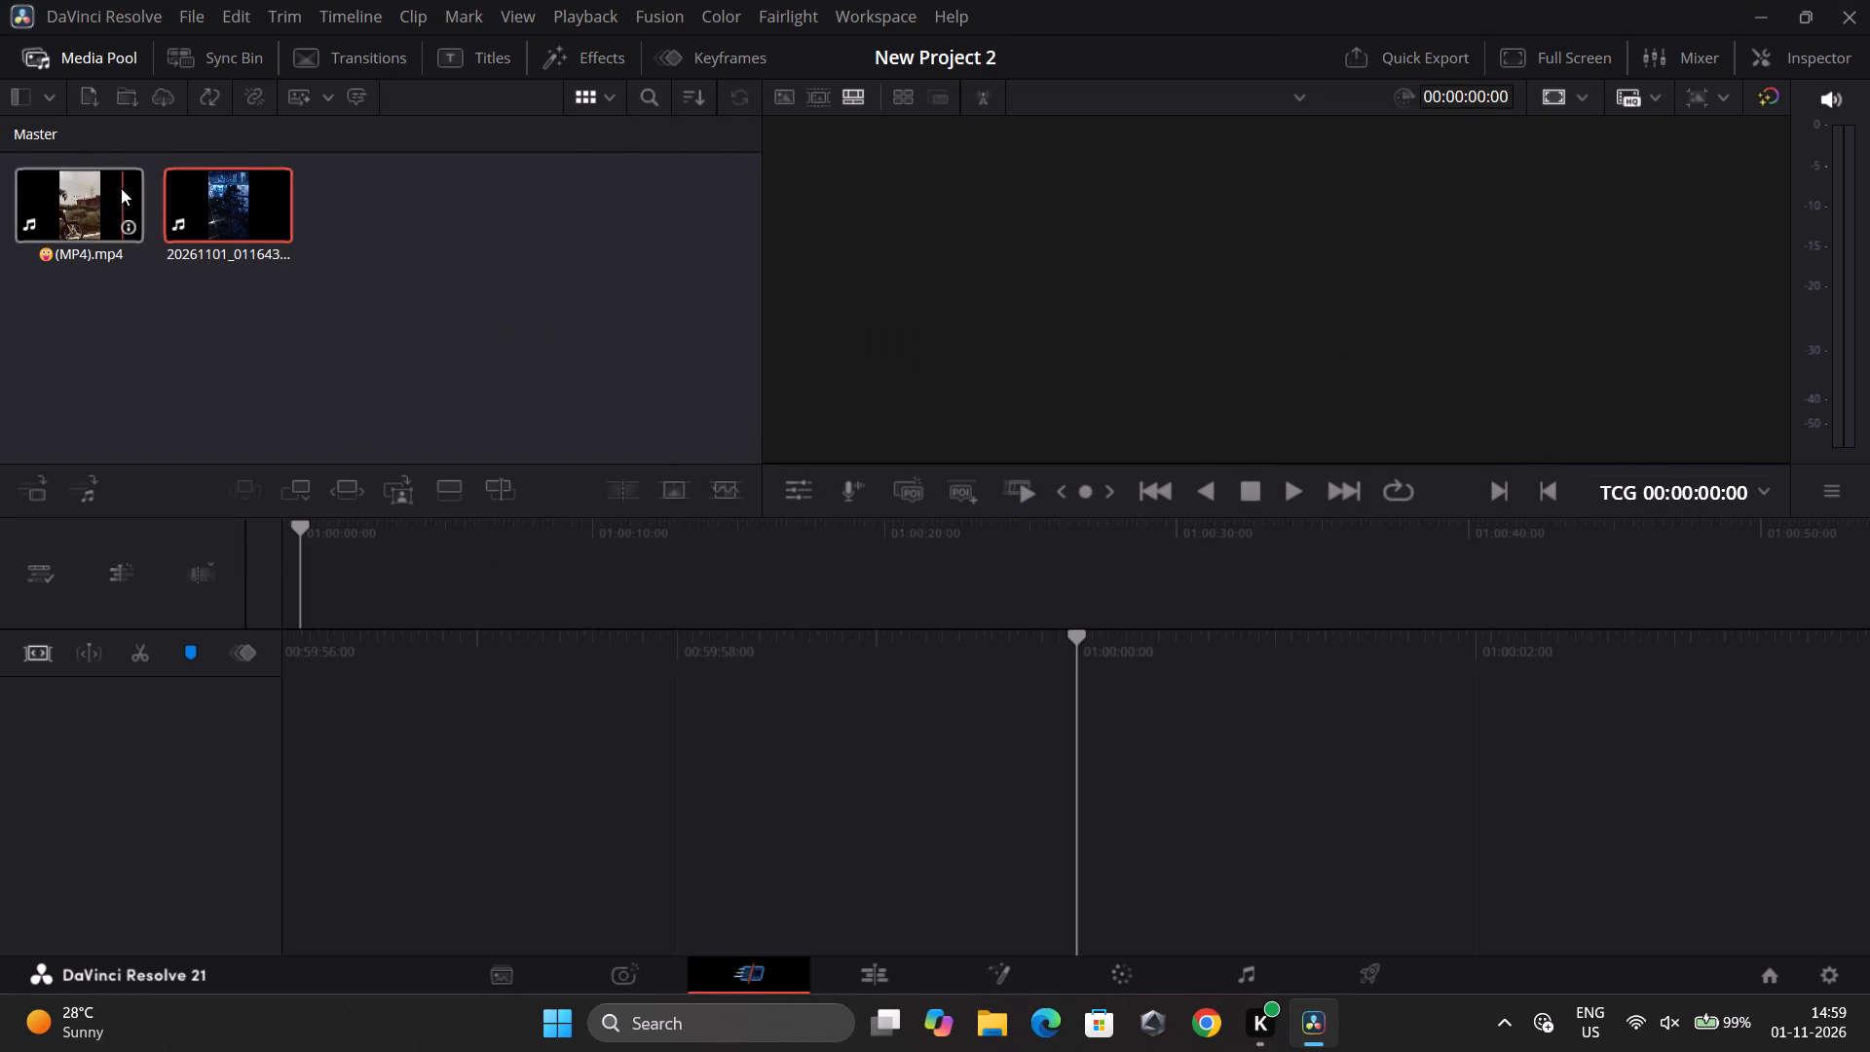
# On the Edit page, place the (MP4) motorcycle clip on a new timeline, starting at 01:00:00:00.
pyautogui.click(65, 207)
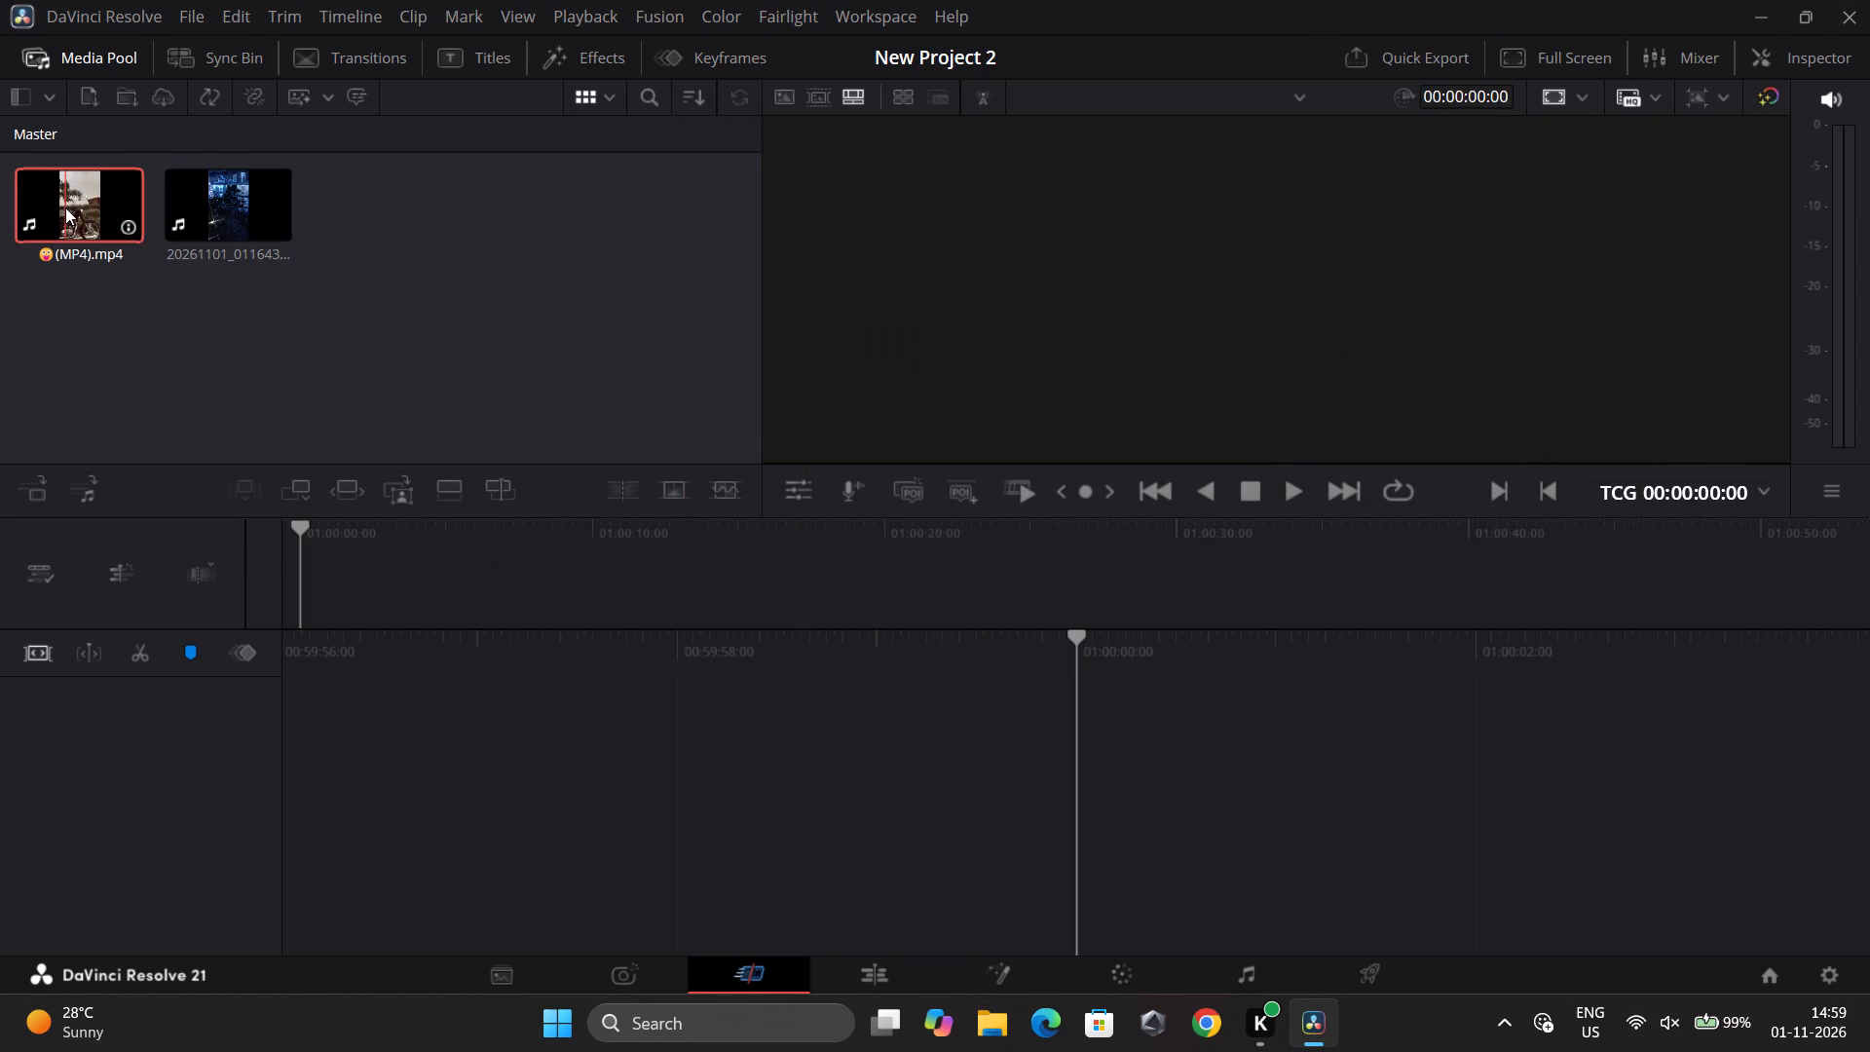
pyautogui.click(868, 982)
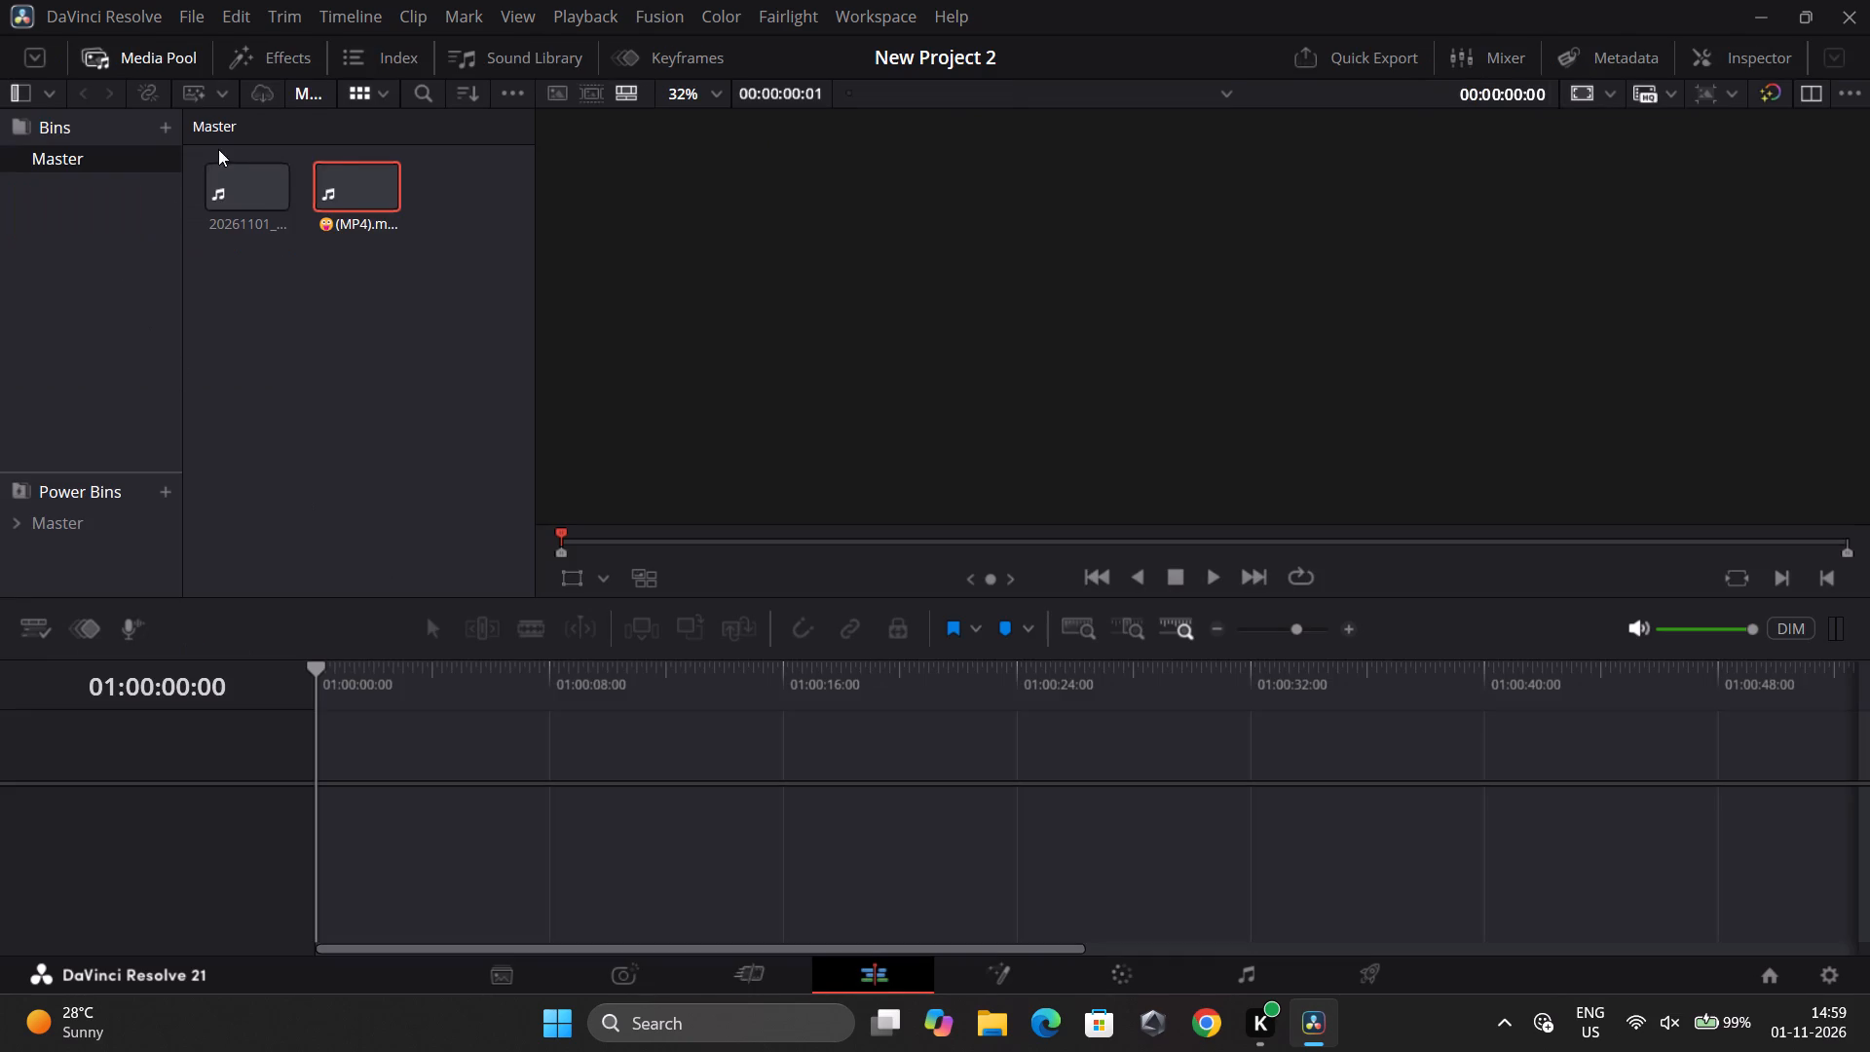
pyautogui.moveTo(351, 178); pyautogui.dragTo(352, 206)
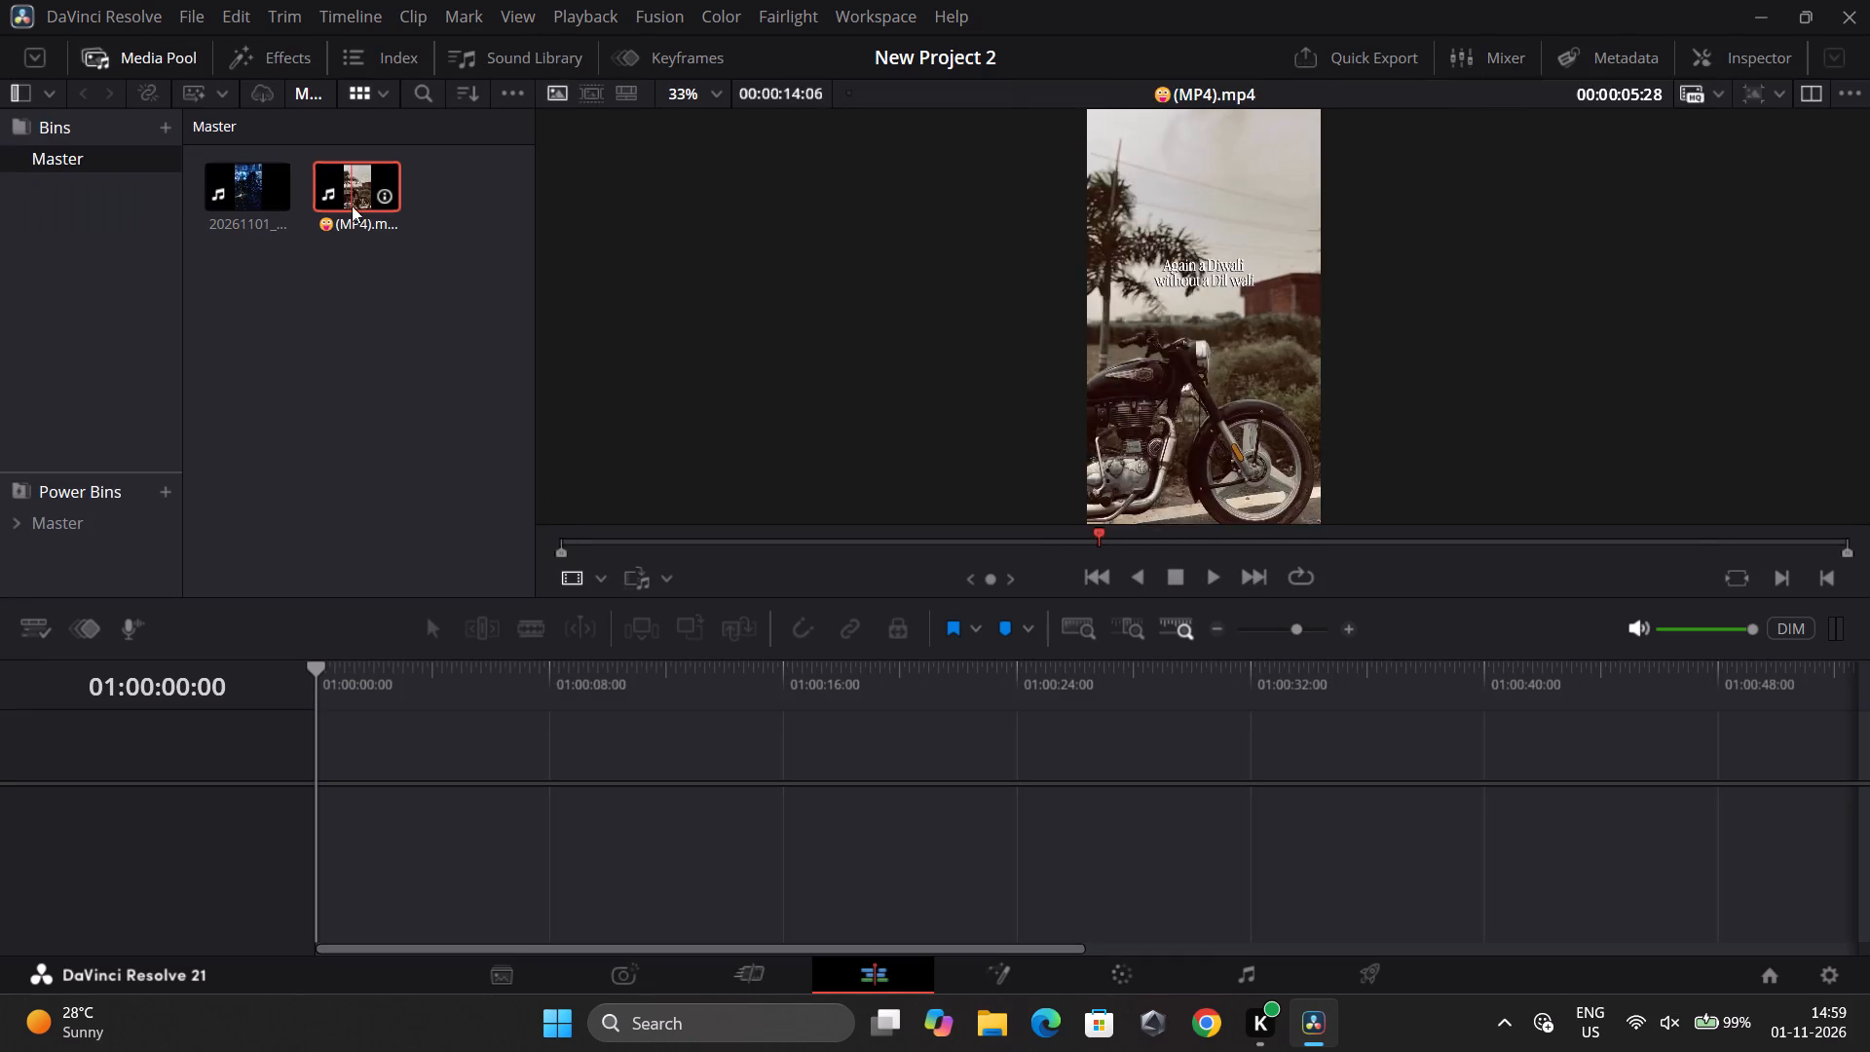
pyautogui.moveTo(352, 206); pyautogui.dragTo(354, 775)
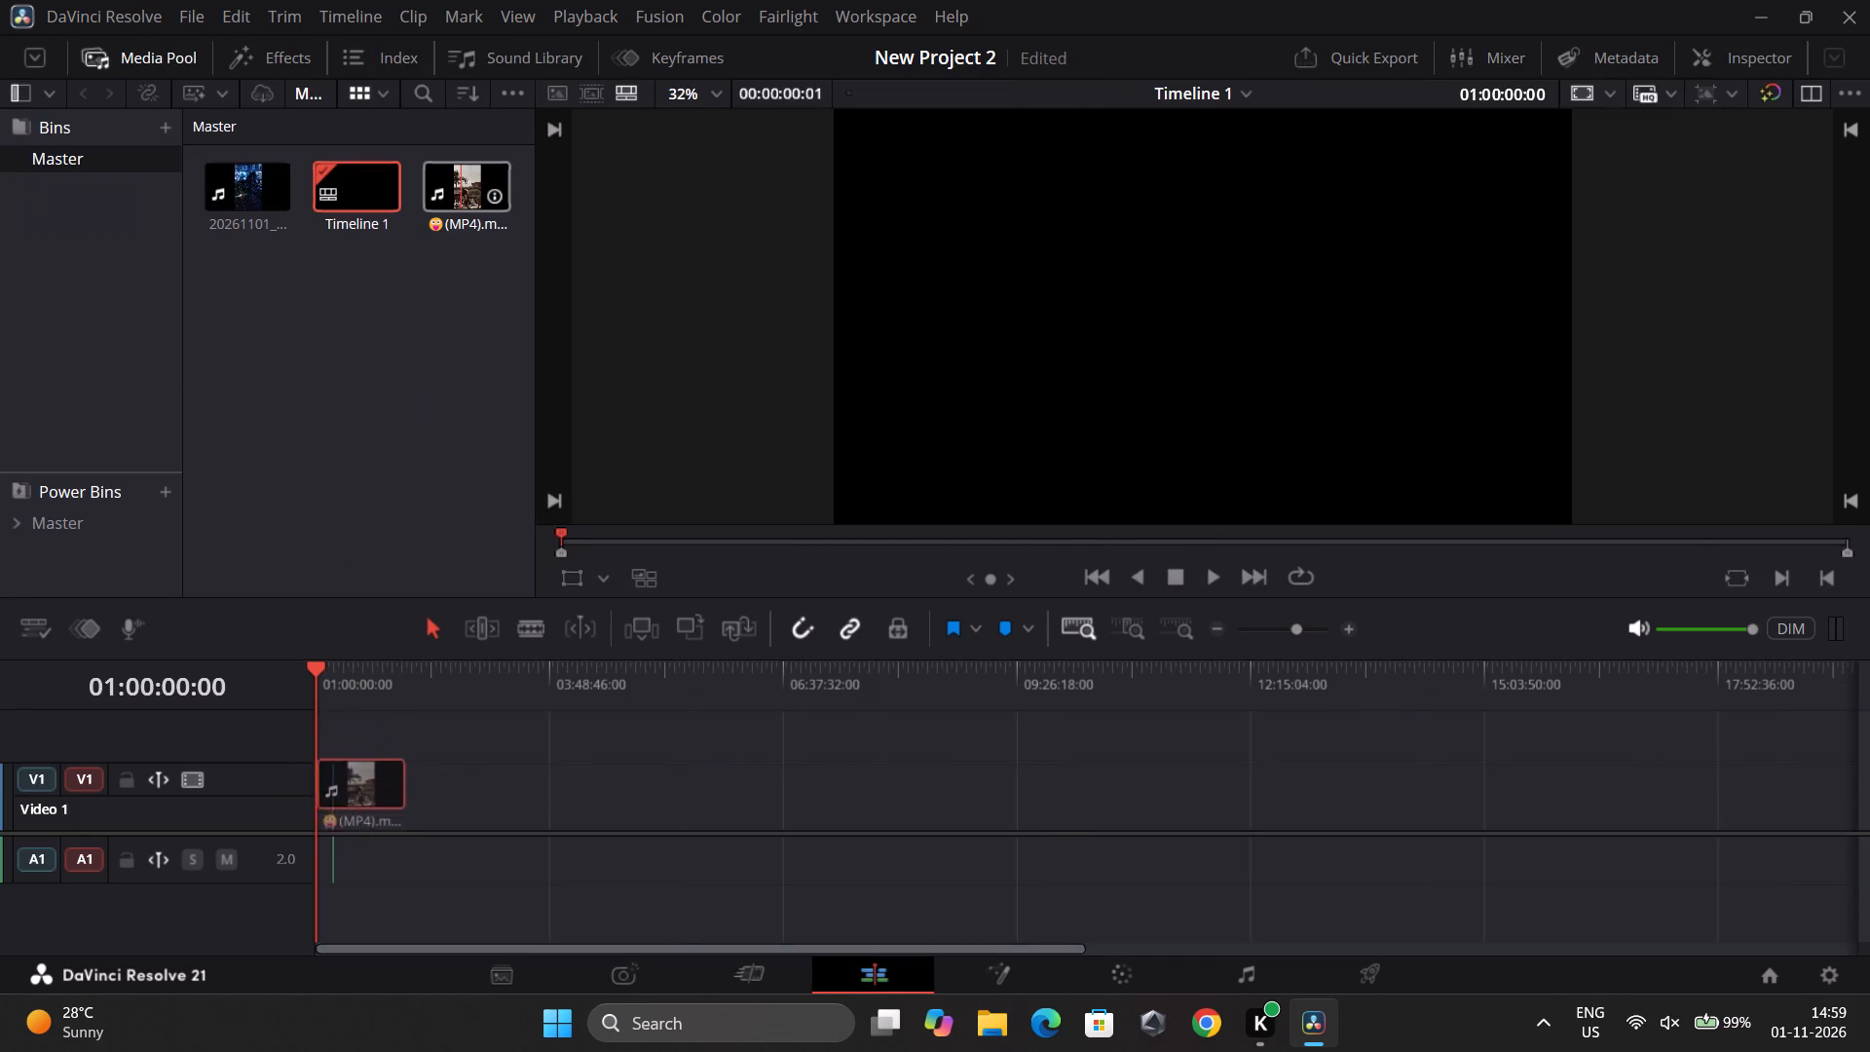
pyautogui.moveTo(354, 775); pyautogui.dragTo(341, 784)
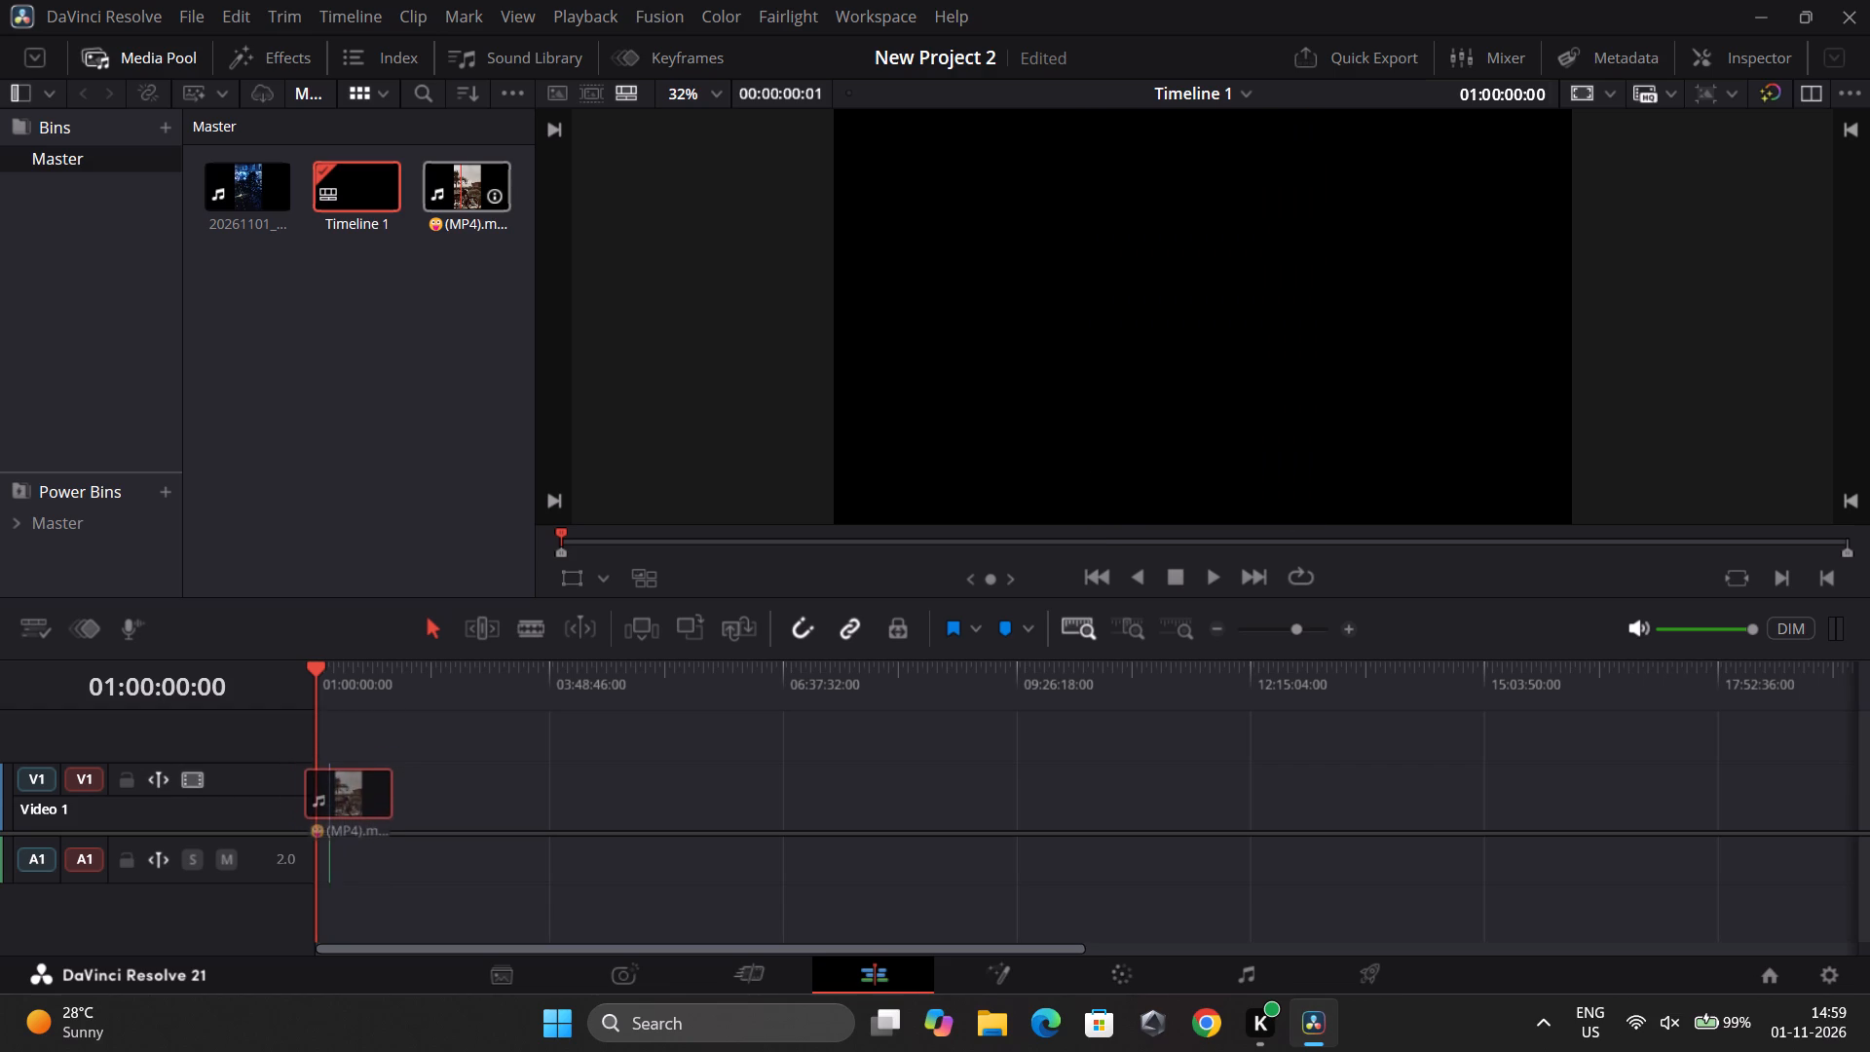
pyautogui.moveTo(341, 784); pyautogui.dragTo(331, 782)
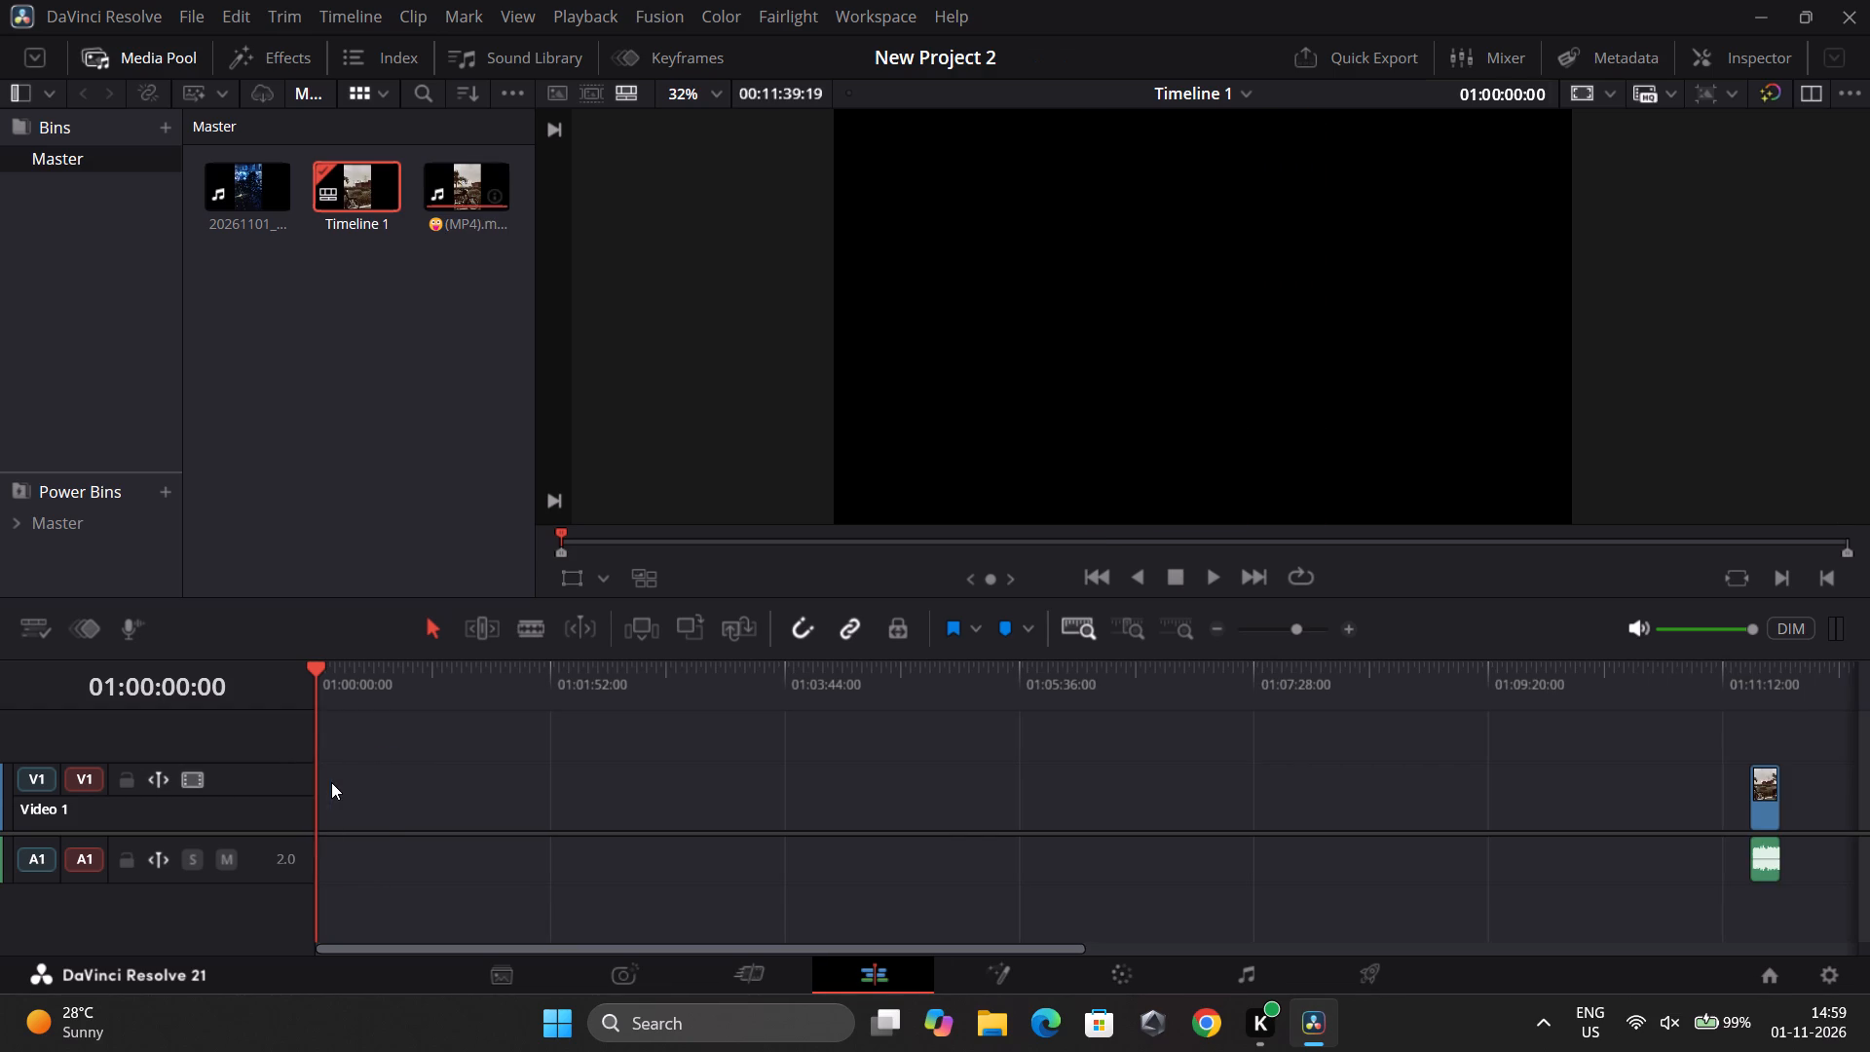
pyautogui.moveTo(1766, 776); pyautogui.dragTo(269, 847)
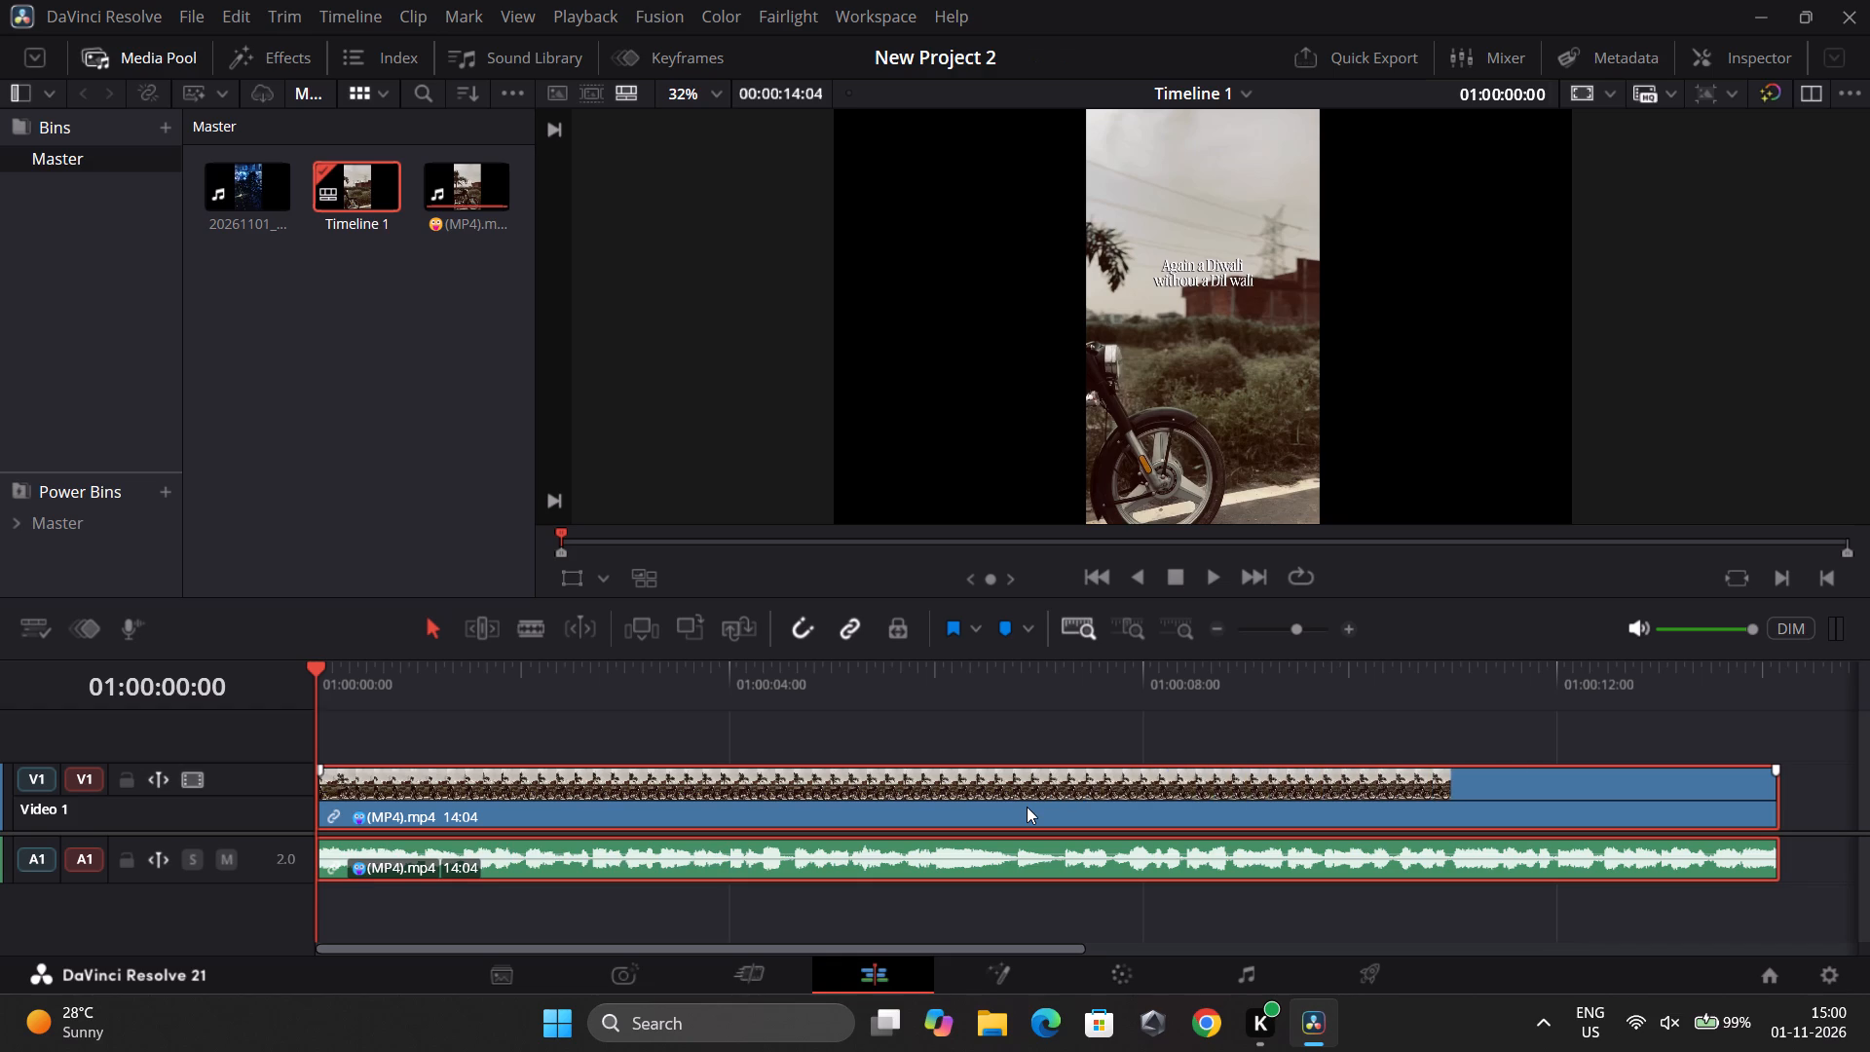
# Set the project's timeline format to use vertical resolution and save the project settings.
pyautogui.click(1833, 974)
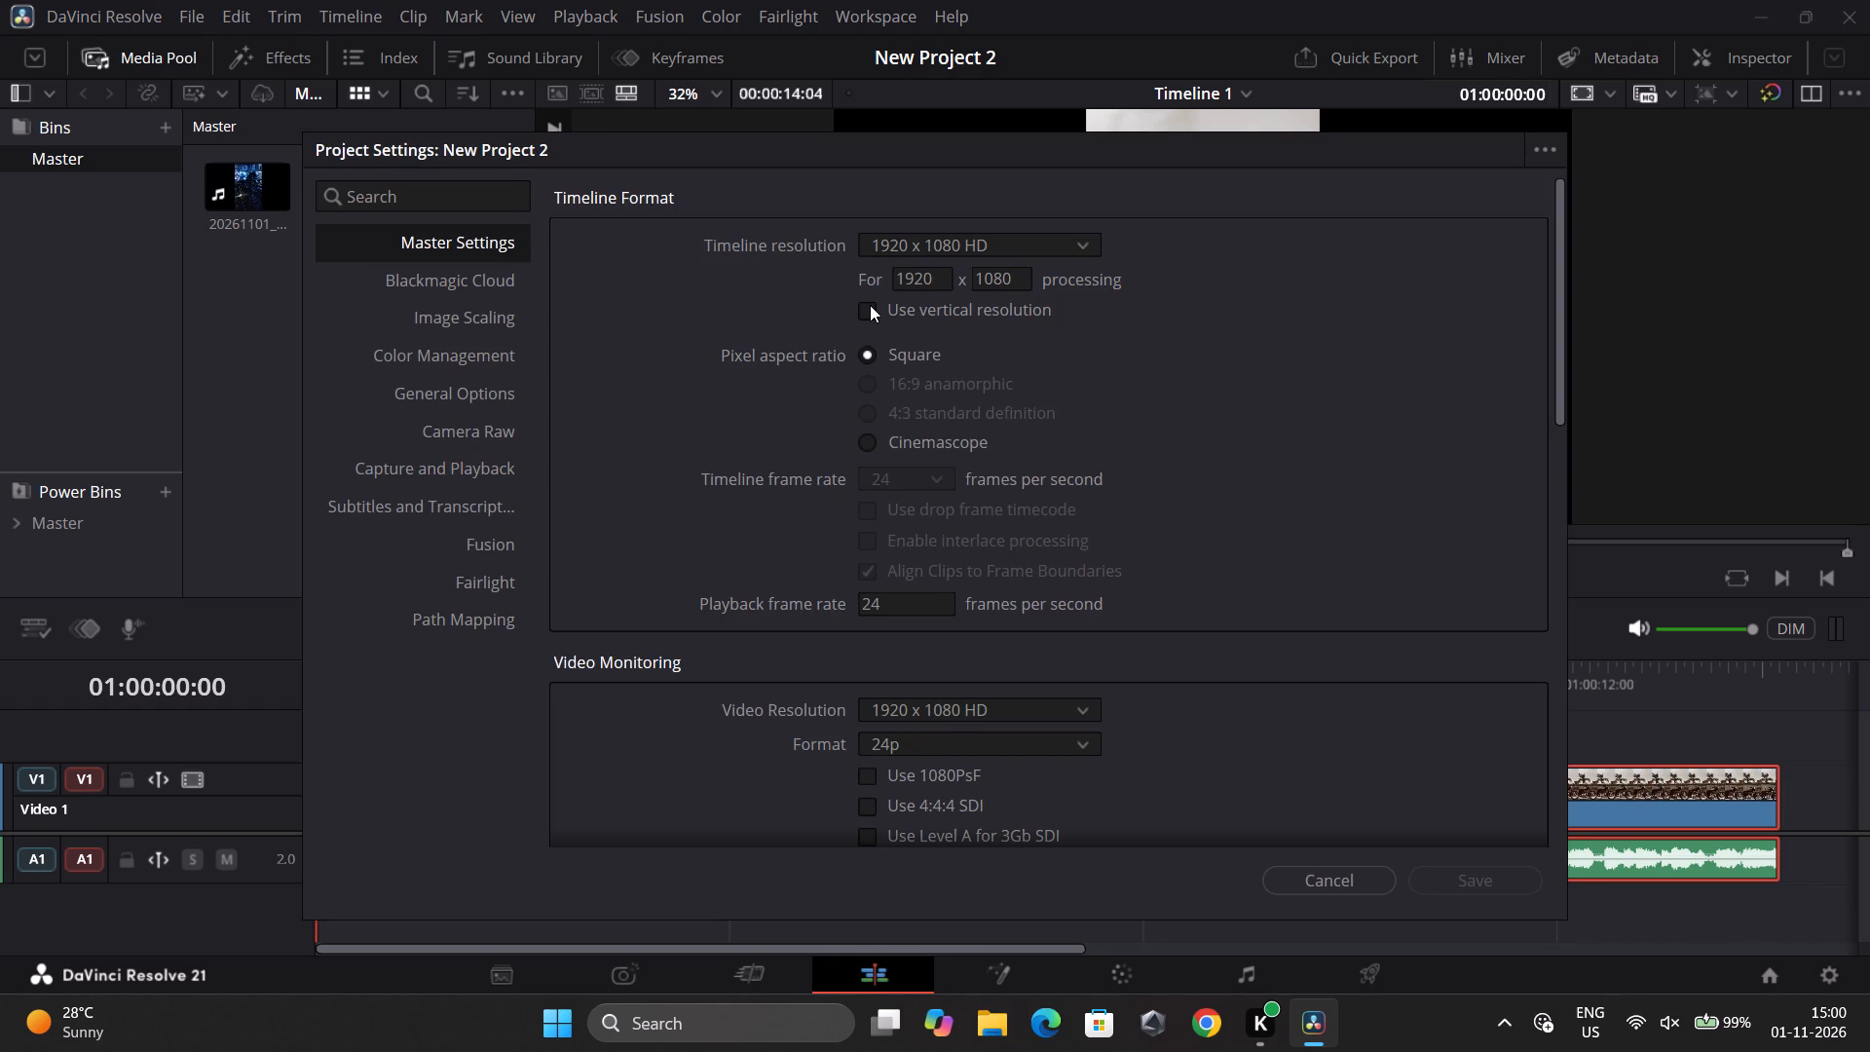
pyautogui.click(870, 305)
pyautogui.click(1473, 882)
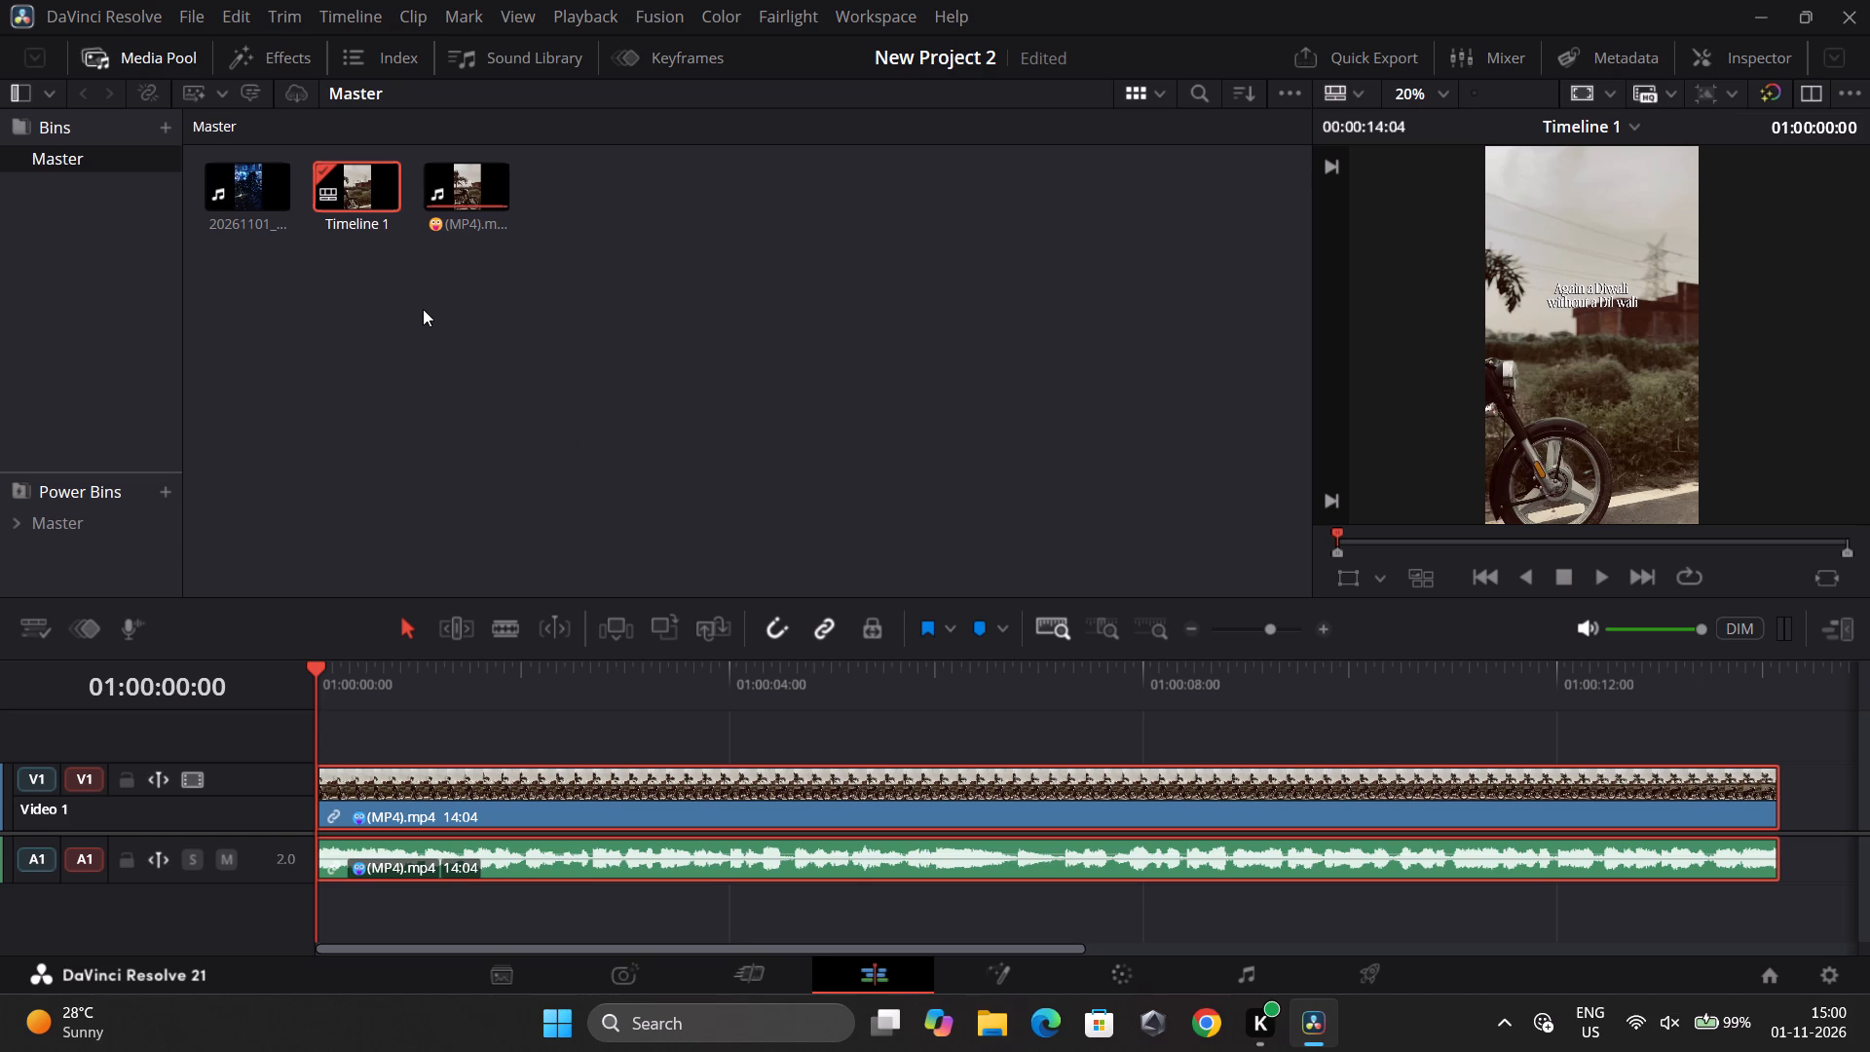
# Lock audio track A1 and delete the motorcycle clip's video part, keeping only its audio.
pyautogui.click(124, 860)
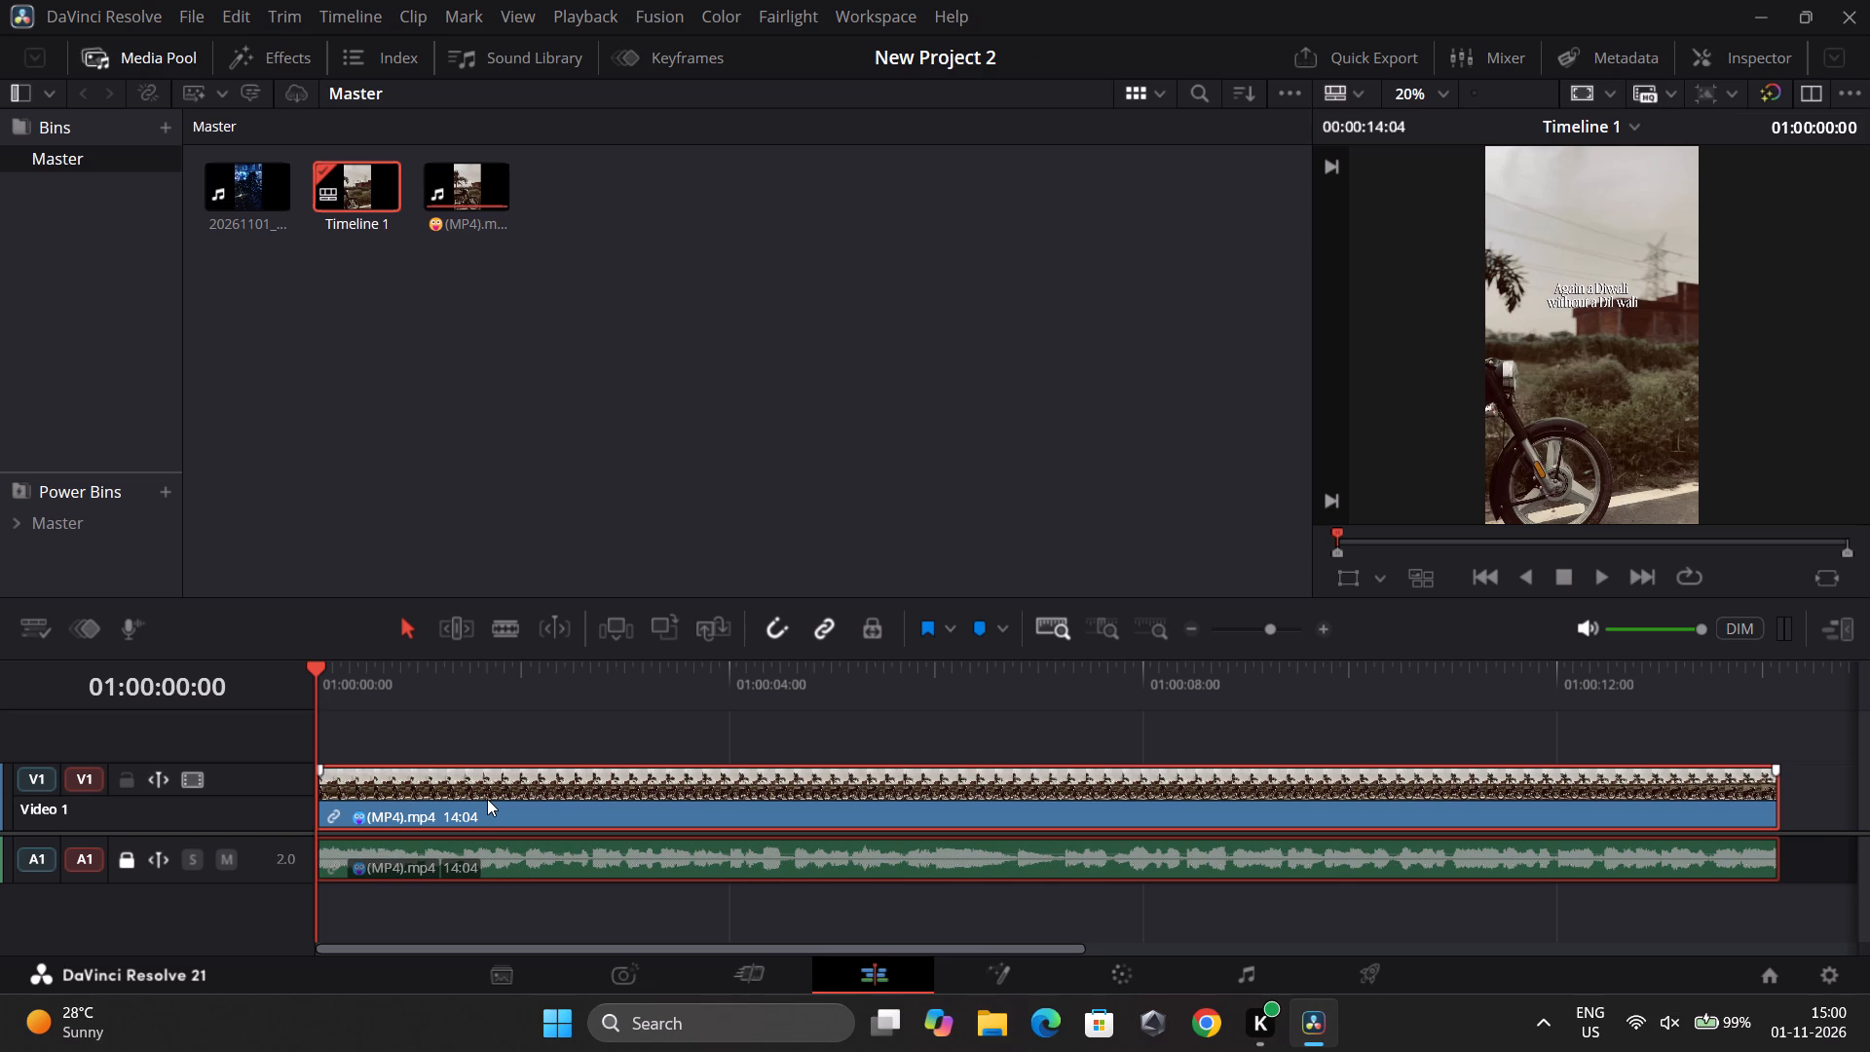
pyautogui.click(493, 793)
pyautogui.press('Delete')
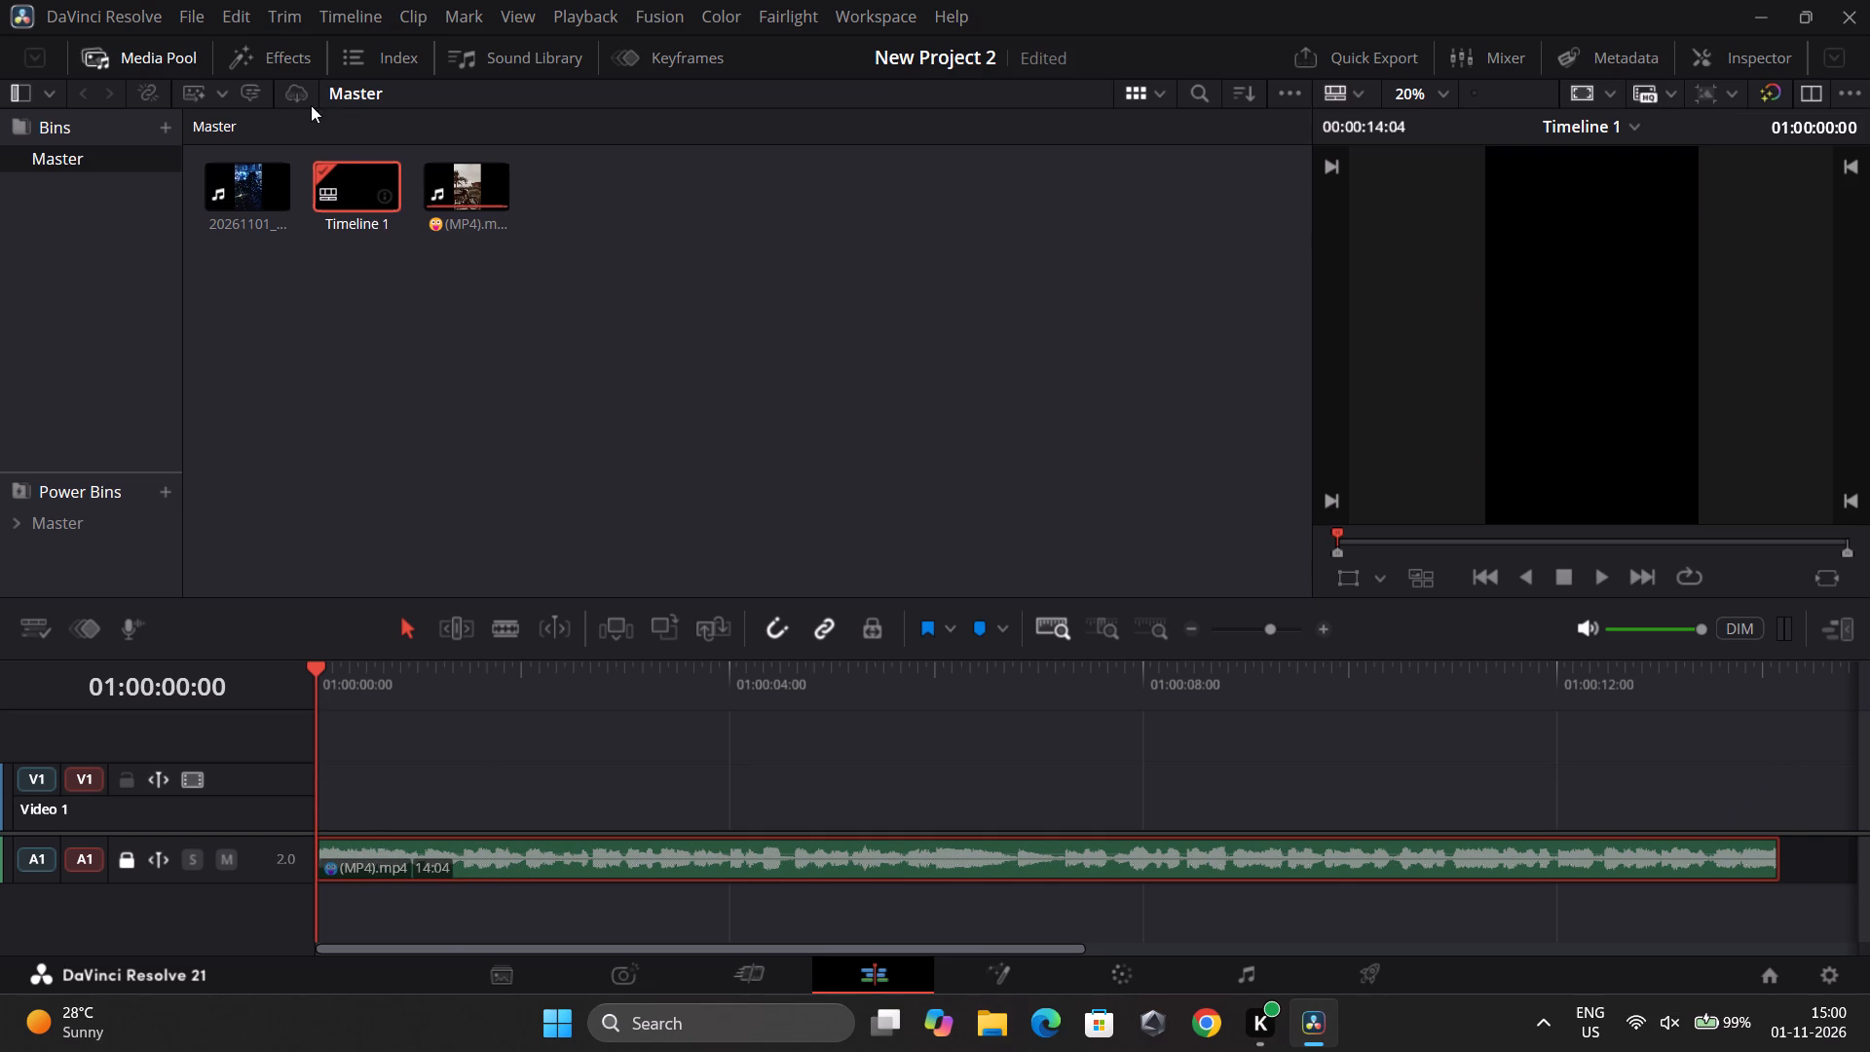
# Add the 20261101_011643 clip to the timeline on a new Video 2 track, starting at 01:00:00:00.
pyautogui.moveTo(258, 171); pyautogui.dragTo(359, 747)
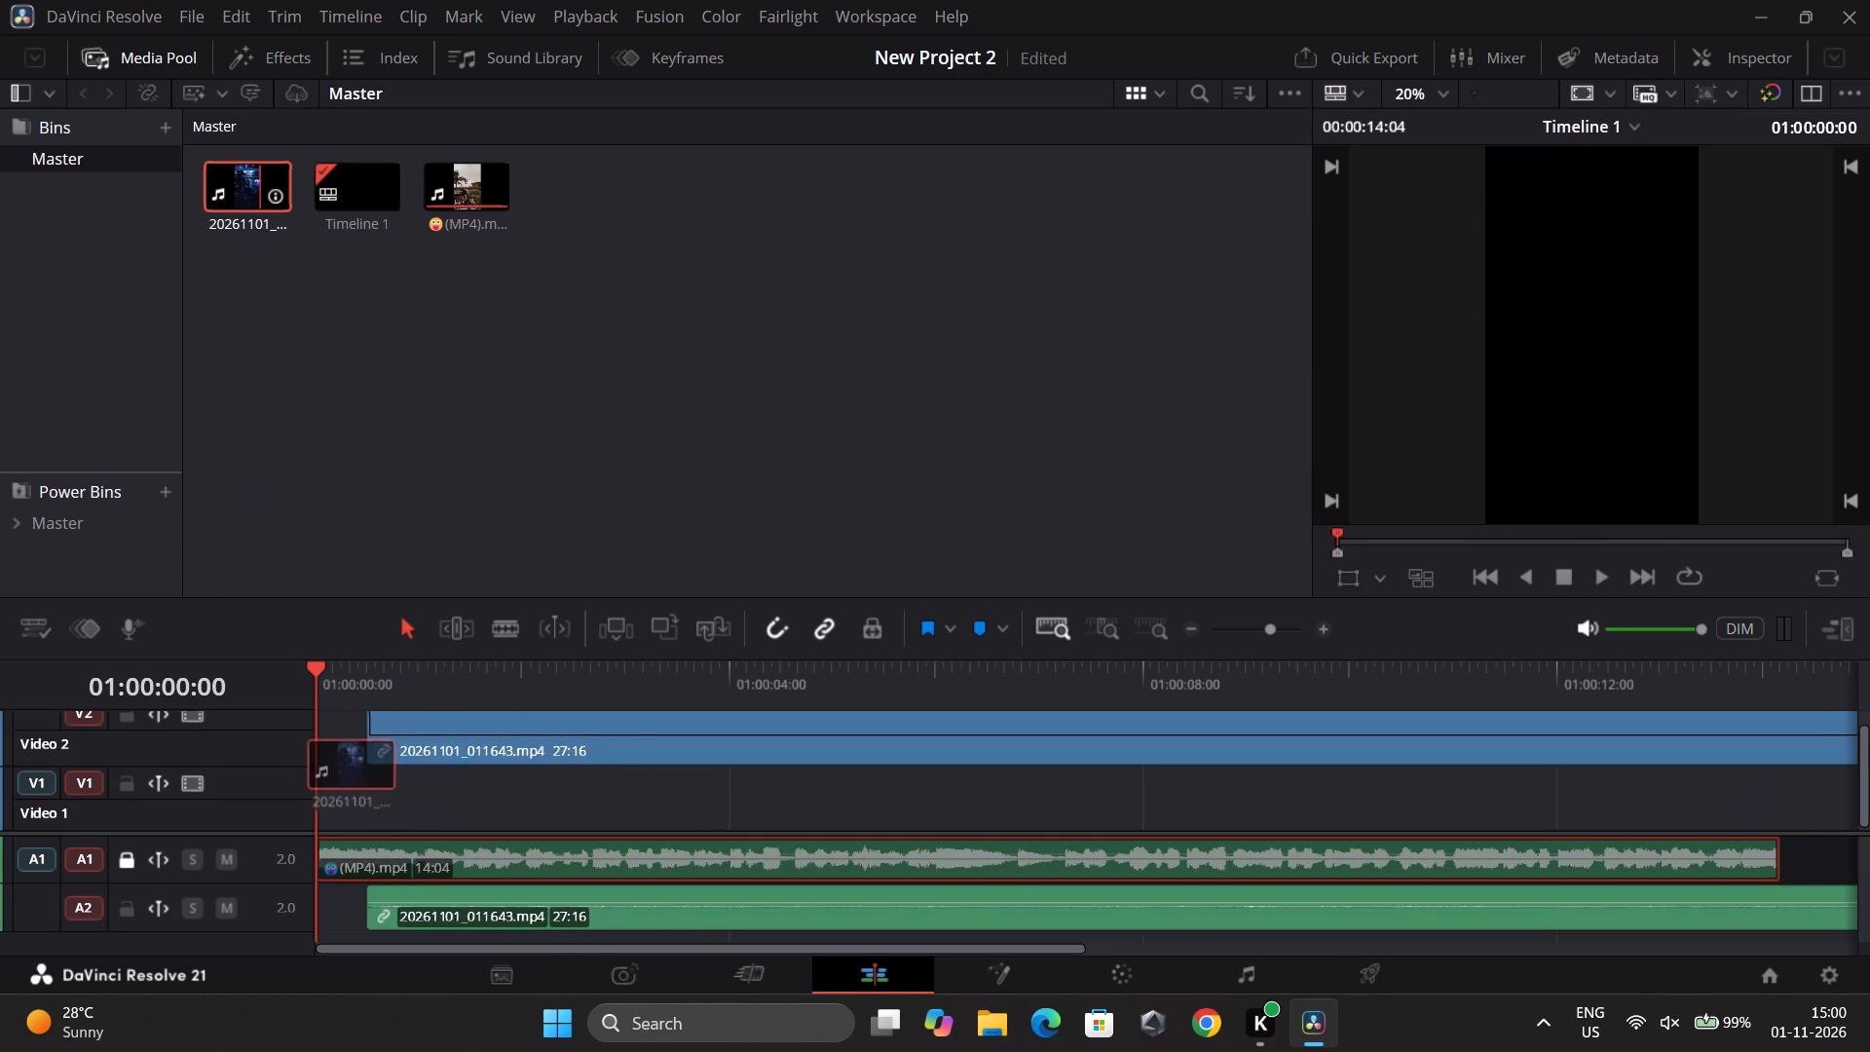
pyautogui.moveTo(359, 747); pyautogui.dragTo(353, 777)
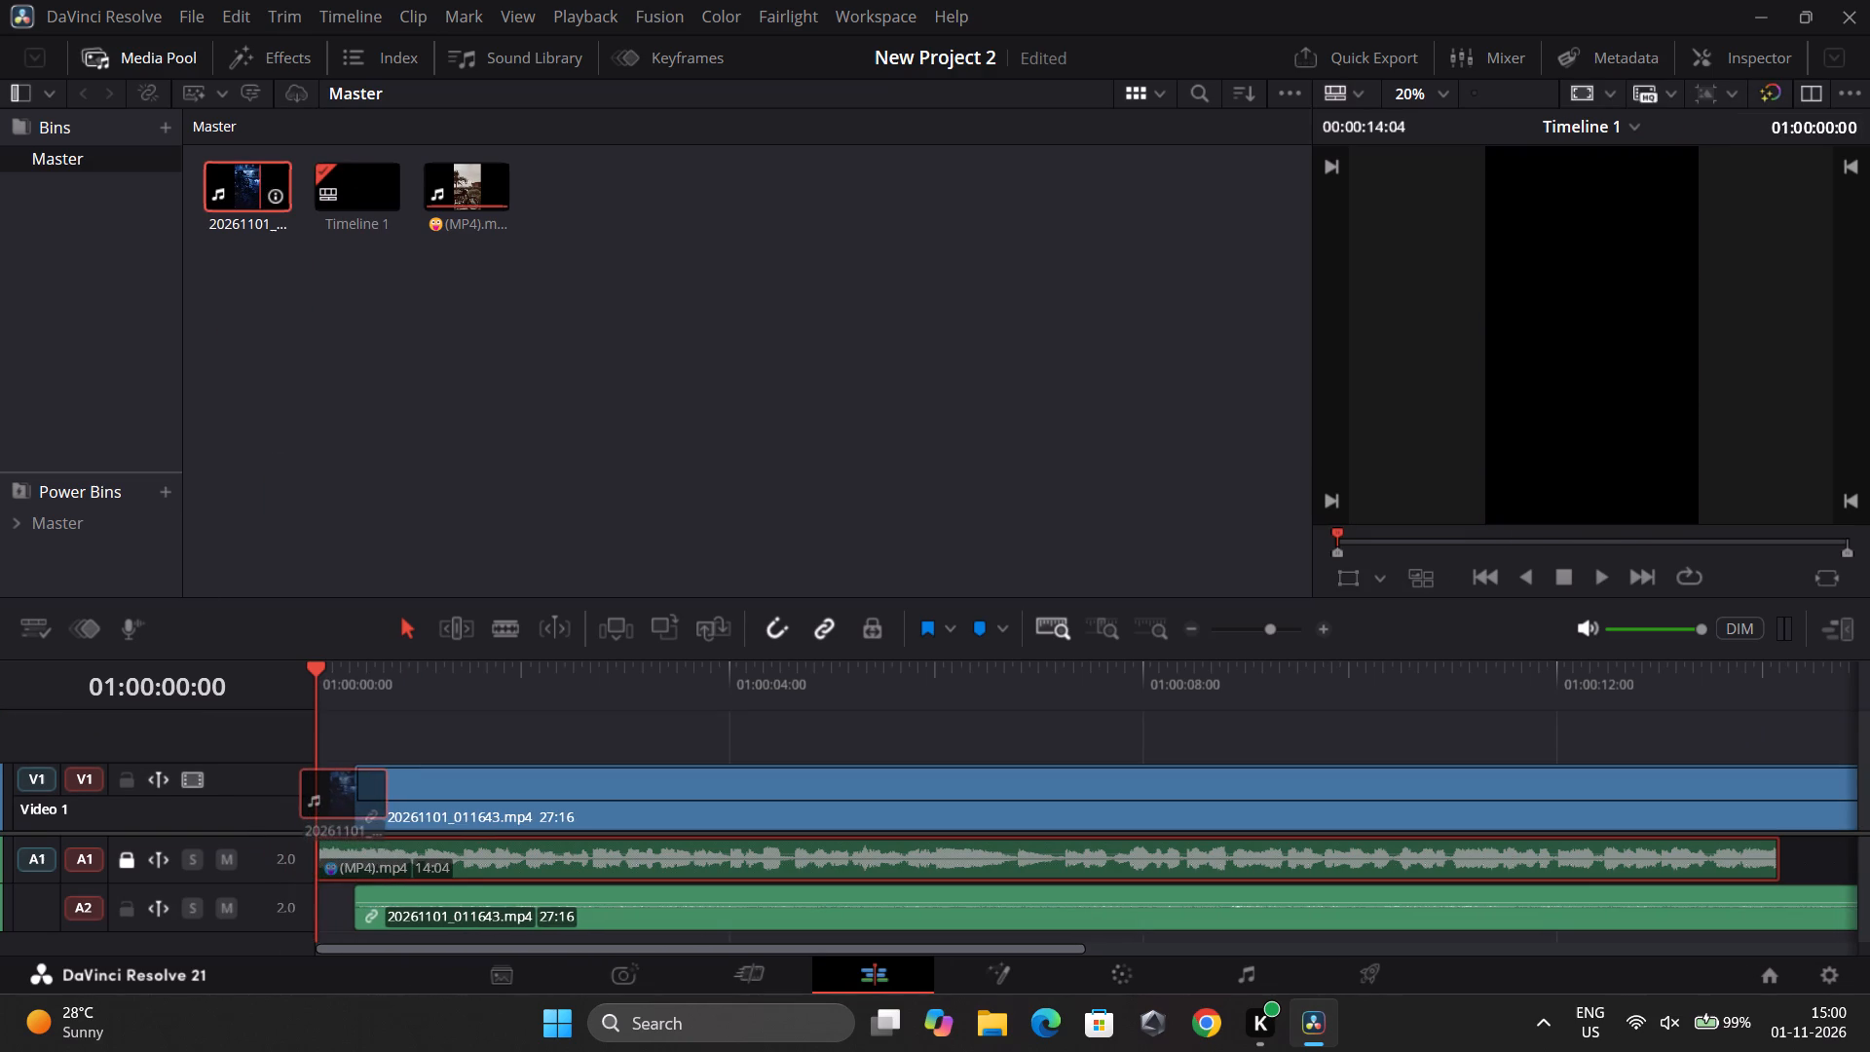
pyautogui.moveTo(353, 777); pyautogui.dragTo(321, 728)
pyautogui.click(384, 745)
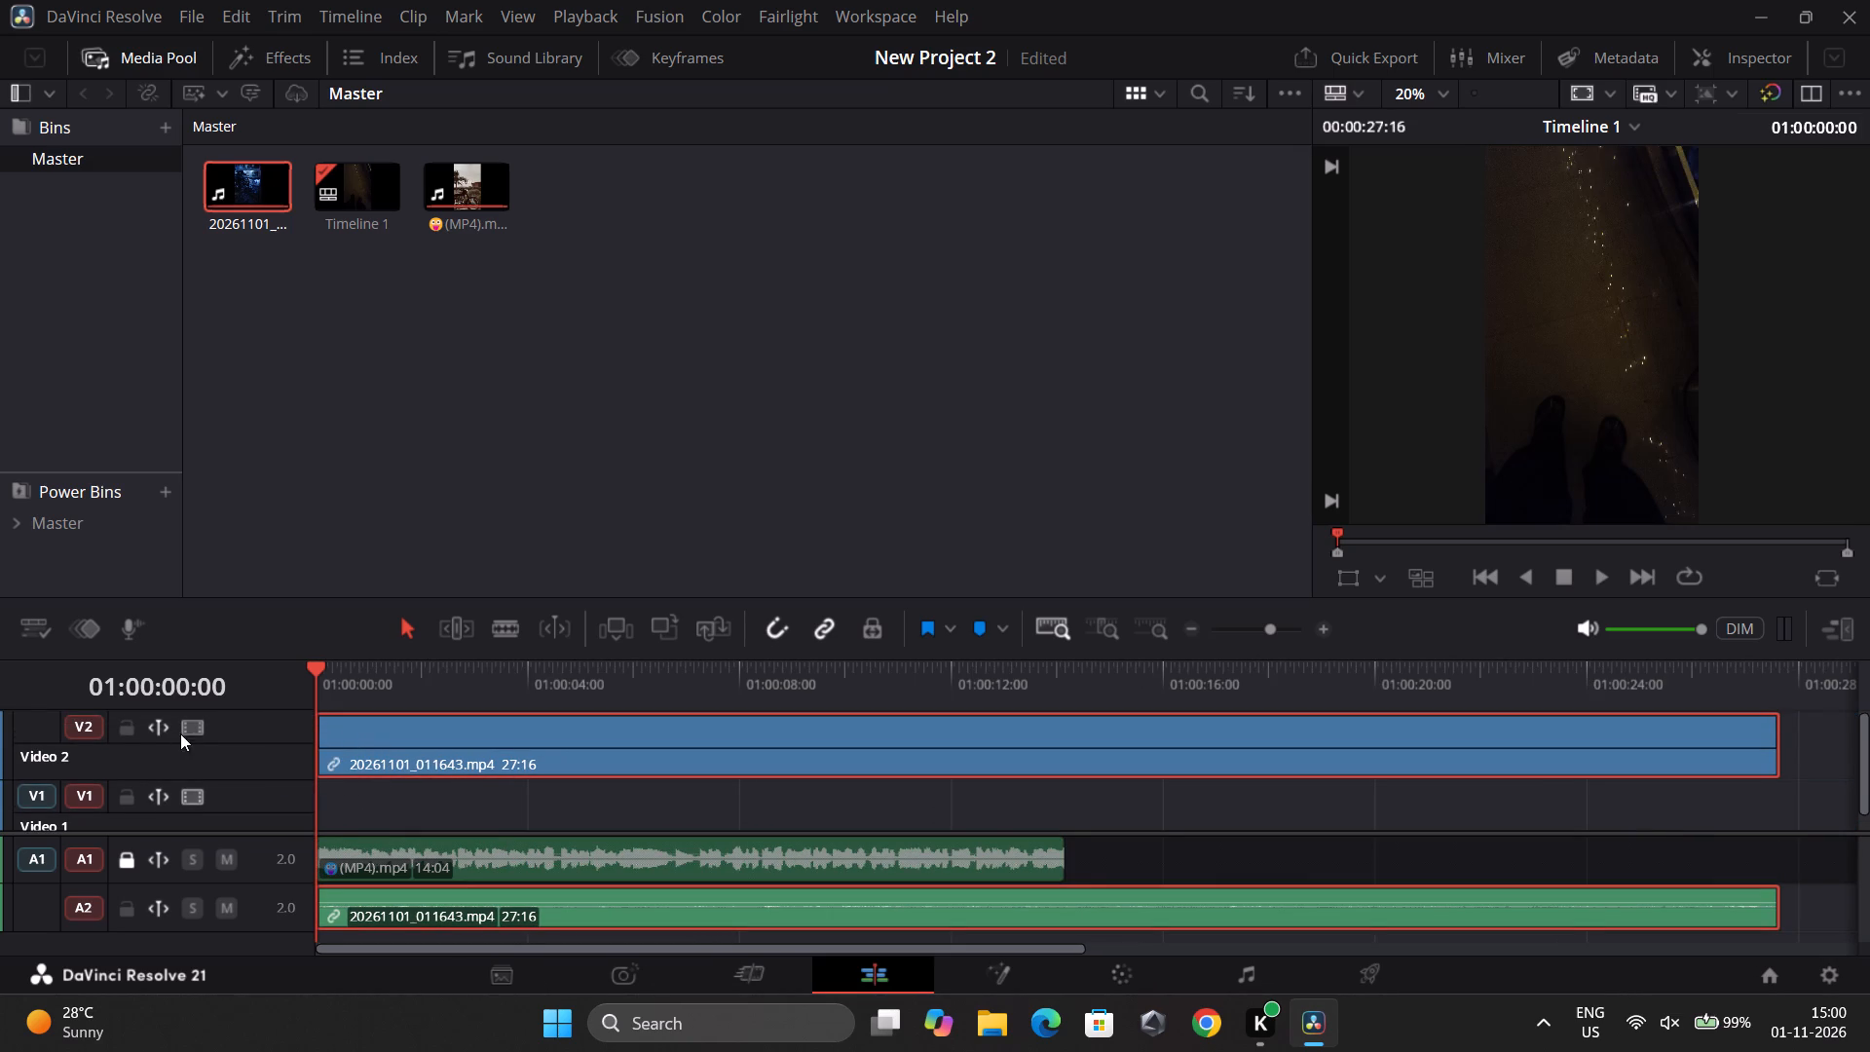
# Lock the Video 2 track and delete the 20261101_011643 clip's audio from track A2.
pyautogui.click(123, 726)
pyautogui.scroll(-1, 192, 803)
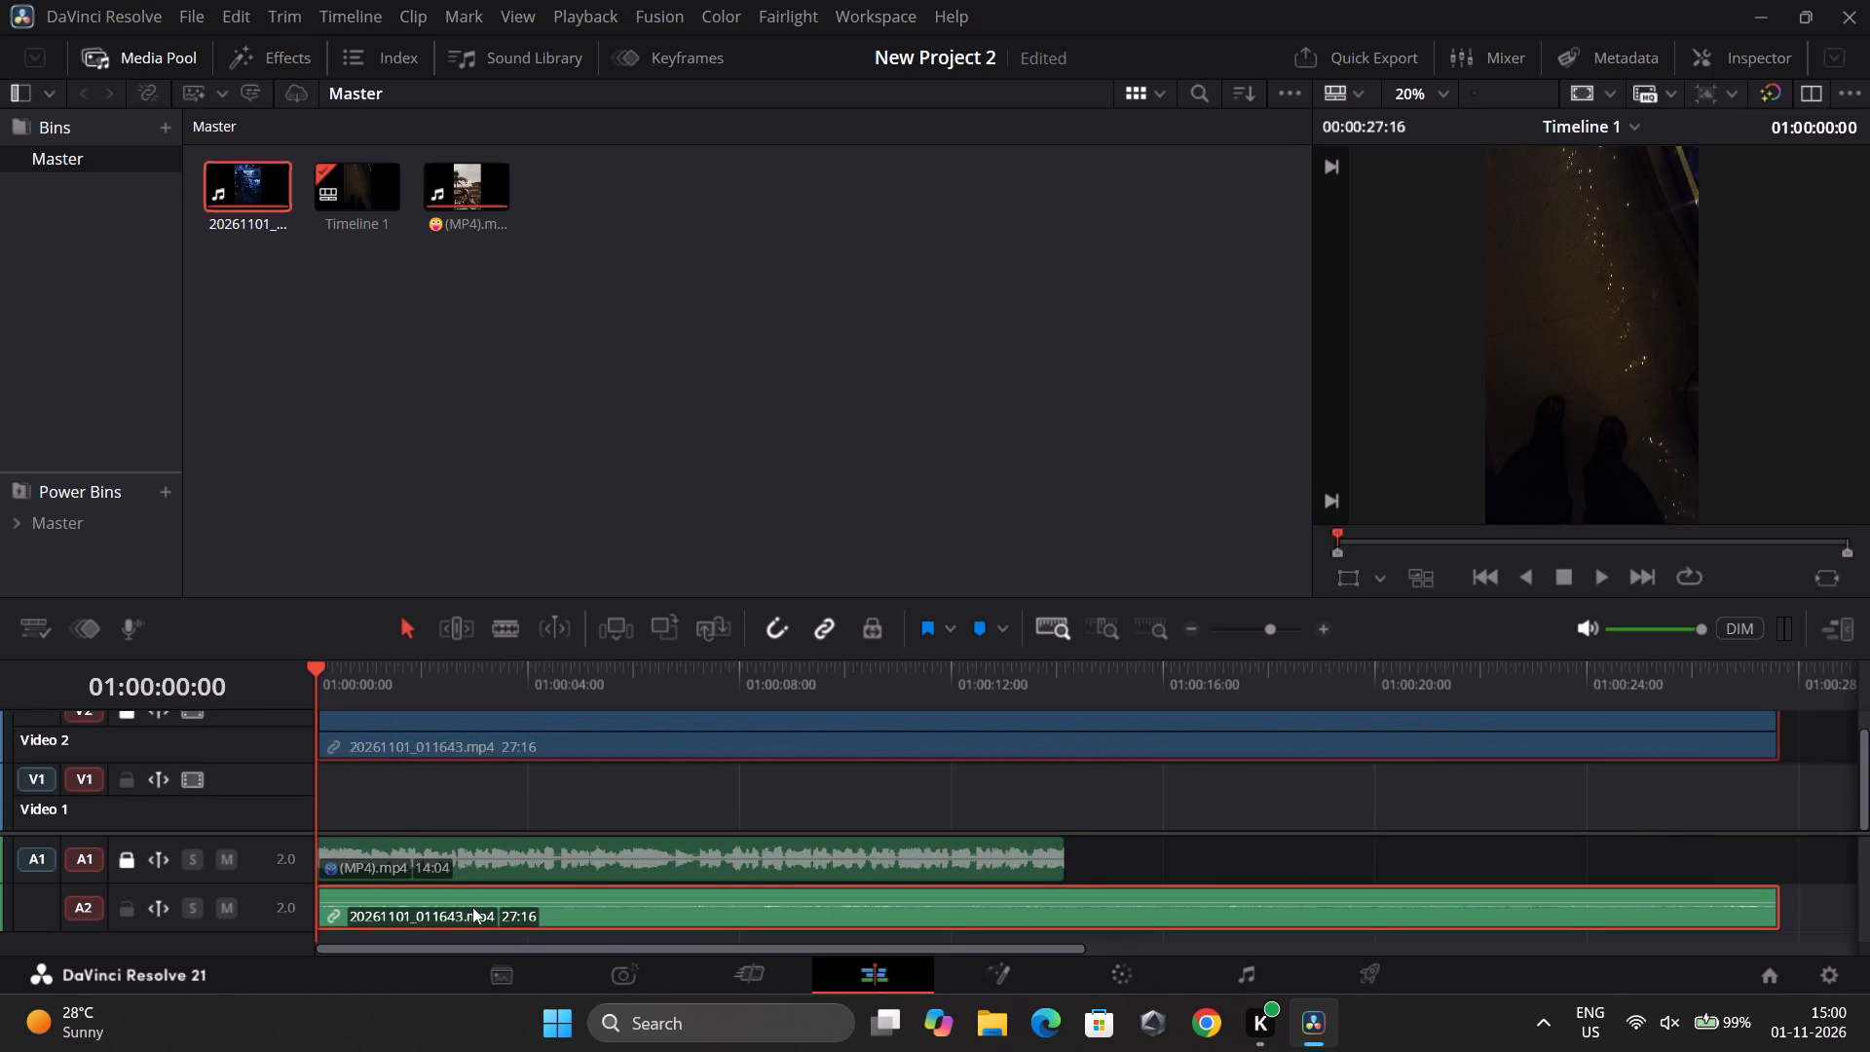
pyautogui.click(550, 910)
pyautogui.press('Delete')
# Unlock the Video 2 track and move the 20261101_011643 clip down to Video 1, still at the timeline start.
pyautogui.click(130, 718)
pyautogui.moveTo(410, 728); pyautogui.dragTo(391, 817)
# Play the timeline up to 01:00:06:21 and split the Video 1 clip there with the blade tool.
pyautogui.press('space')
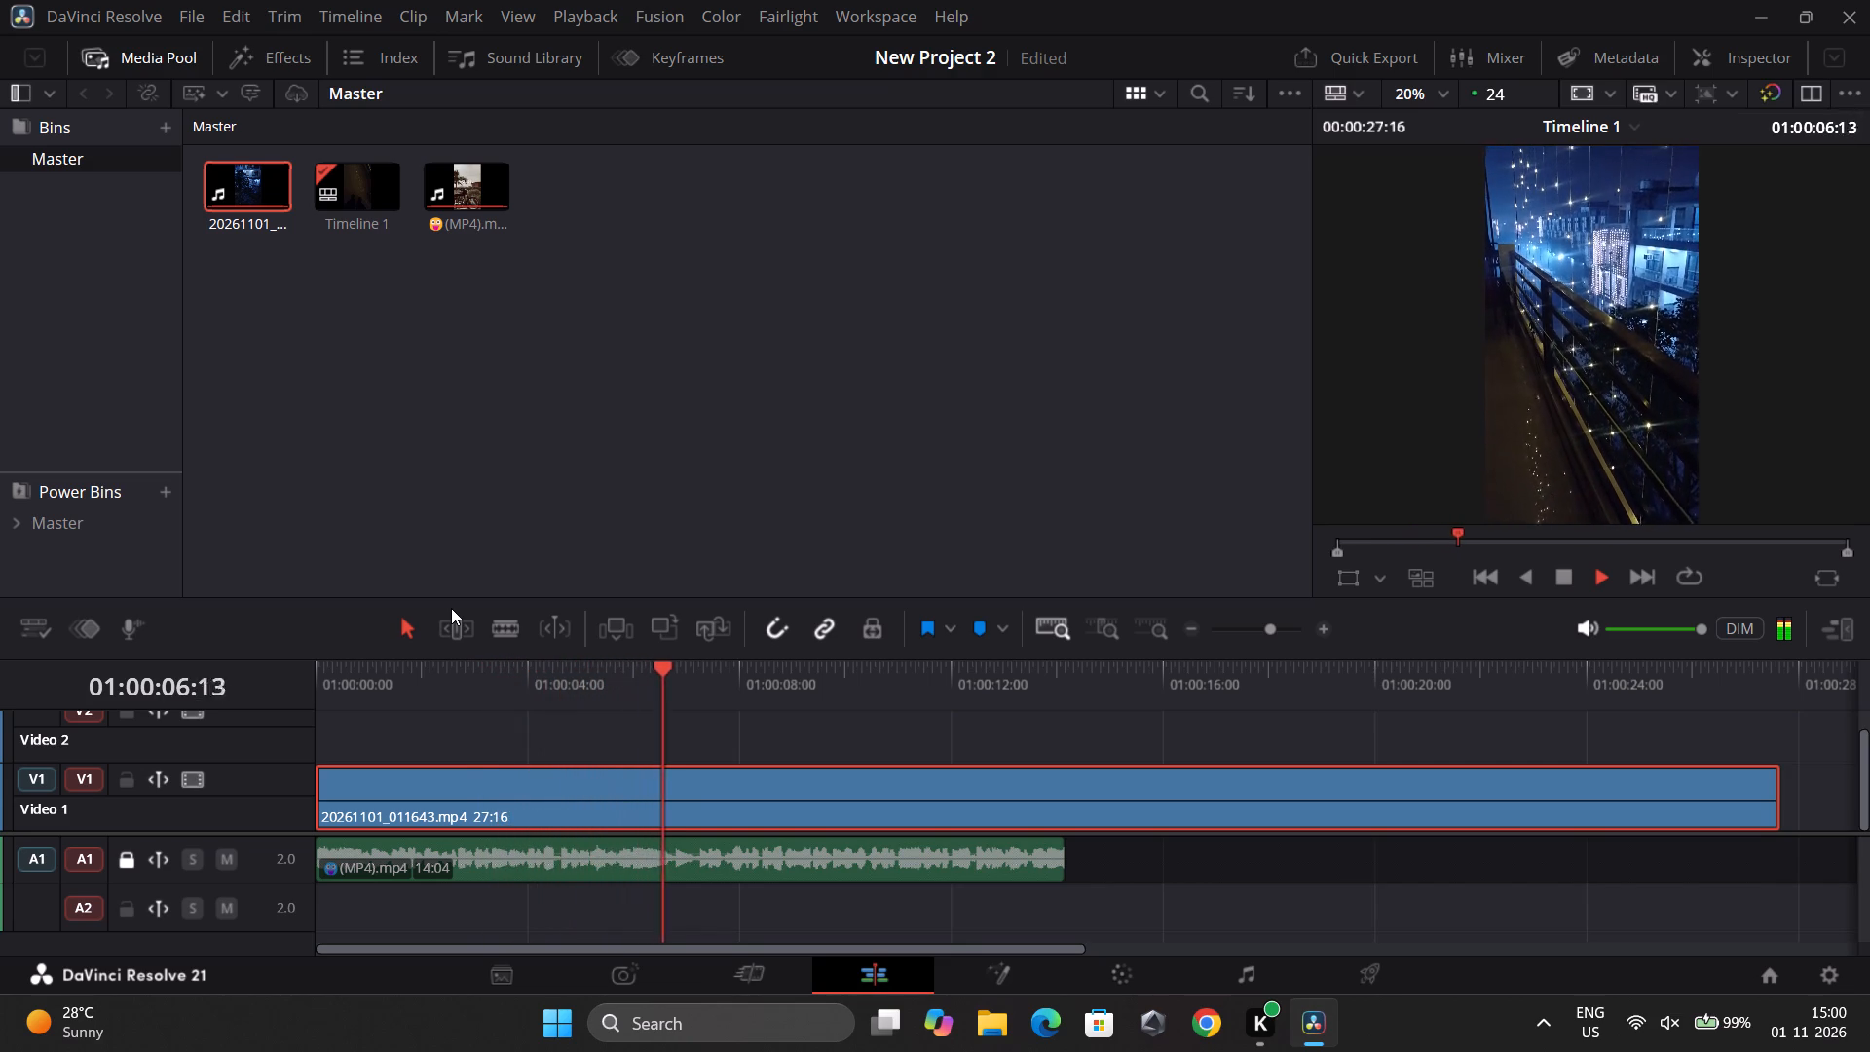
pyautogui.press('space')
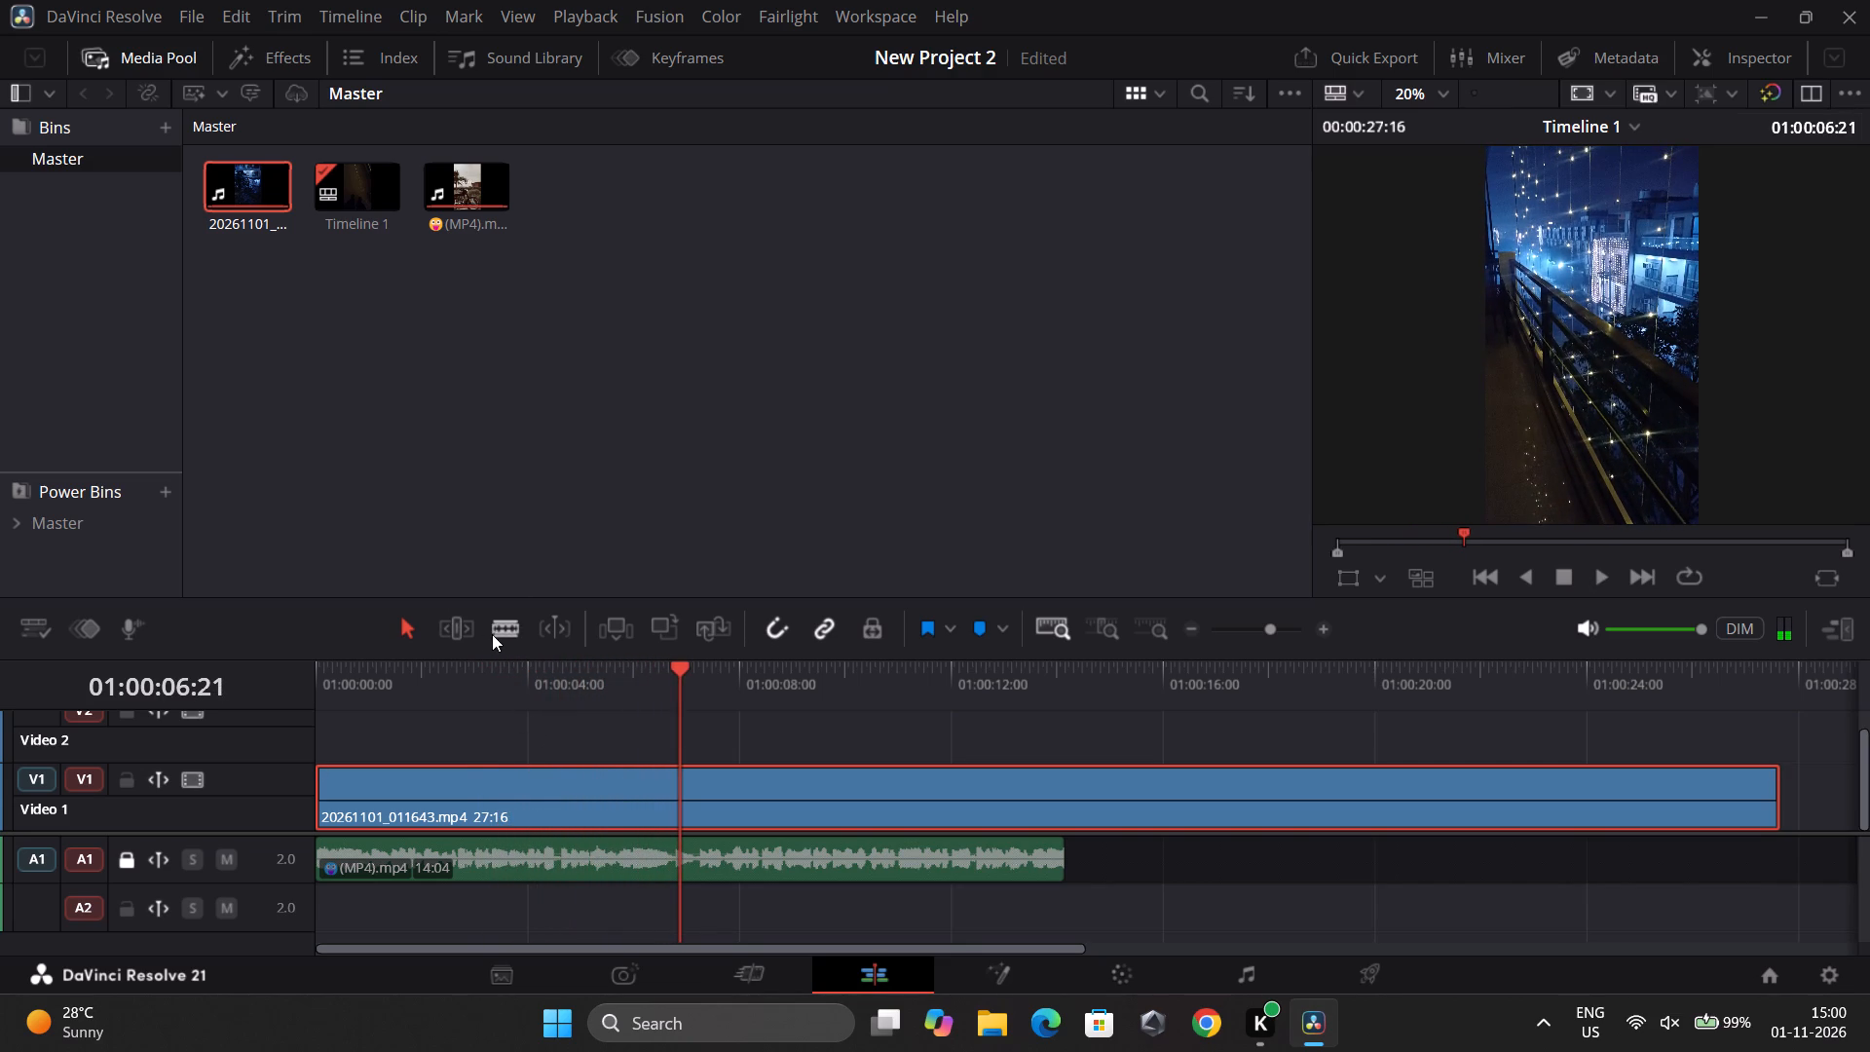
pyautogui.click(496, 634)
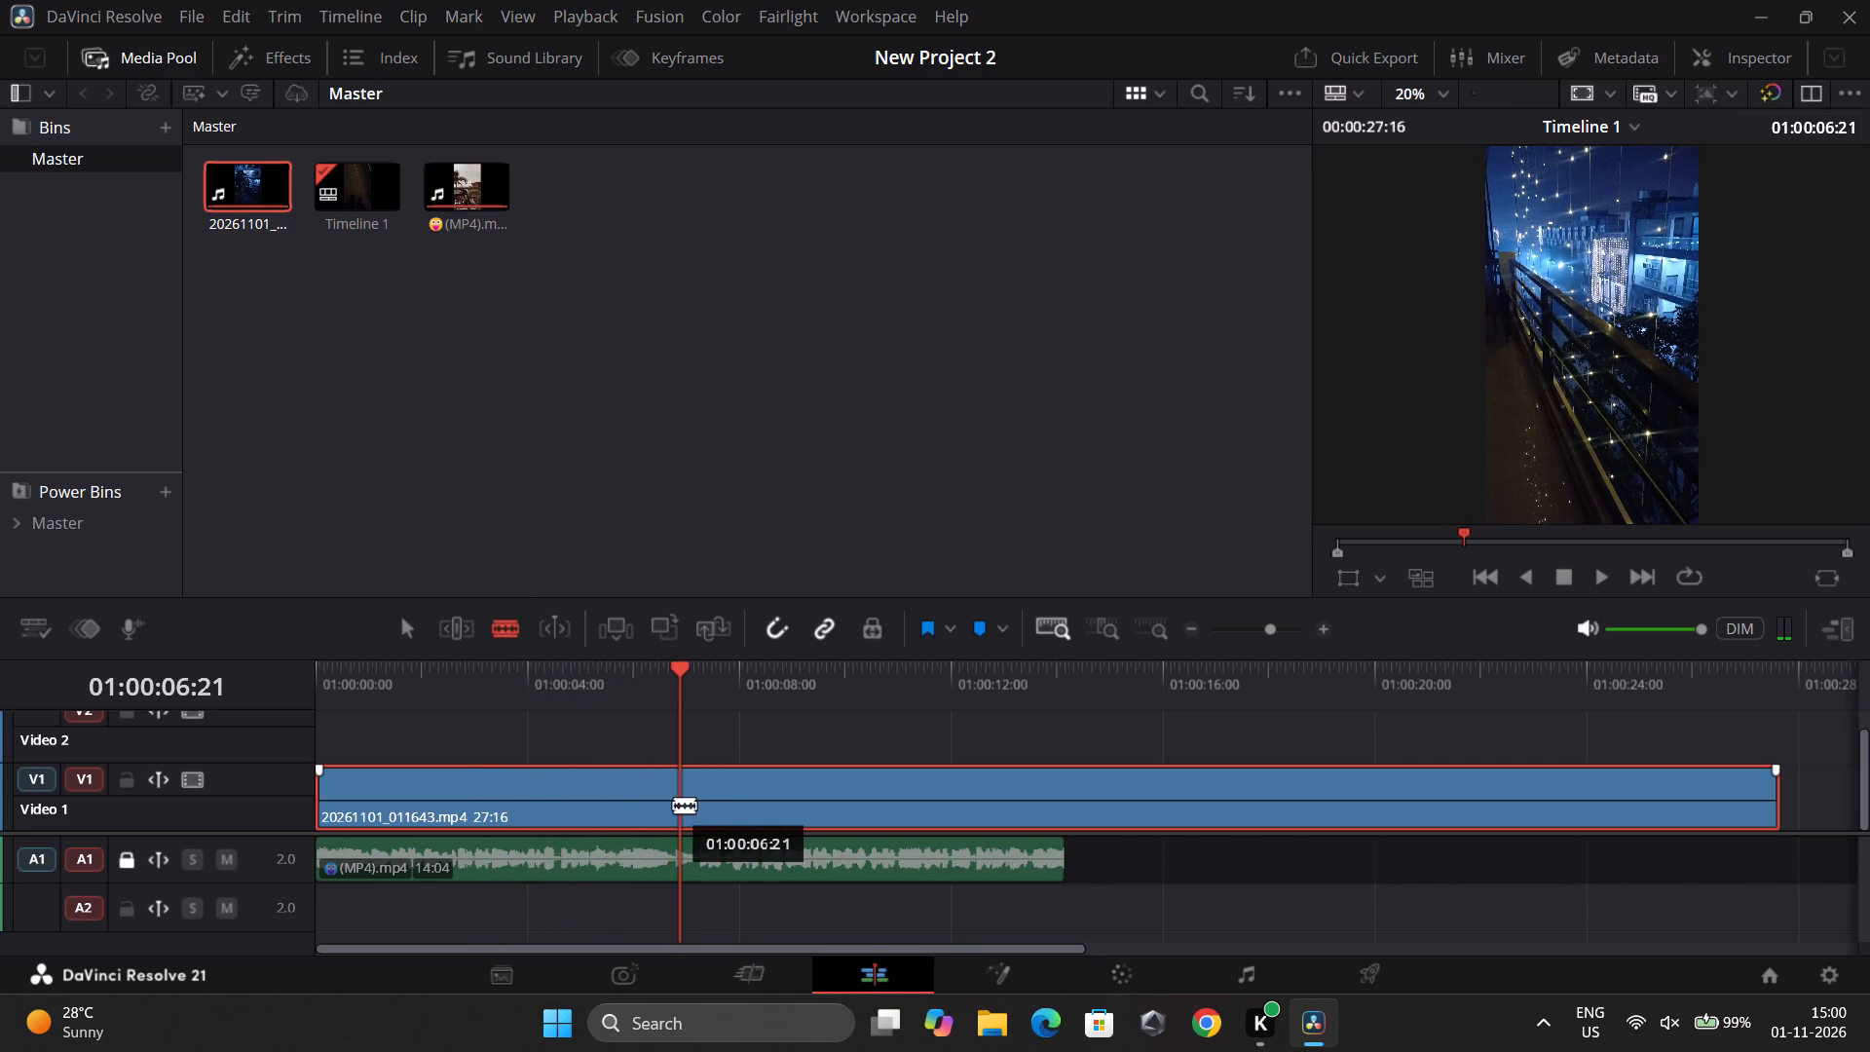
pyautogui.click(673, 805)
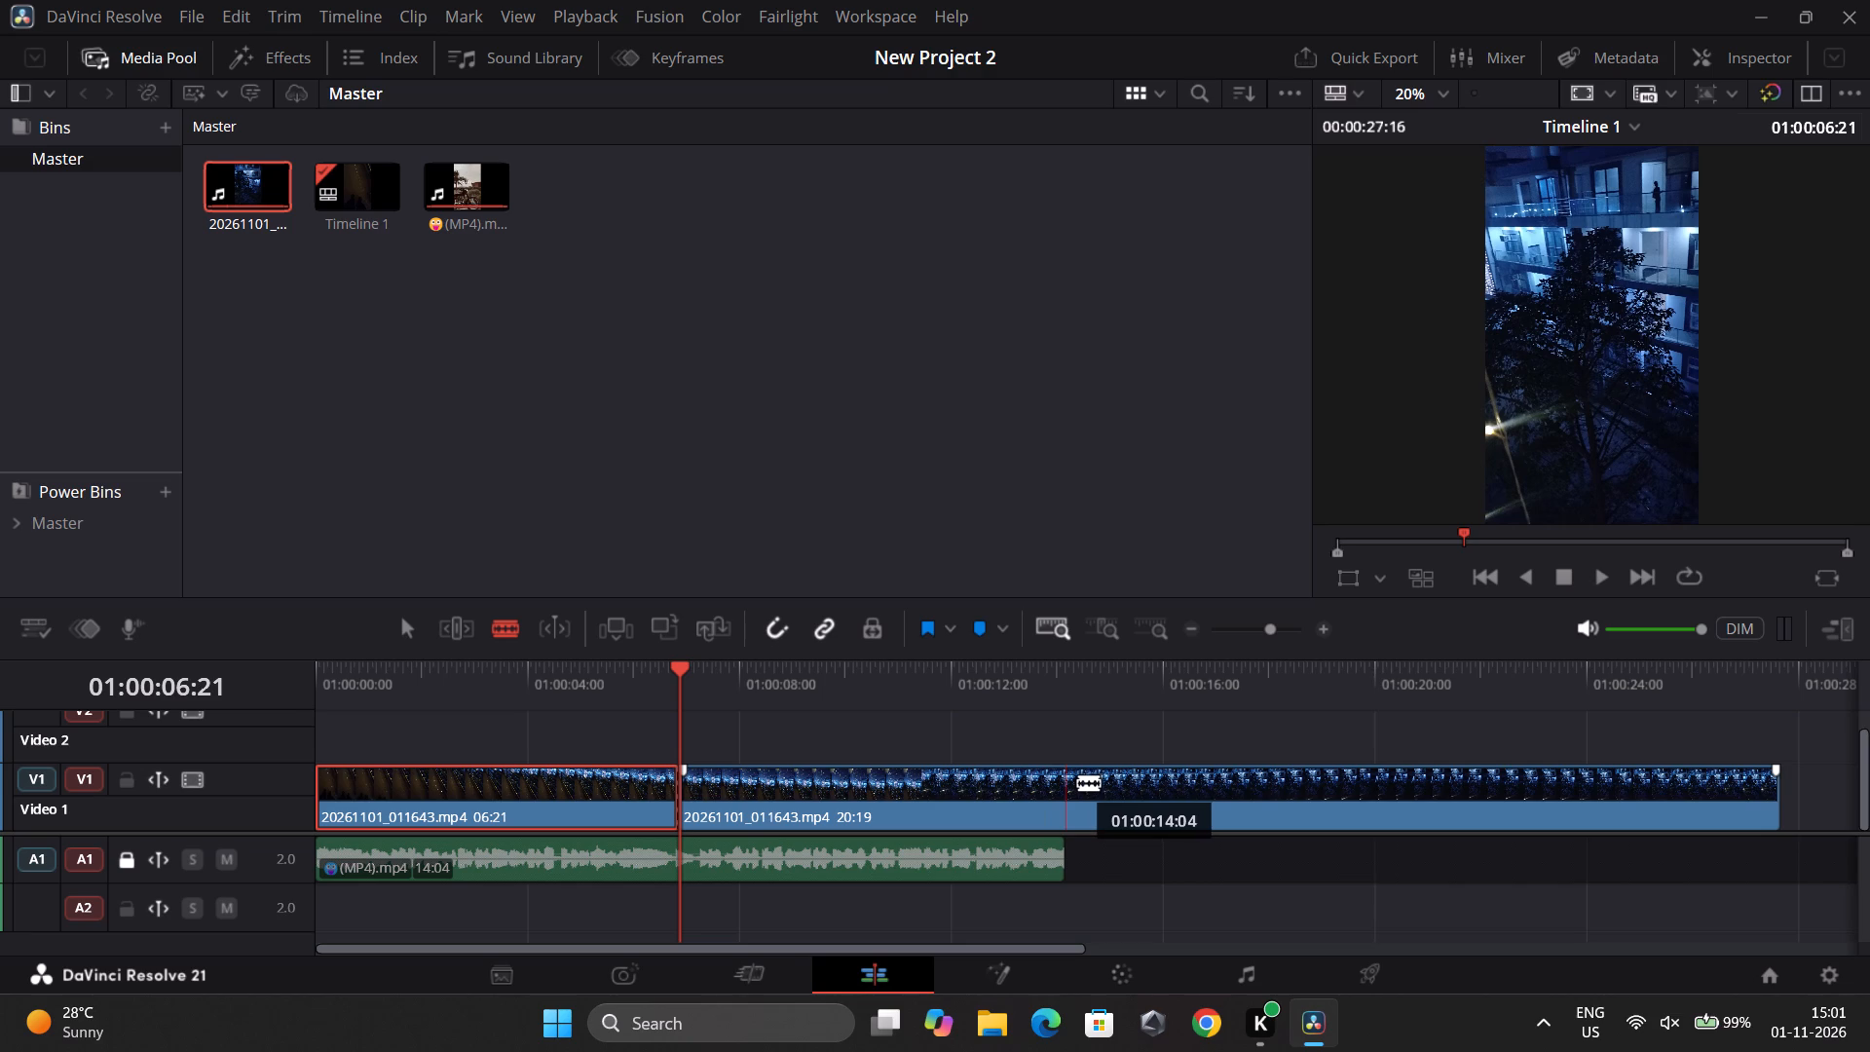
# Split the video at the end of the audio, at 14:04, and delete the remaining section after it.
pyautogui.click(1076, 782)
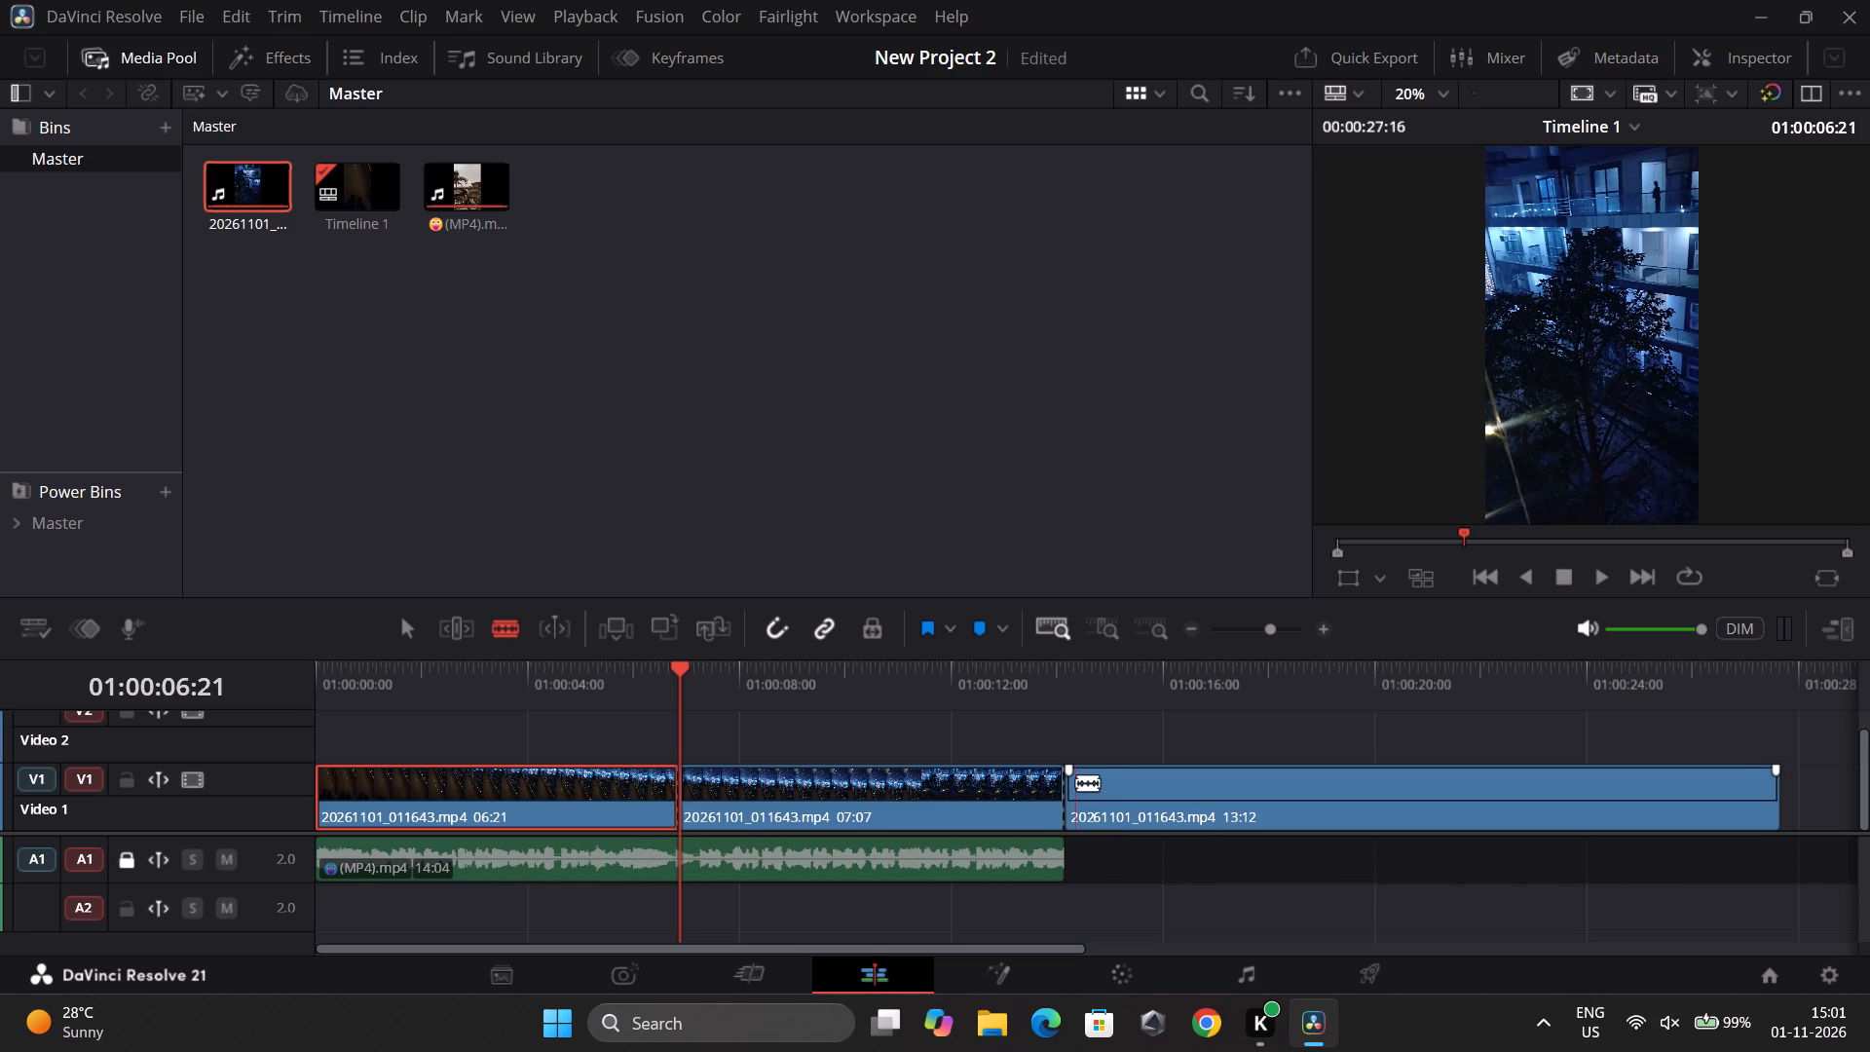
pyautogui.click(405, 620)
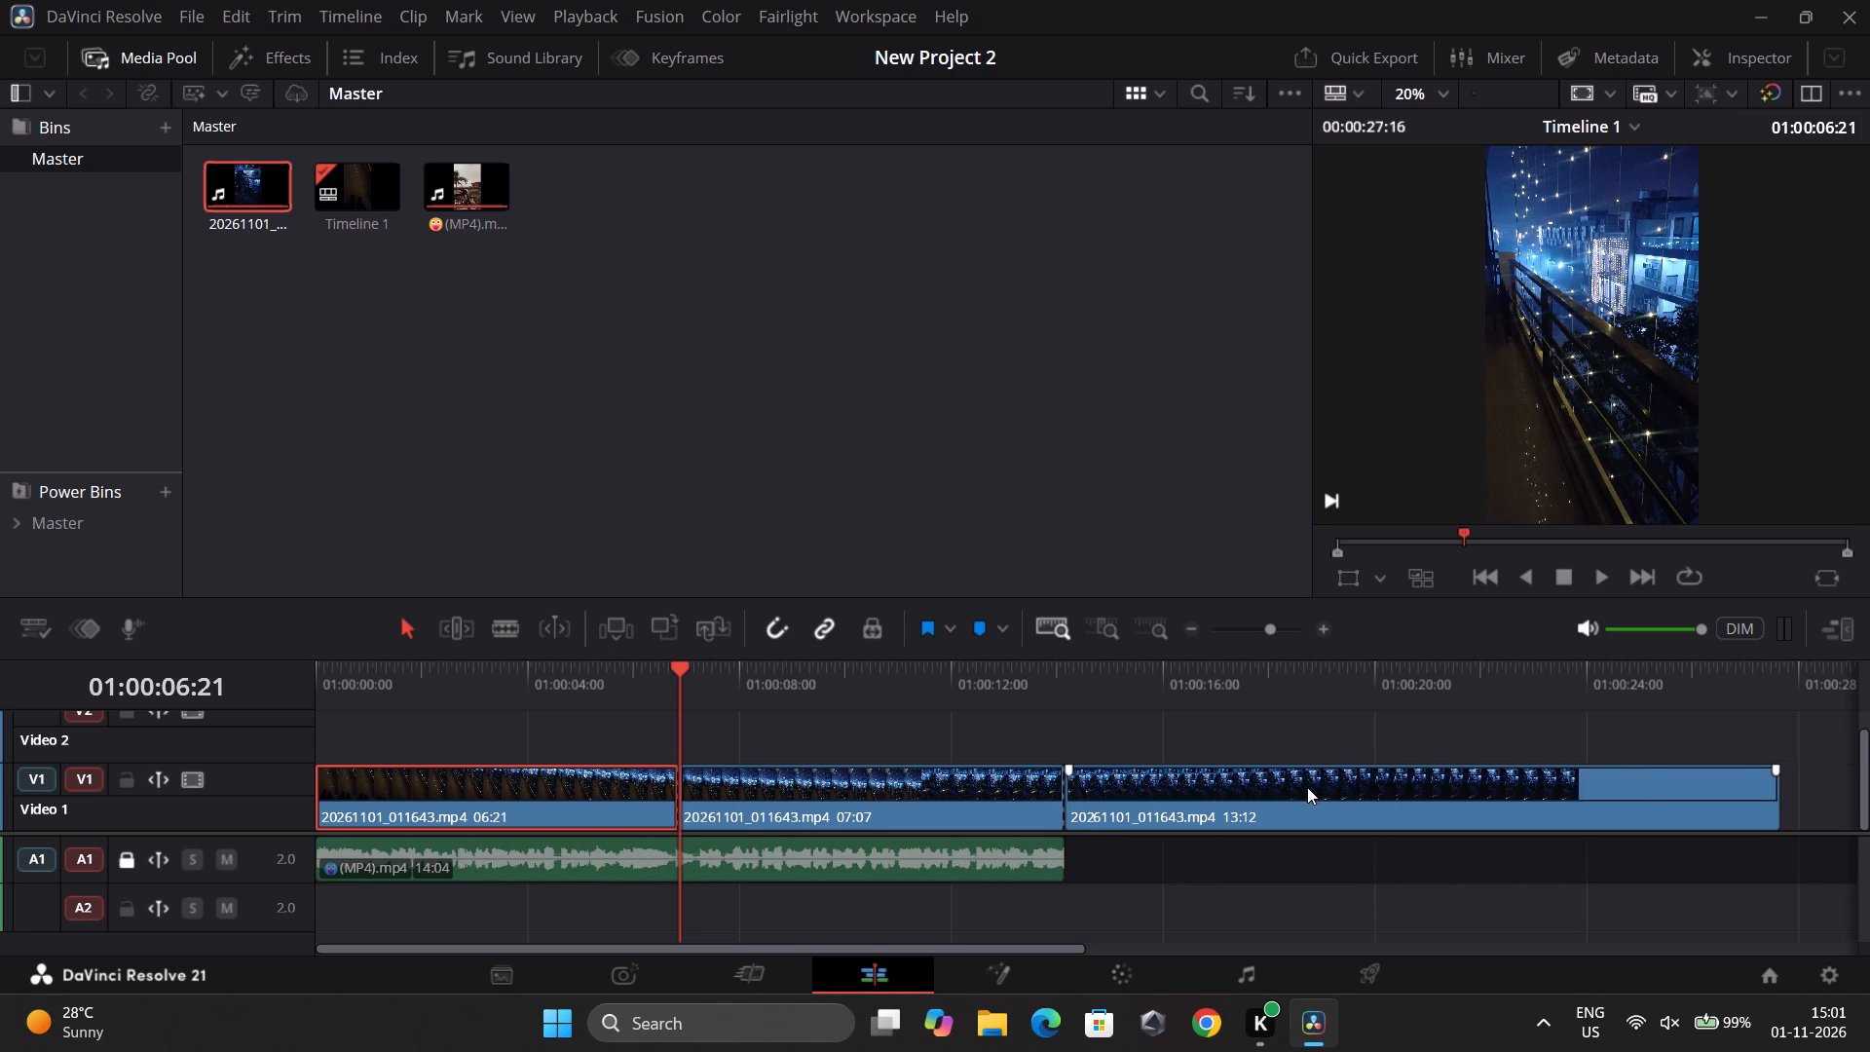
pyautogui.click(1307, 787)
pyautogui.press('Delete')
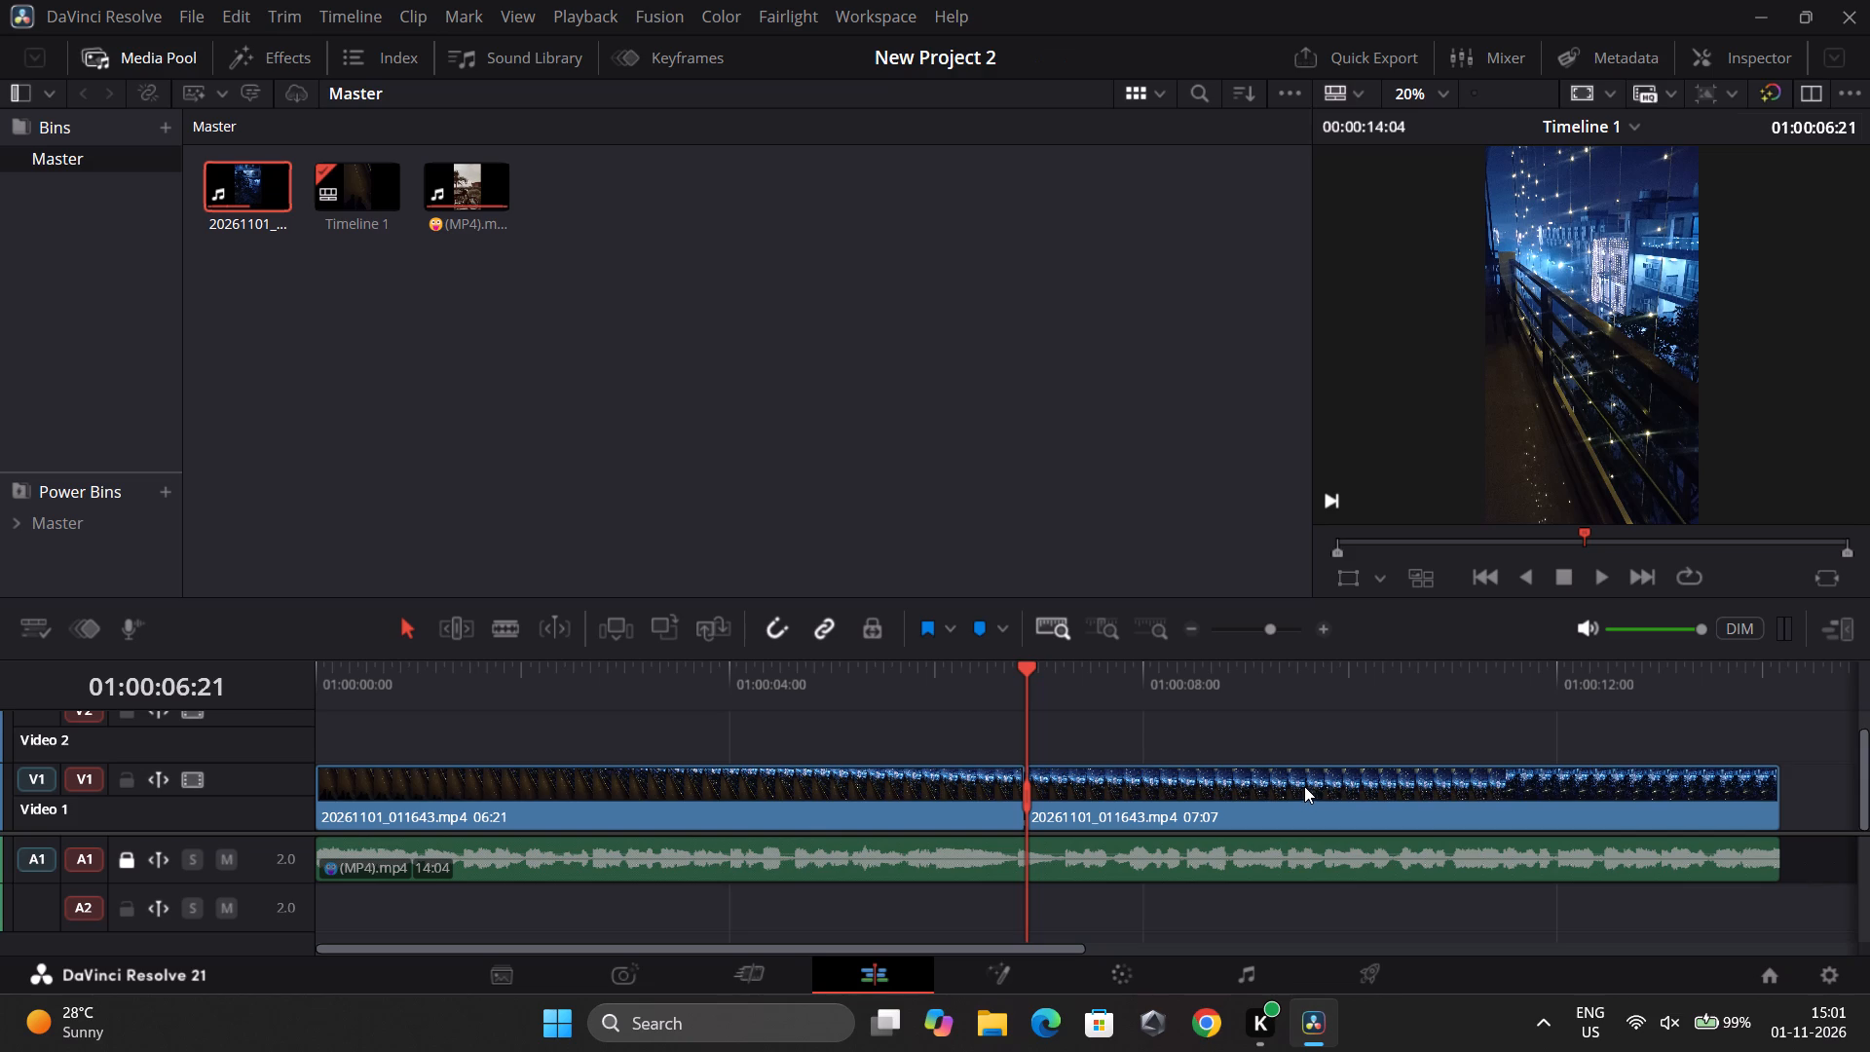
# Play the edited timeline from the start to about 01:00:10:04 to check the video against the audio.
pyautogui.moveTo(1029, 669); pyautogui.dragTo(562, 688)
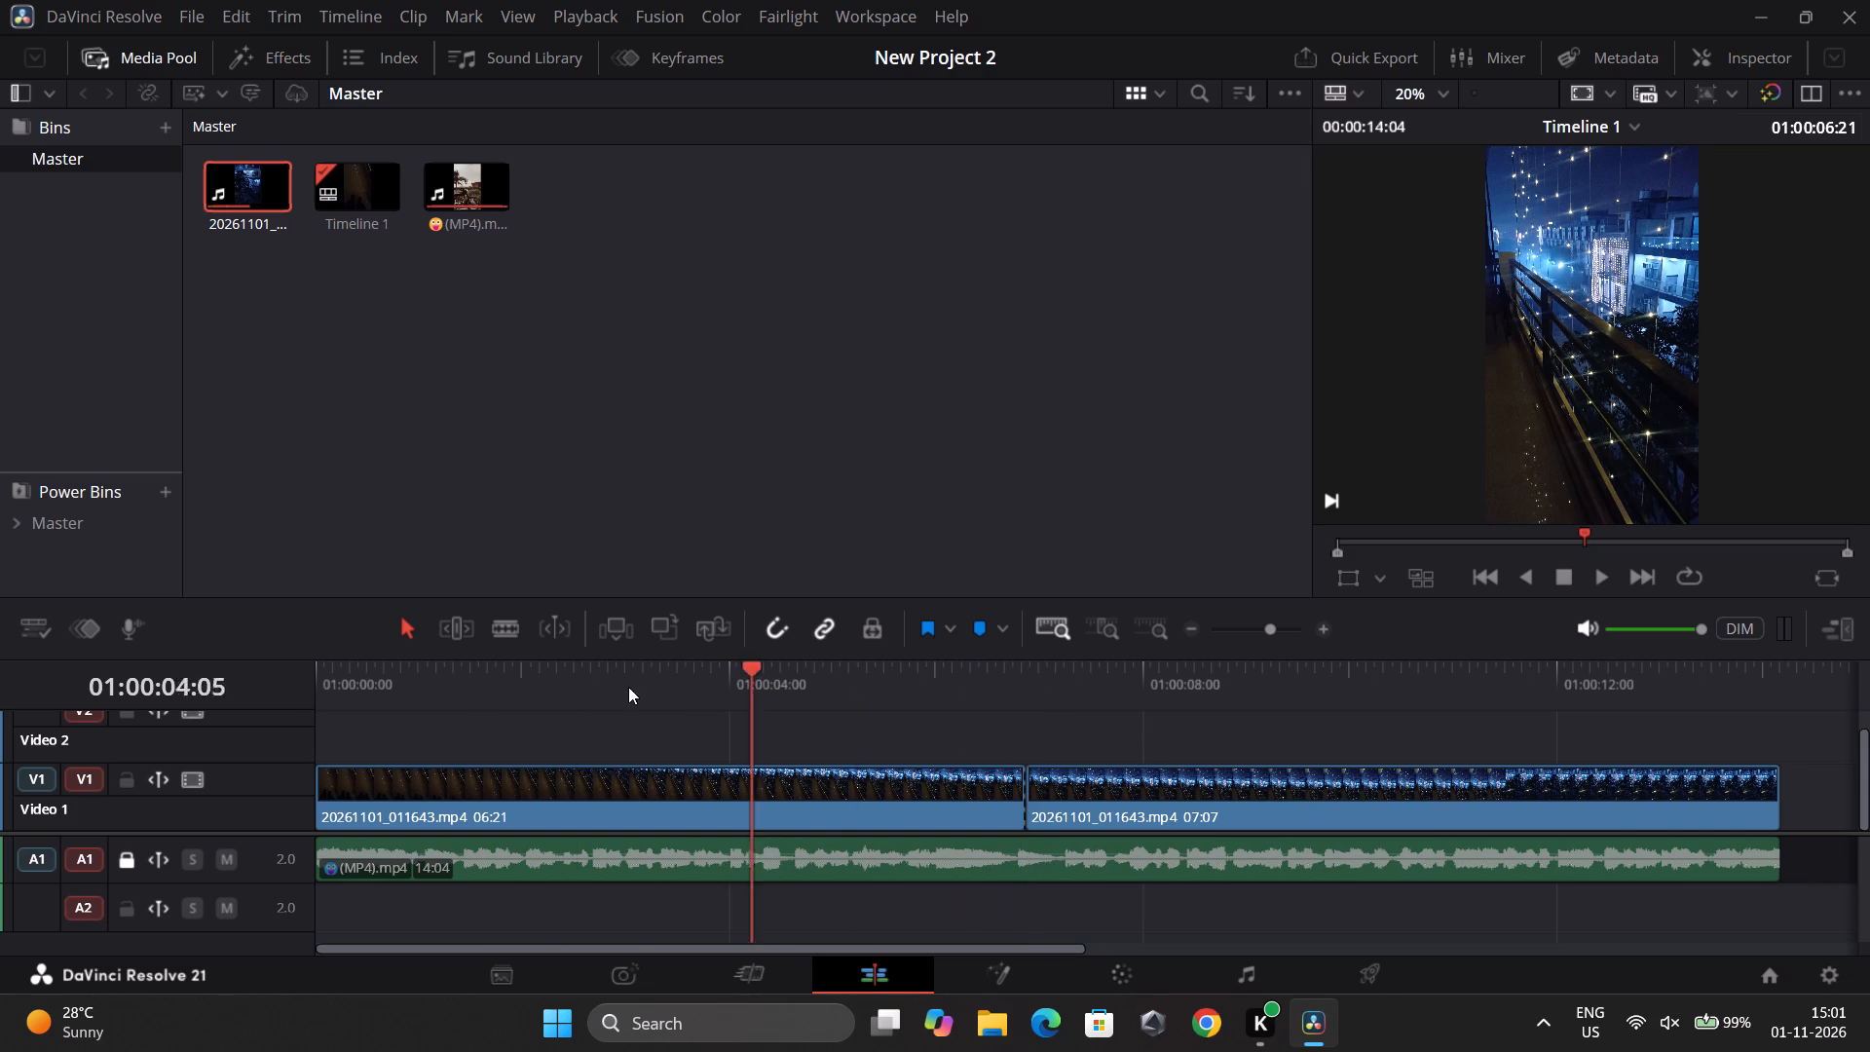
pyautogui.moveTo(562, 688); pyautogui.dragTo(240, 711)
pyautogui.press('space')
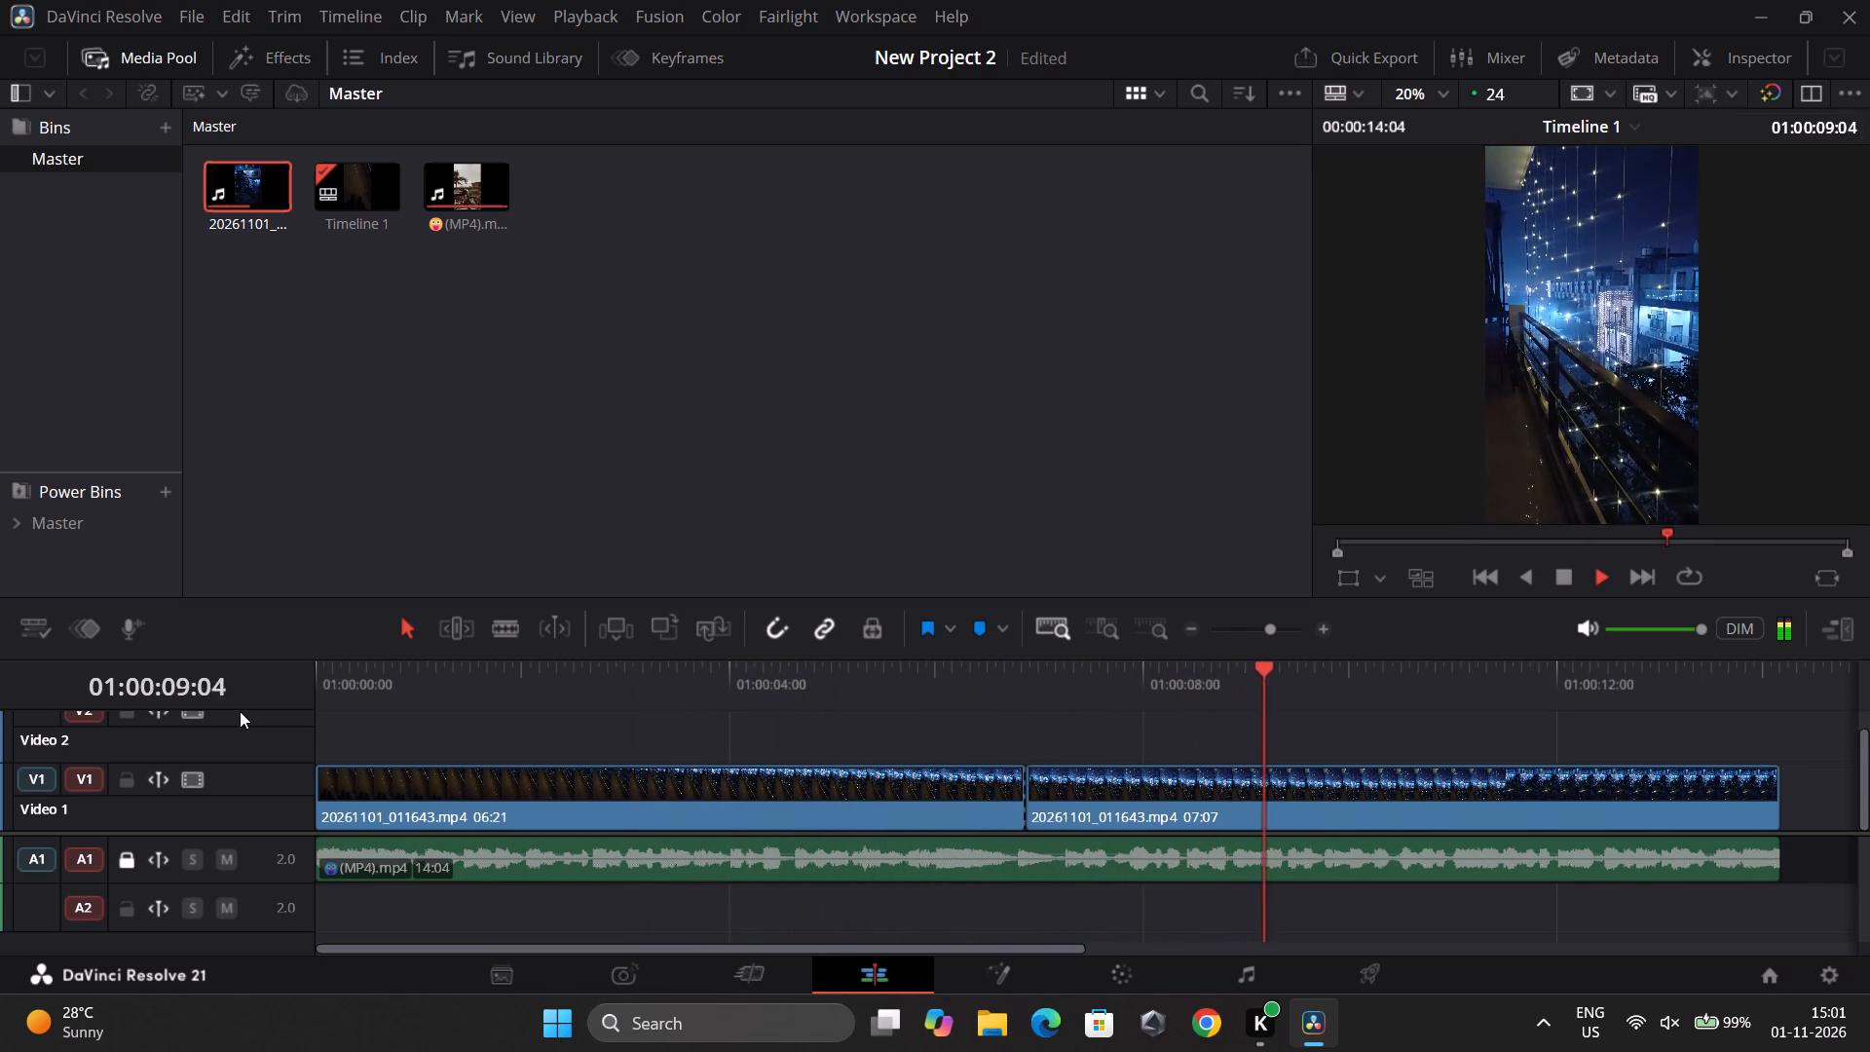
pyautogui.press('space')
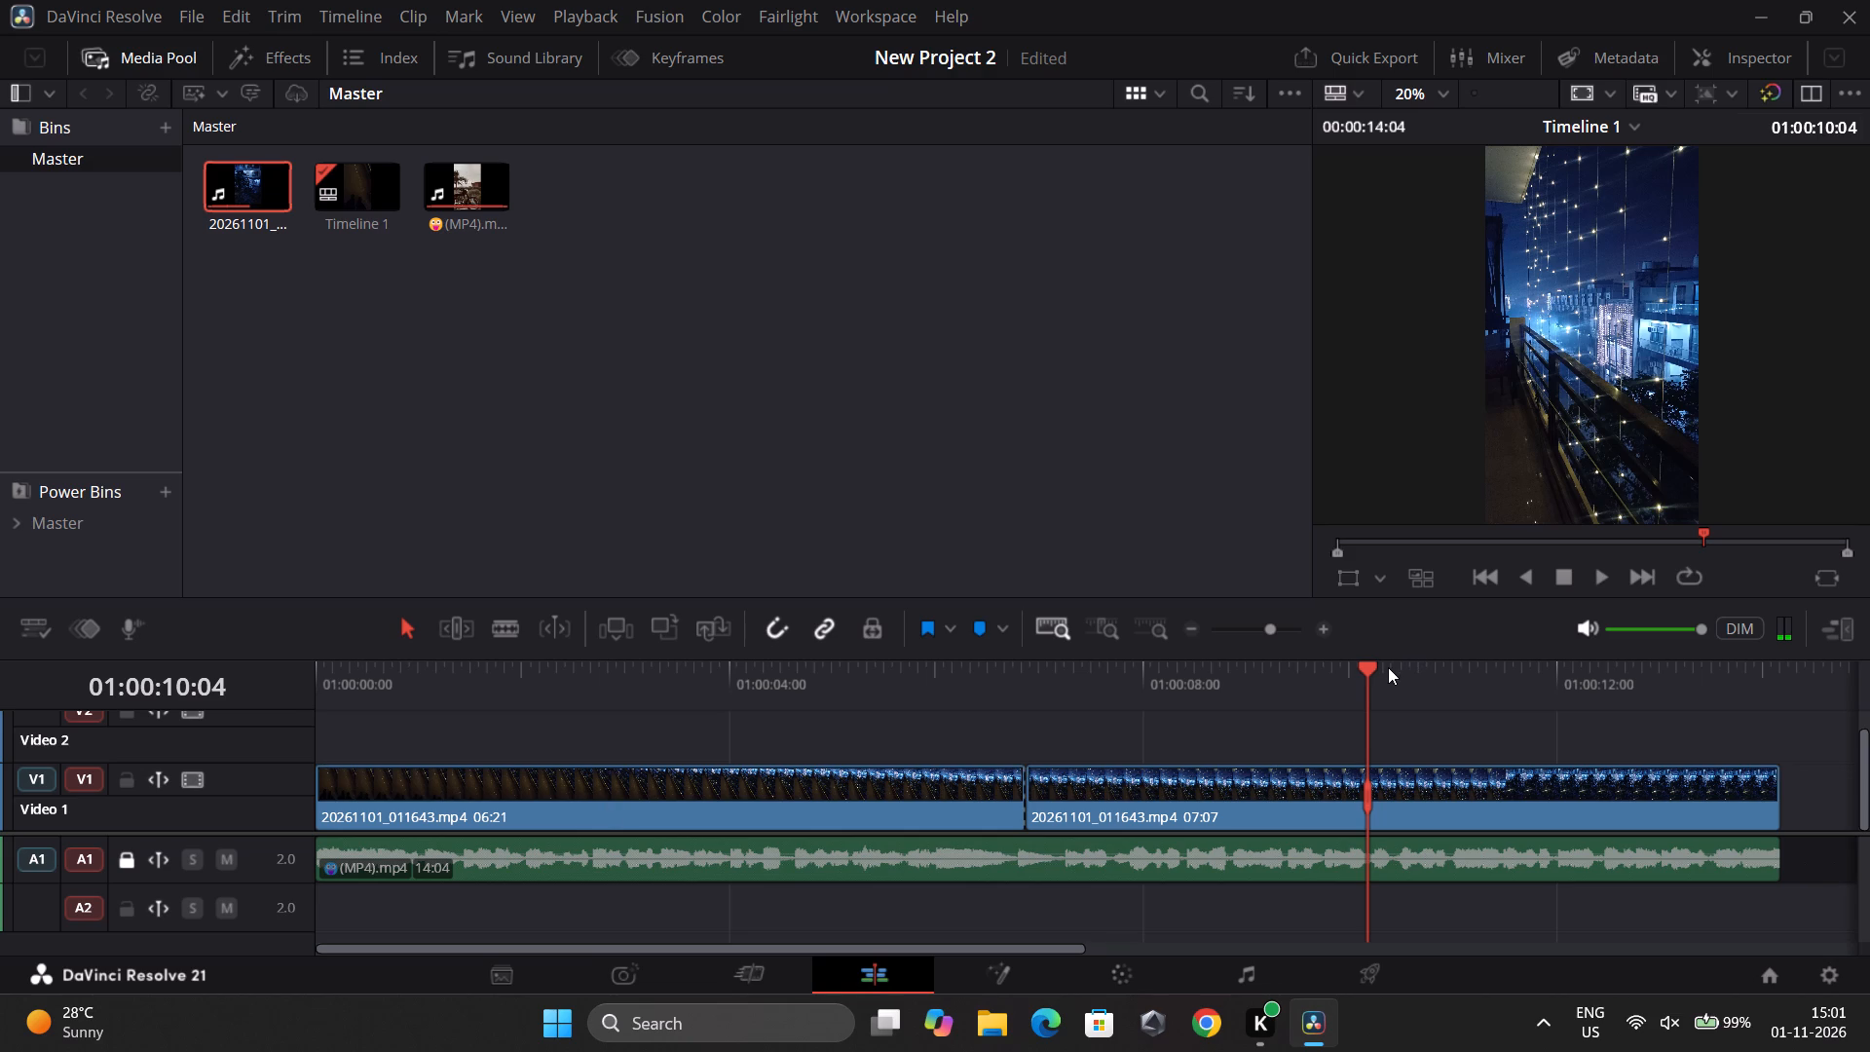
# Split the first Video 1 clip at 01:00:04:08 with the blade tool and ripple-delete the dark opening section before the cut.
pyautogui.moveTo(1370, 669); pyautogui.dragTo(926, 673)
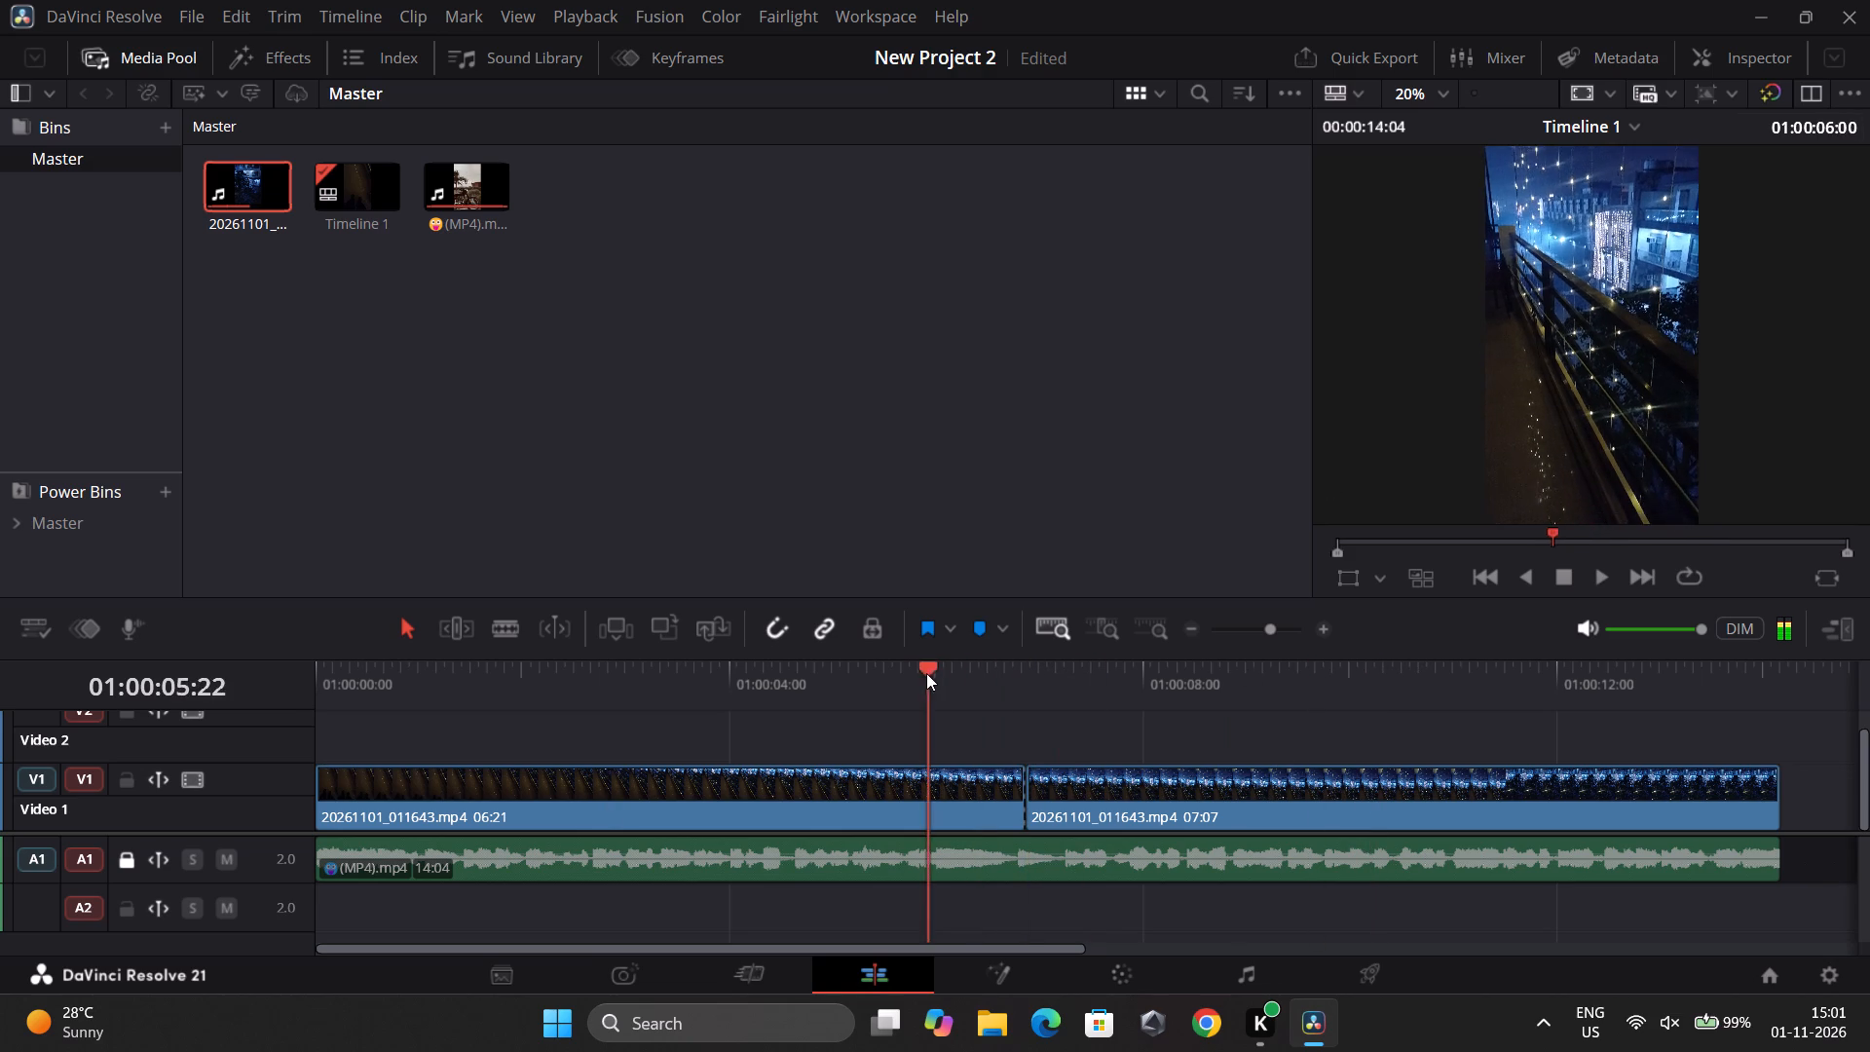
pyautogui.moveTo(926, 673); pyautogui.dragTo(773, 681)
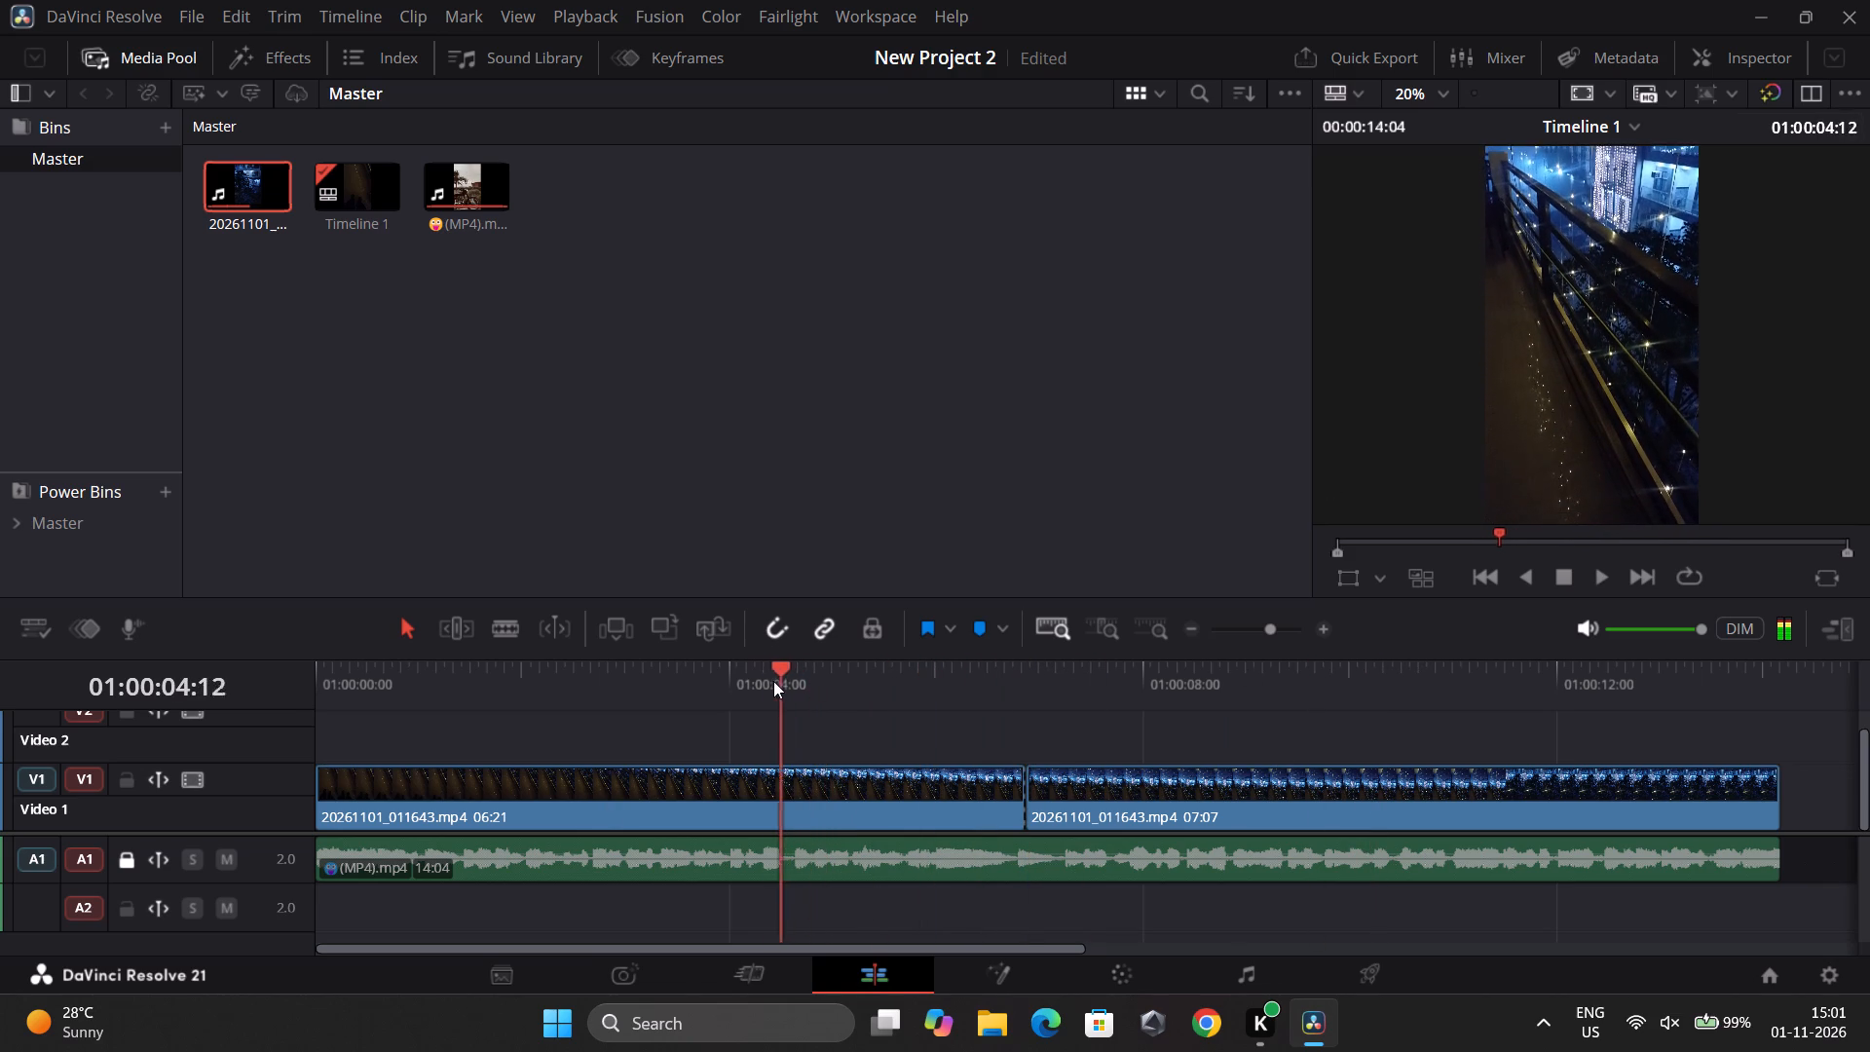
pyautogui.moveTo(773, 681); pyautogui.dragTo(764, 679)
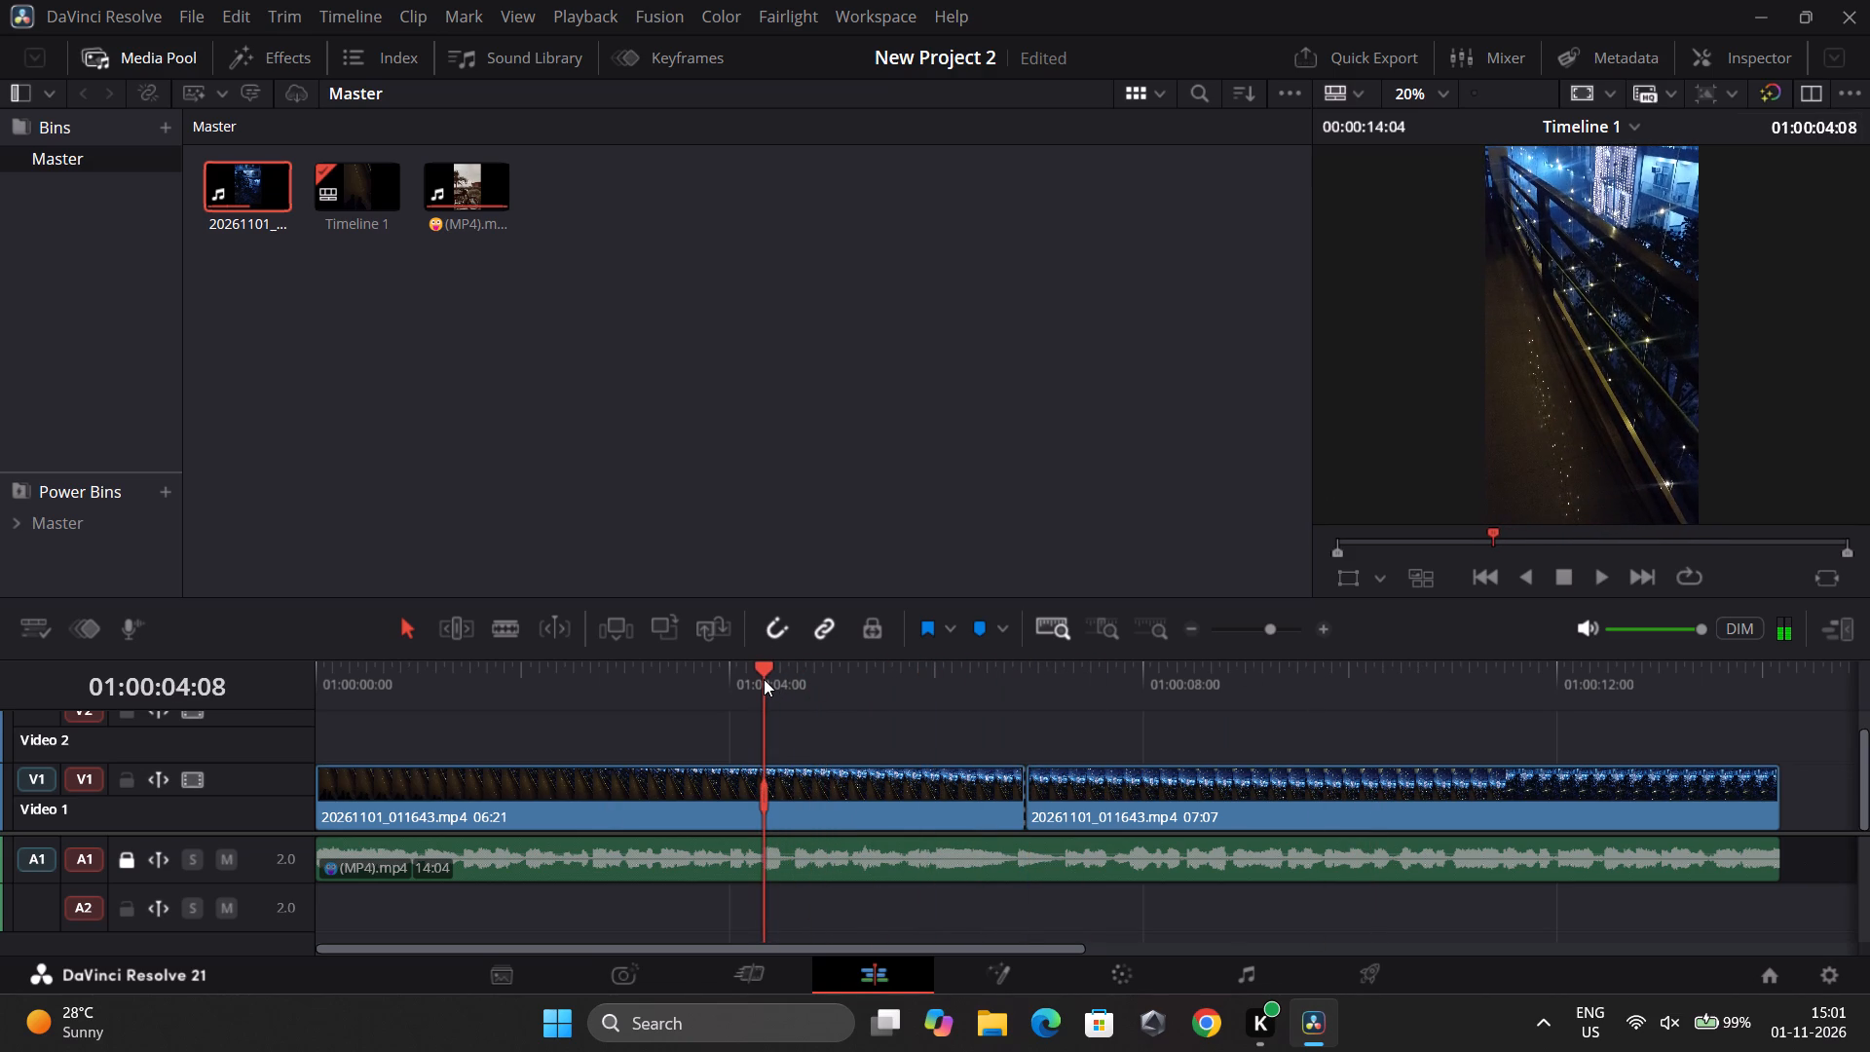
pyautogui.click(498, 627)
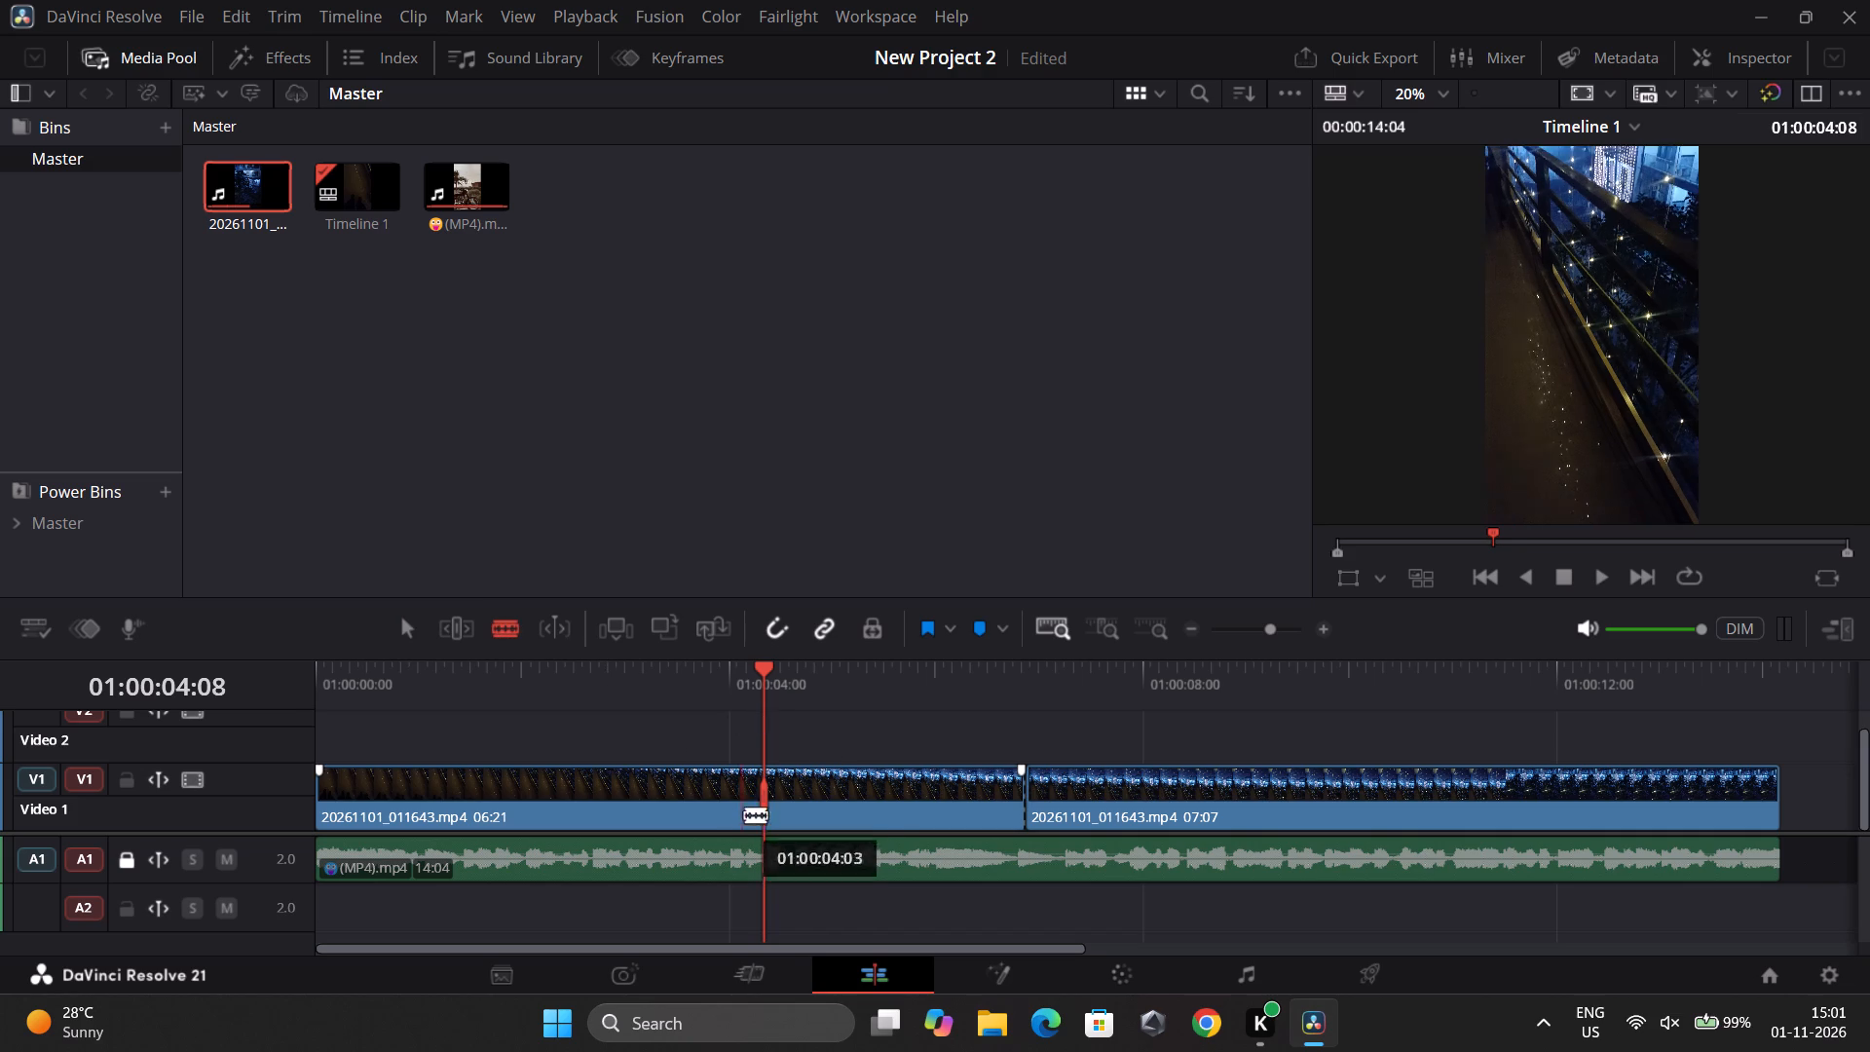
pyautogui.click(765, 794)
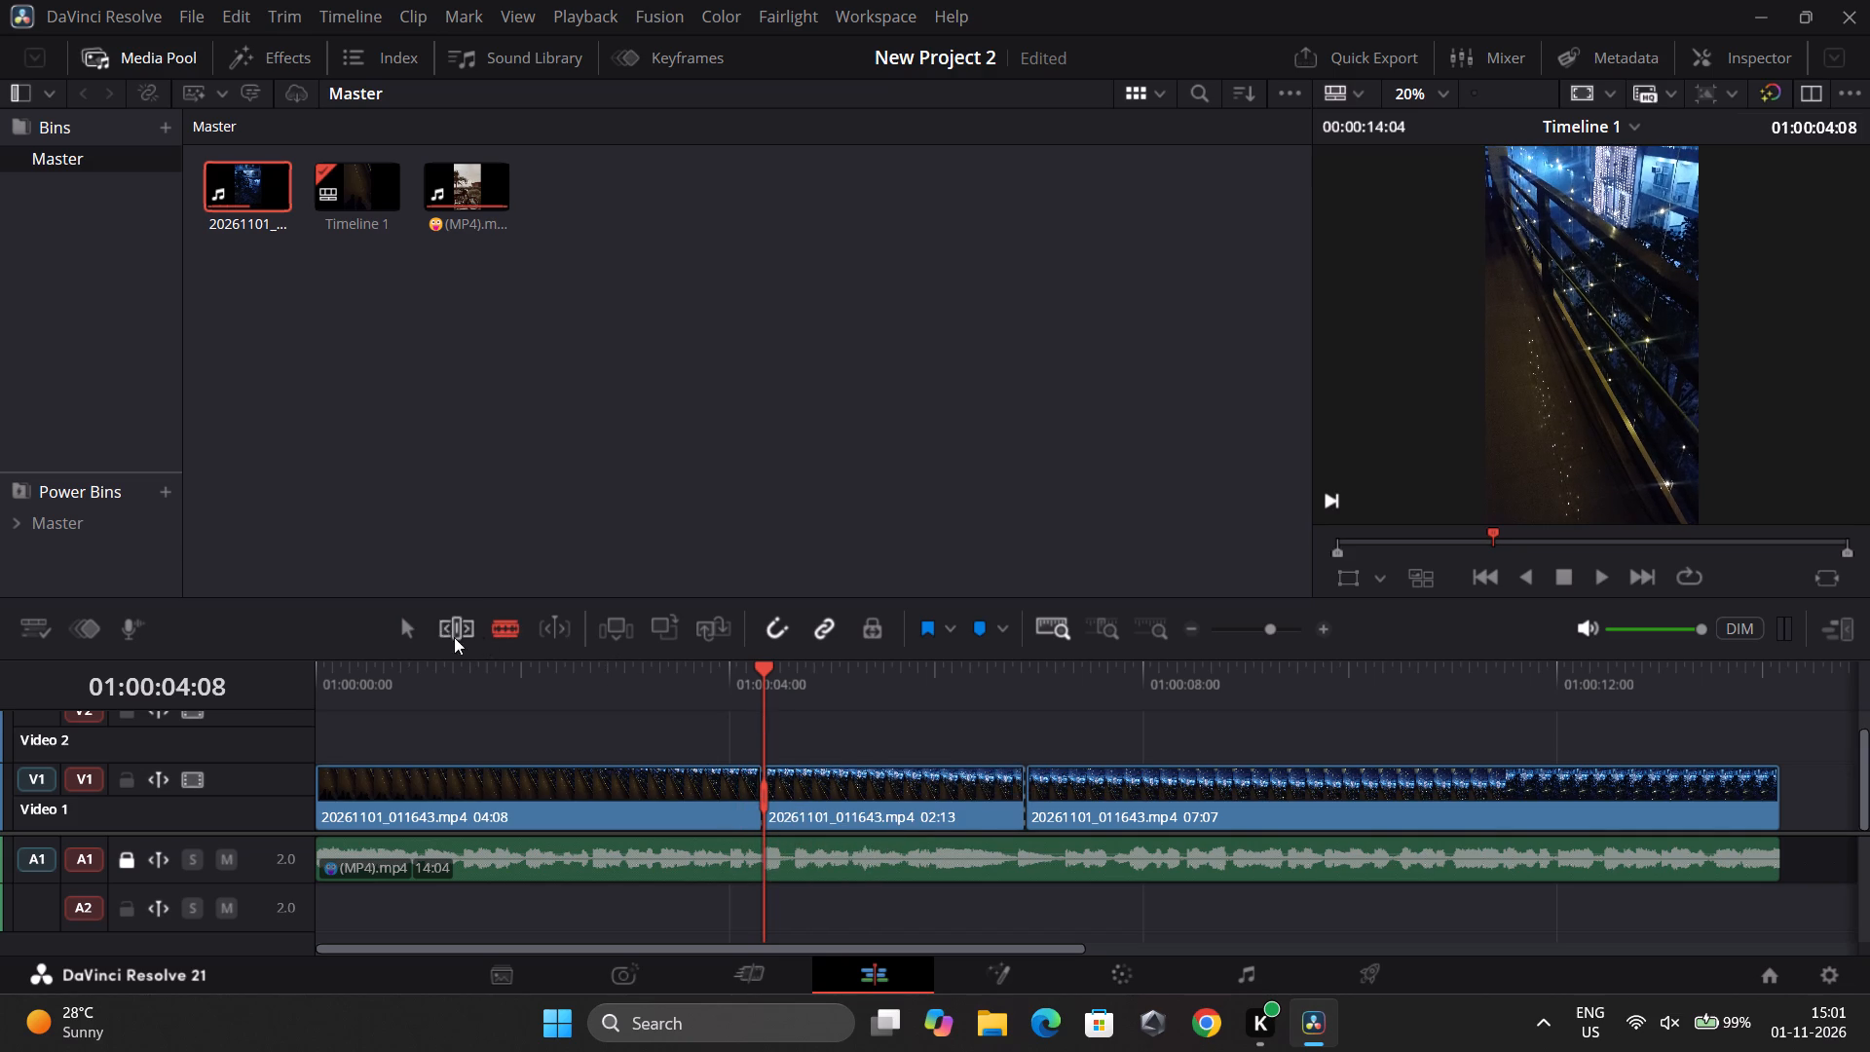
pyautogui.click(404, 623)
pyautogui.click(462, 792)
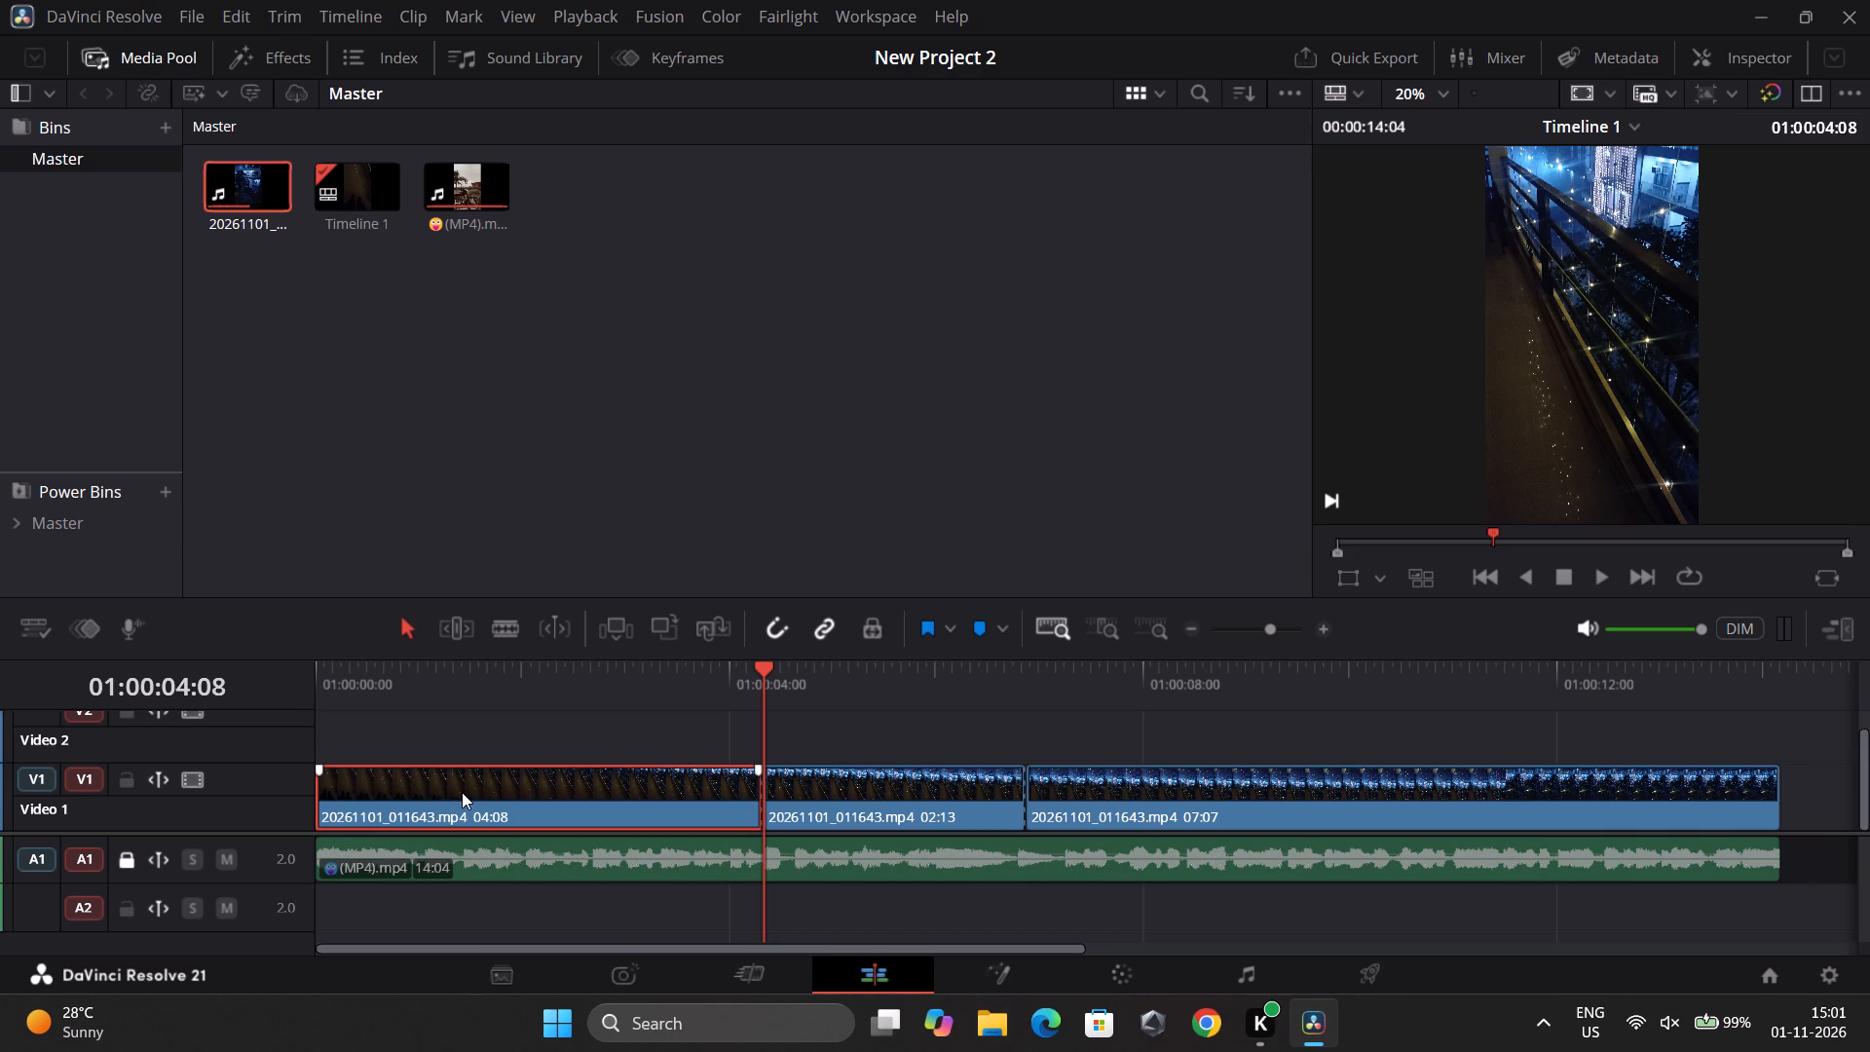
pyautogui.press('Delete')
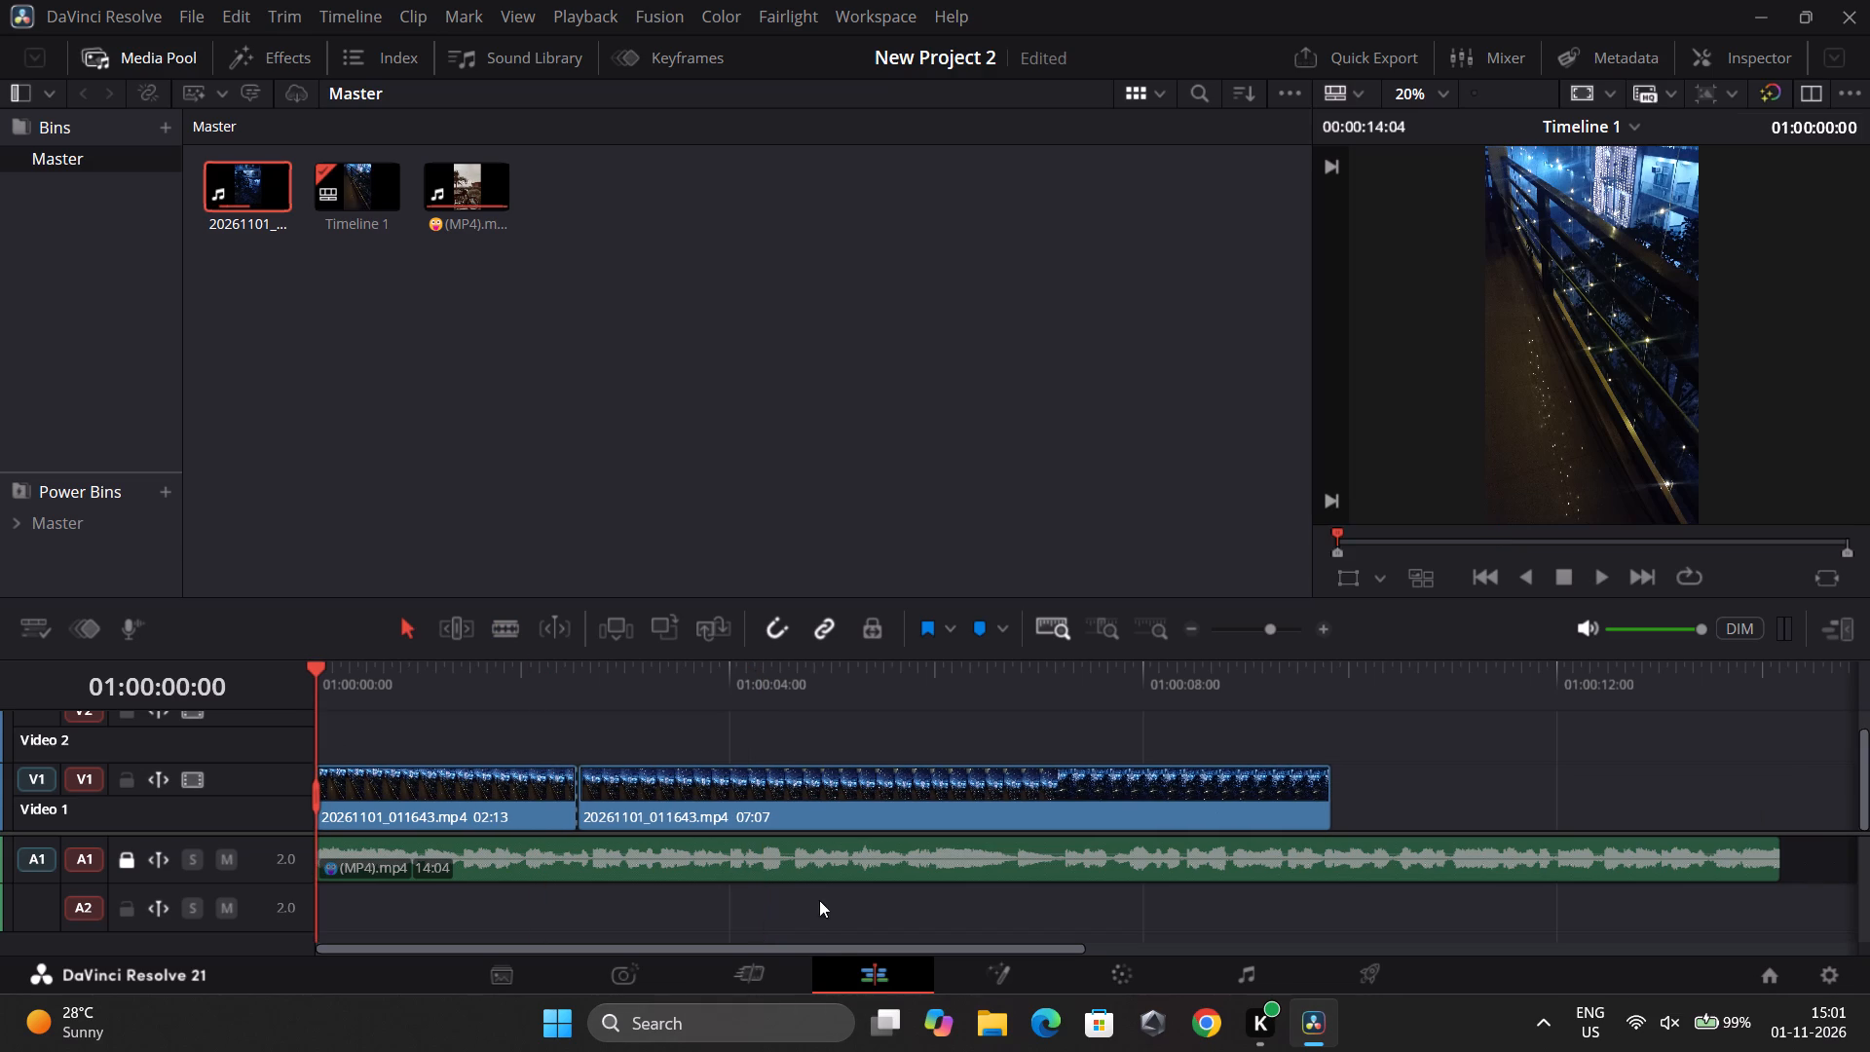
# Slow the second 20261101_011643 clip on Video 1 to a Change Speed value of 27.
pyautogui.click(767, 803)
pyautogui.click(1756, 51)
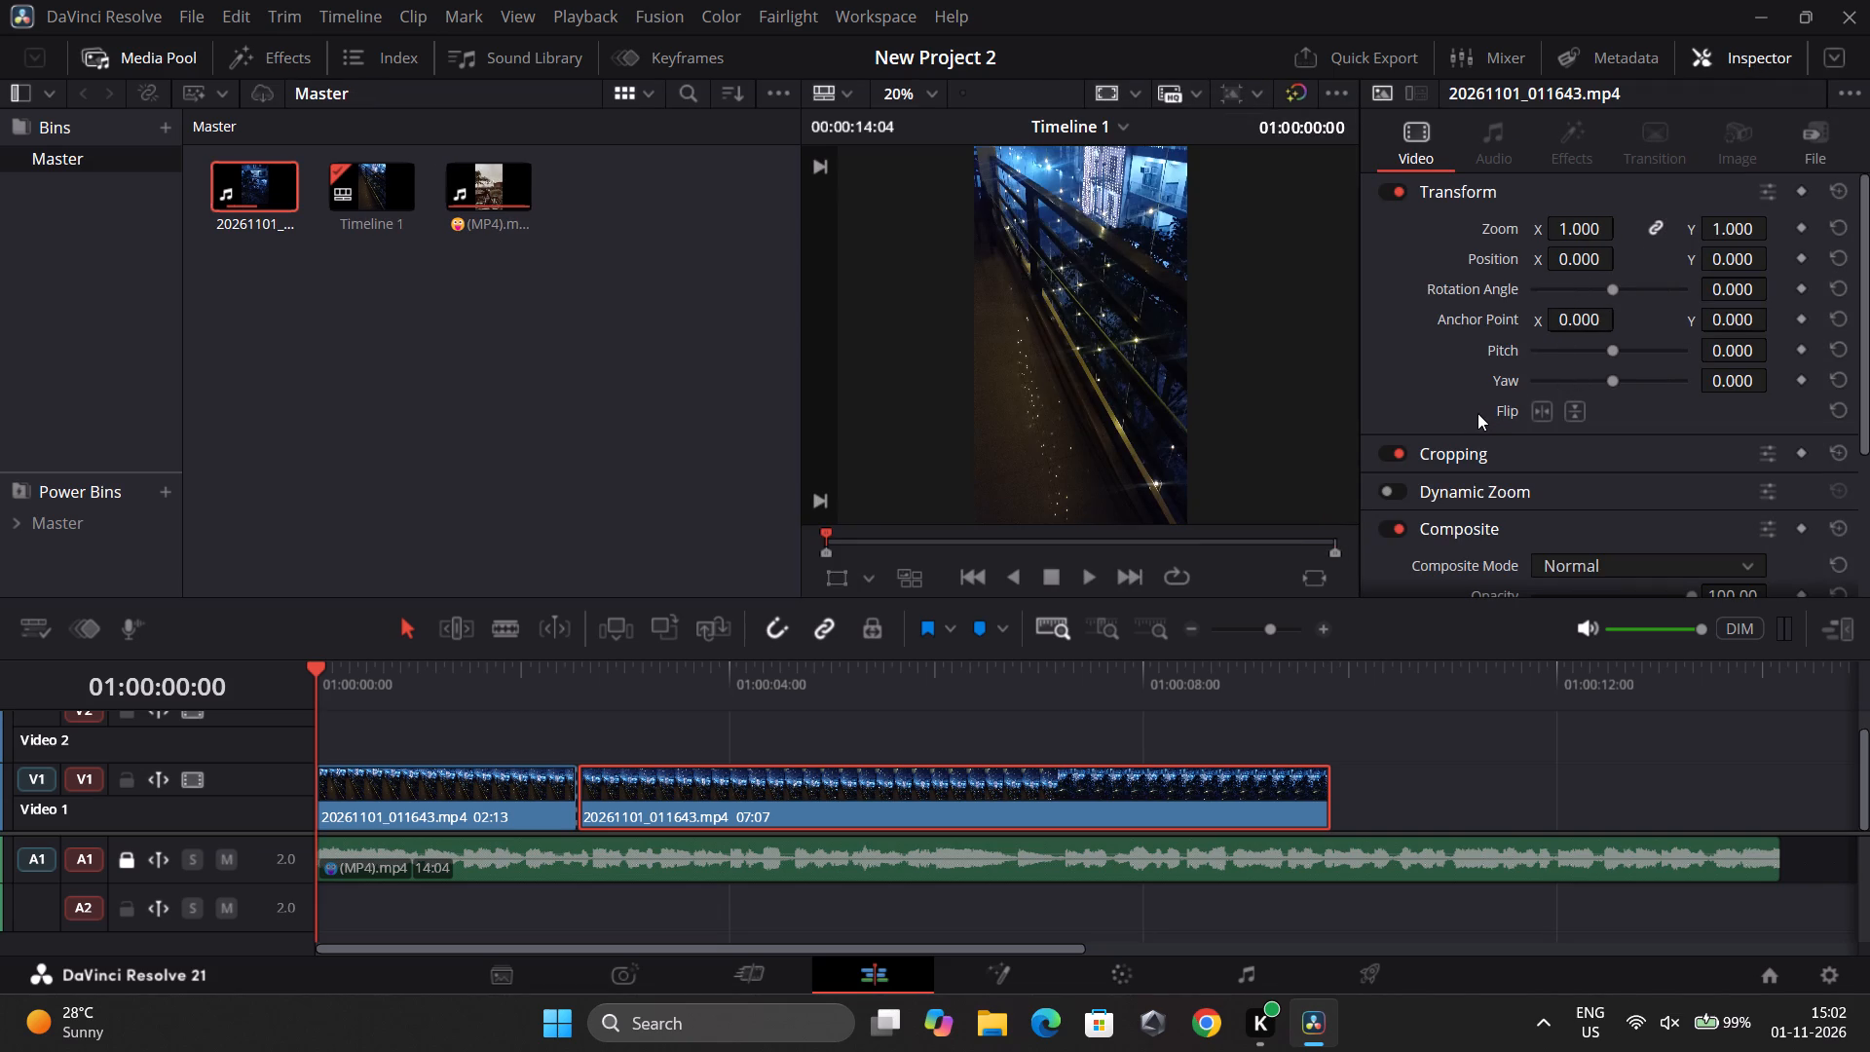
pyautogui.scroll(-2, 1427, 385)
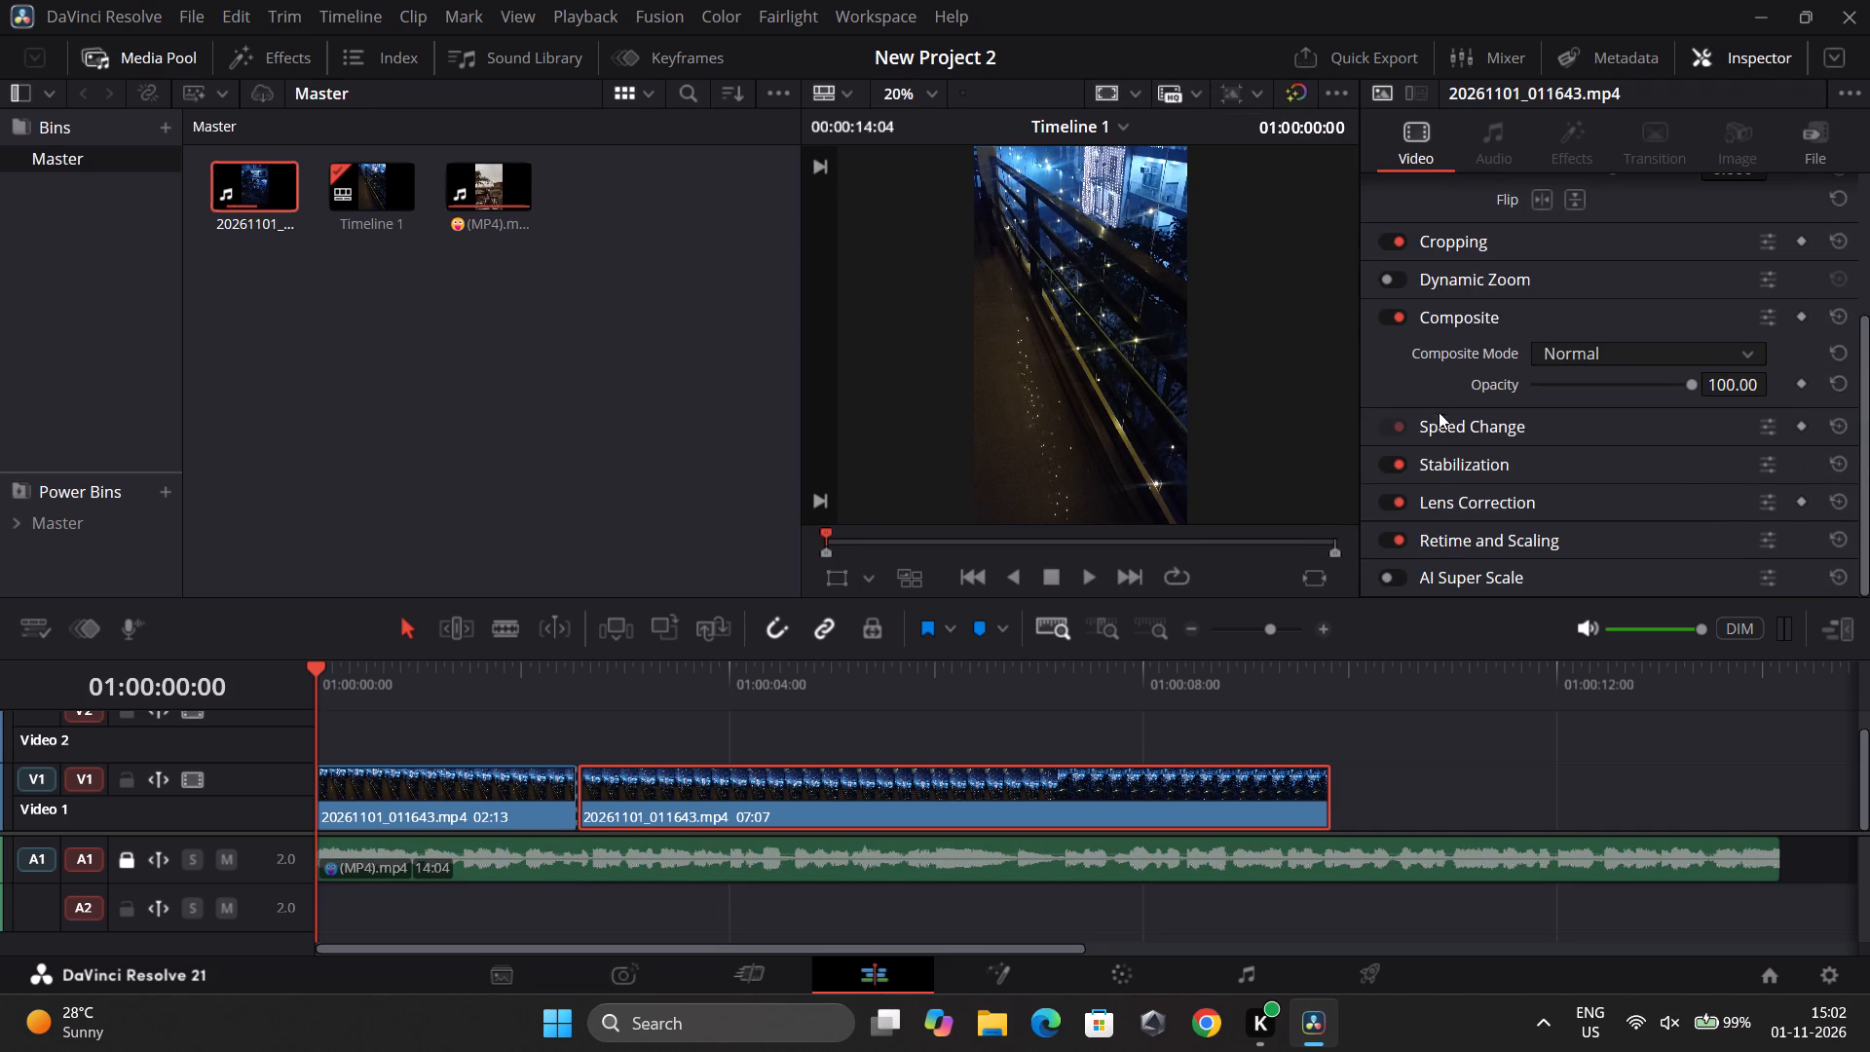
pyautogui.click(1499, 415)
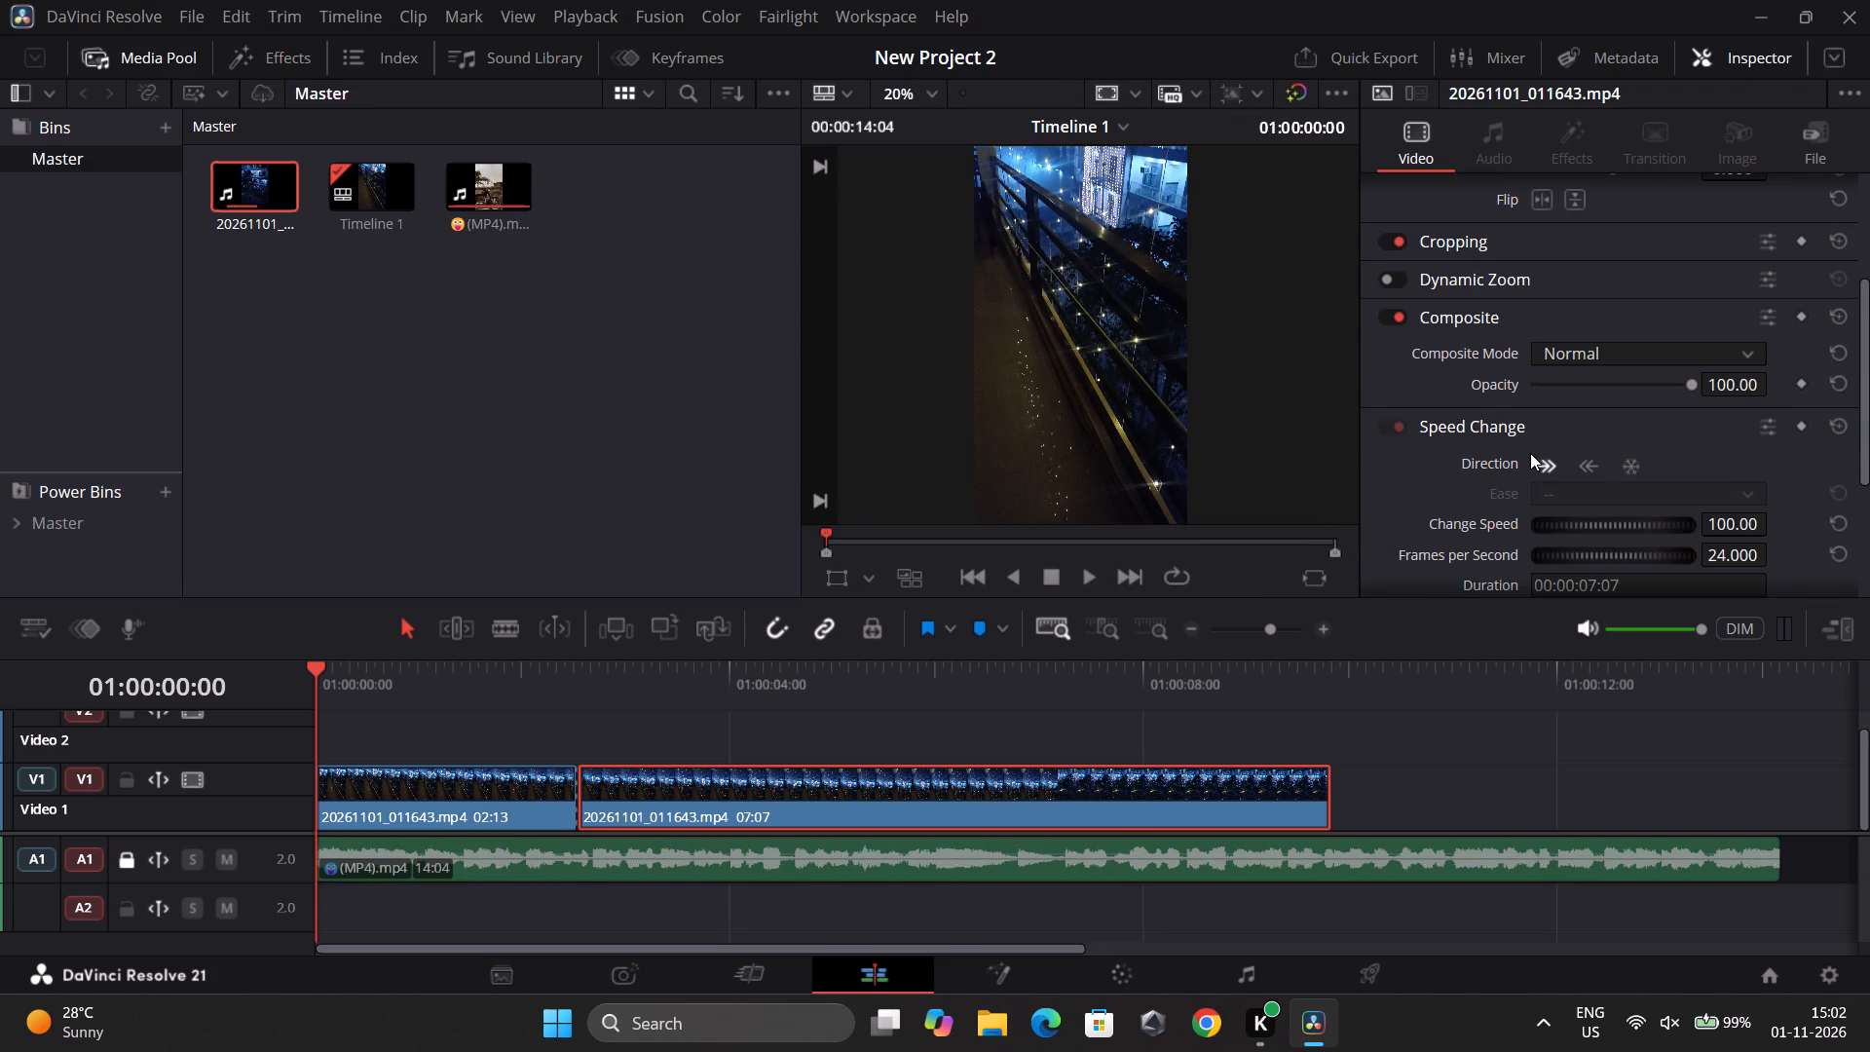
pyautogui.scroll(-1, 1530, 453)
pyautogui.moveTo(1608, 470); pyautogui.dragTo(1462, 457)
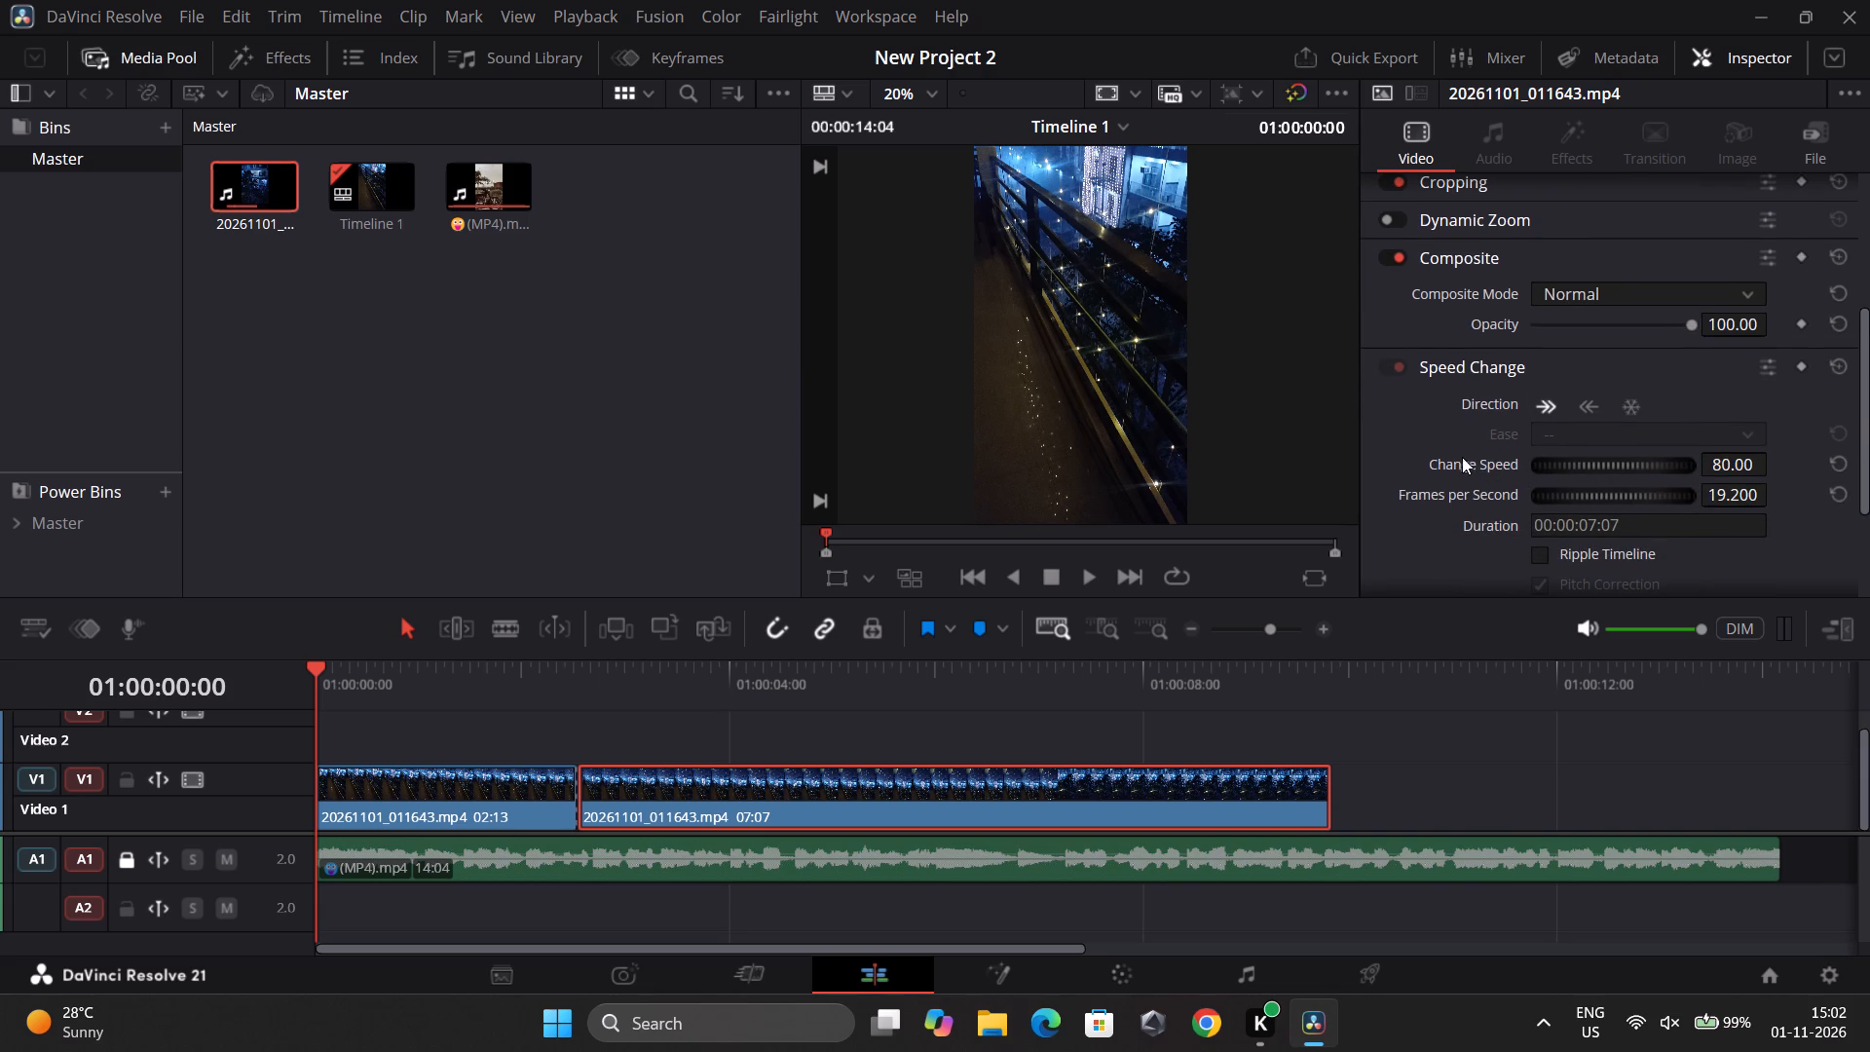
pyautogui.moveTo(1462, 457); pyautogui.dragTo(1461, 457)
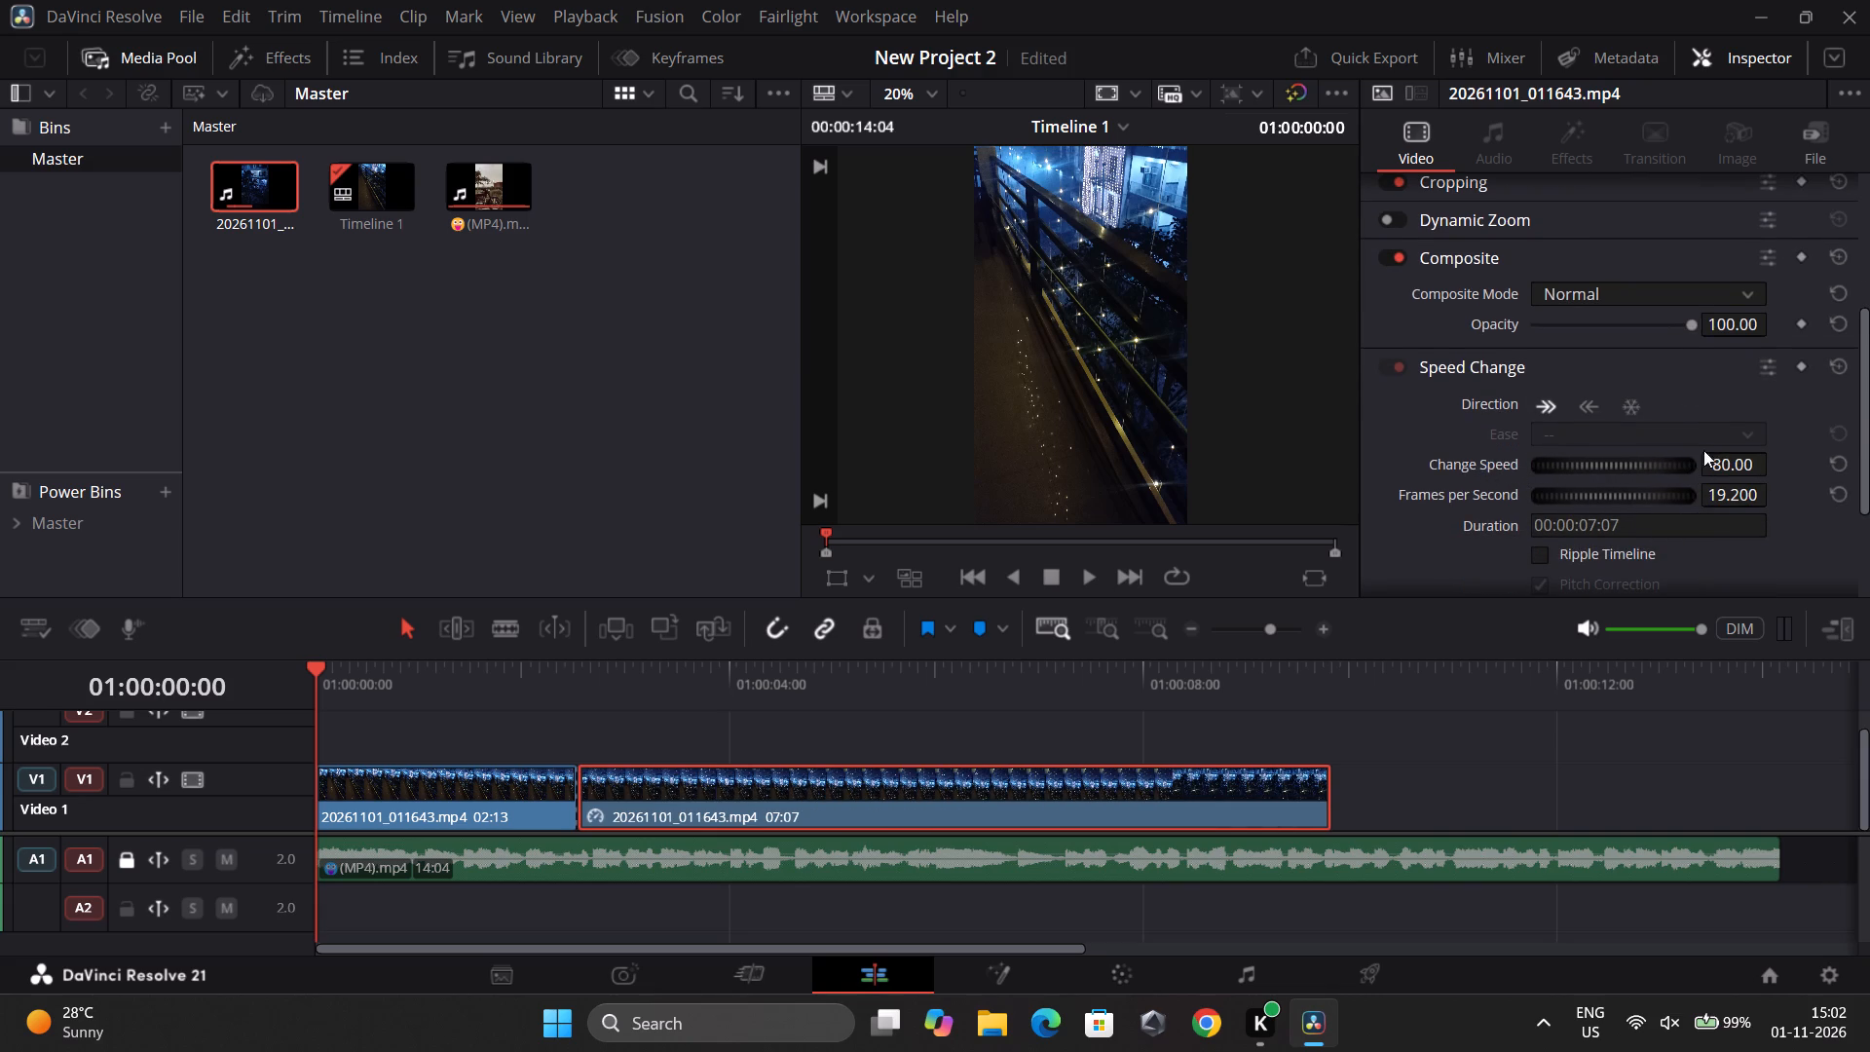
pyautogui.moveTo(1632, 467); pyautogui.dragTo(1494, 472)
pyautogui.moveTo(1494, 472); pyautogui.dragTo(1454, 475)
# Play through the slowed clip and extend its end to the end of the audio, giving it a duration of 11:15.
pyautogui.press('space')
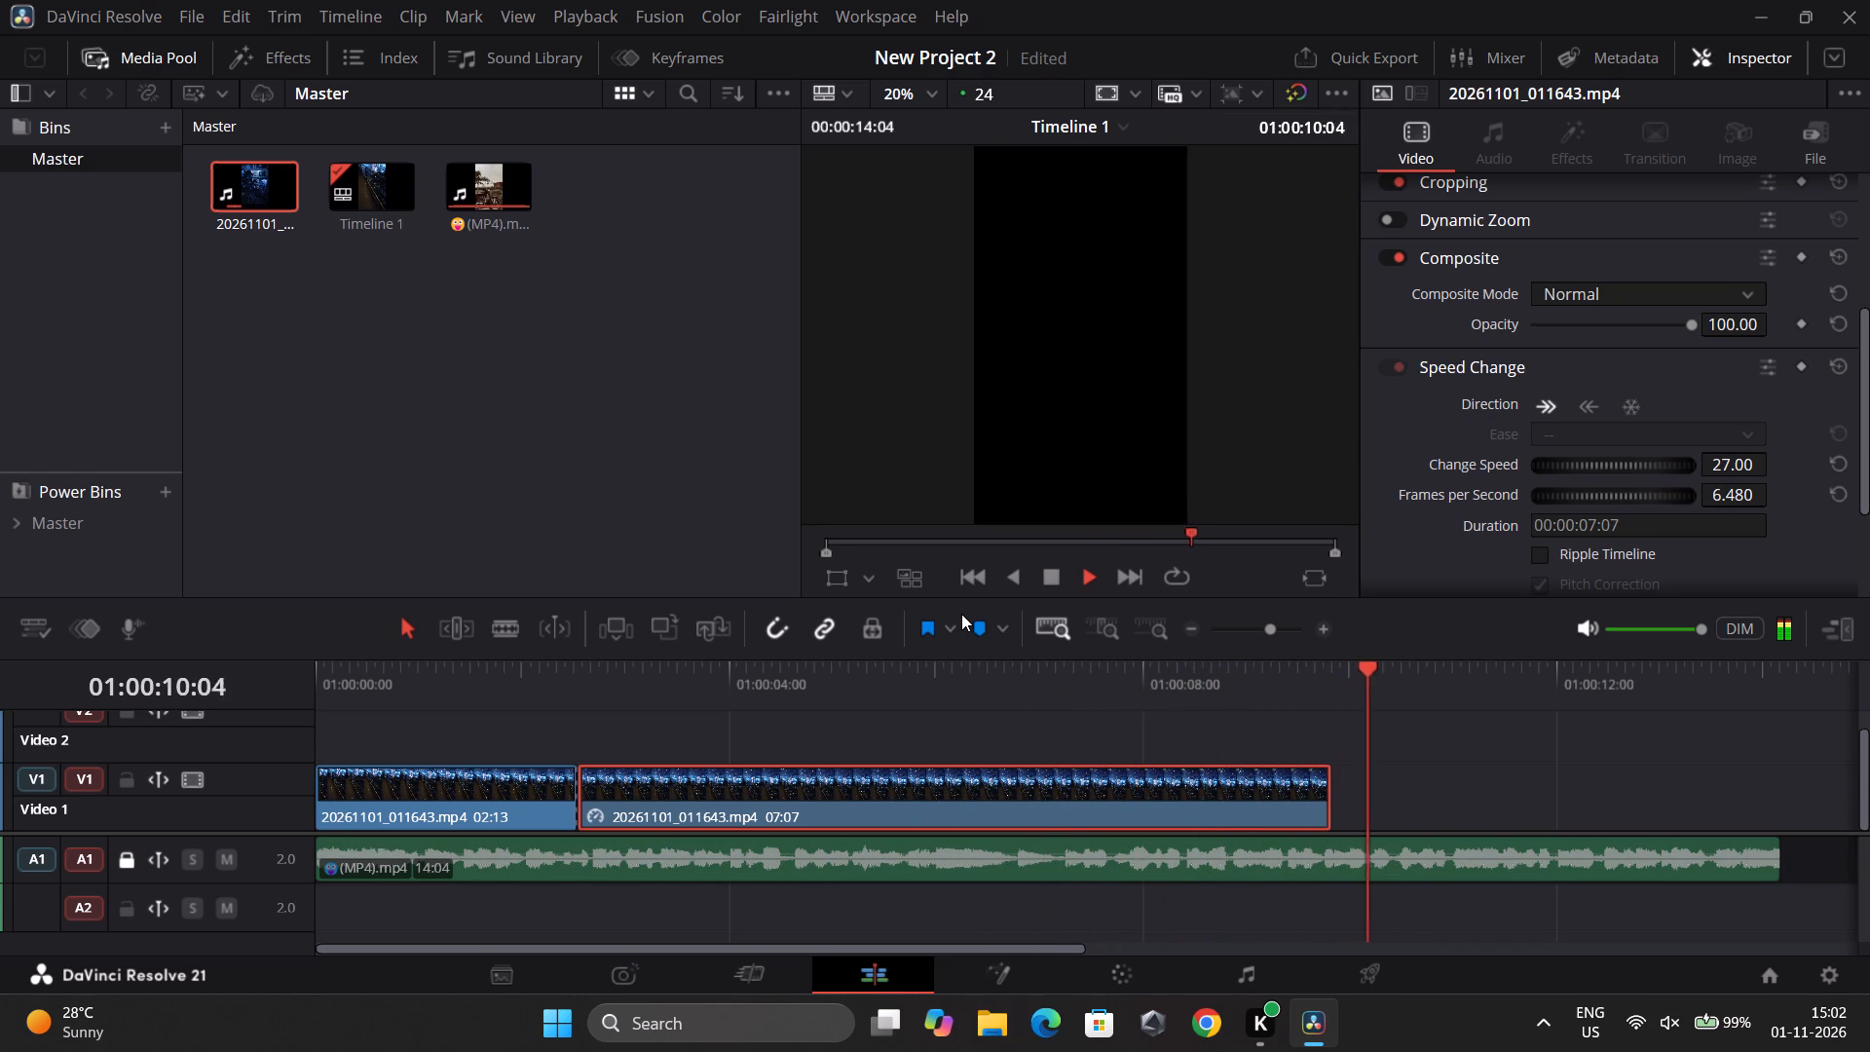
pyautogui.press('space')
pyautogui.click(1234, 791)
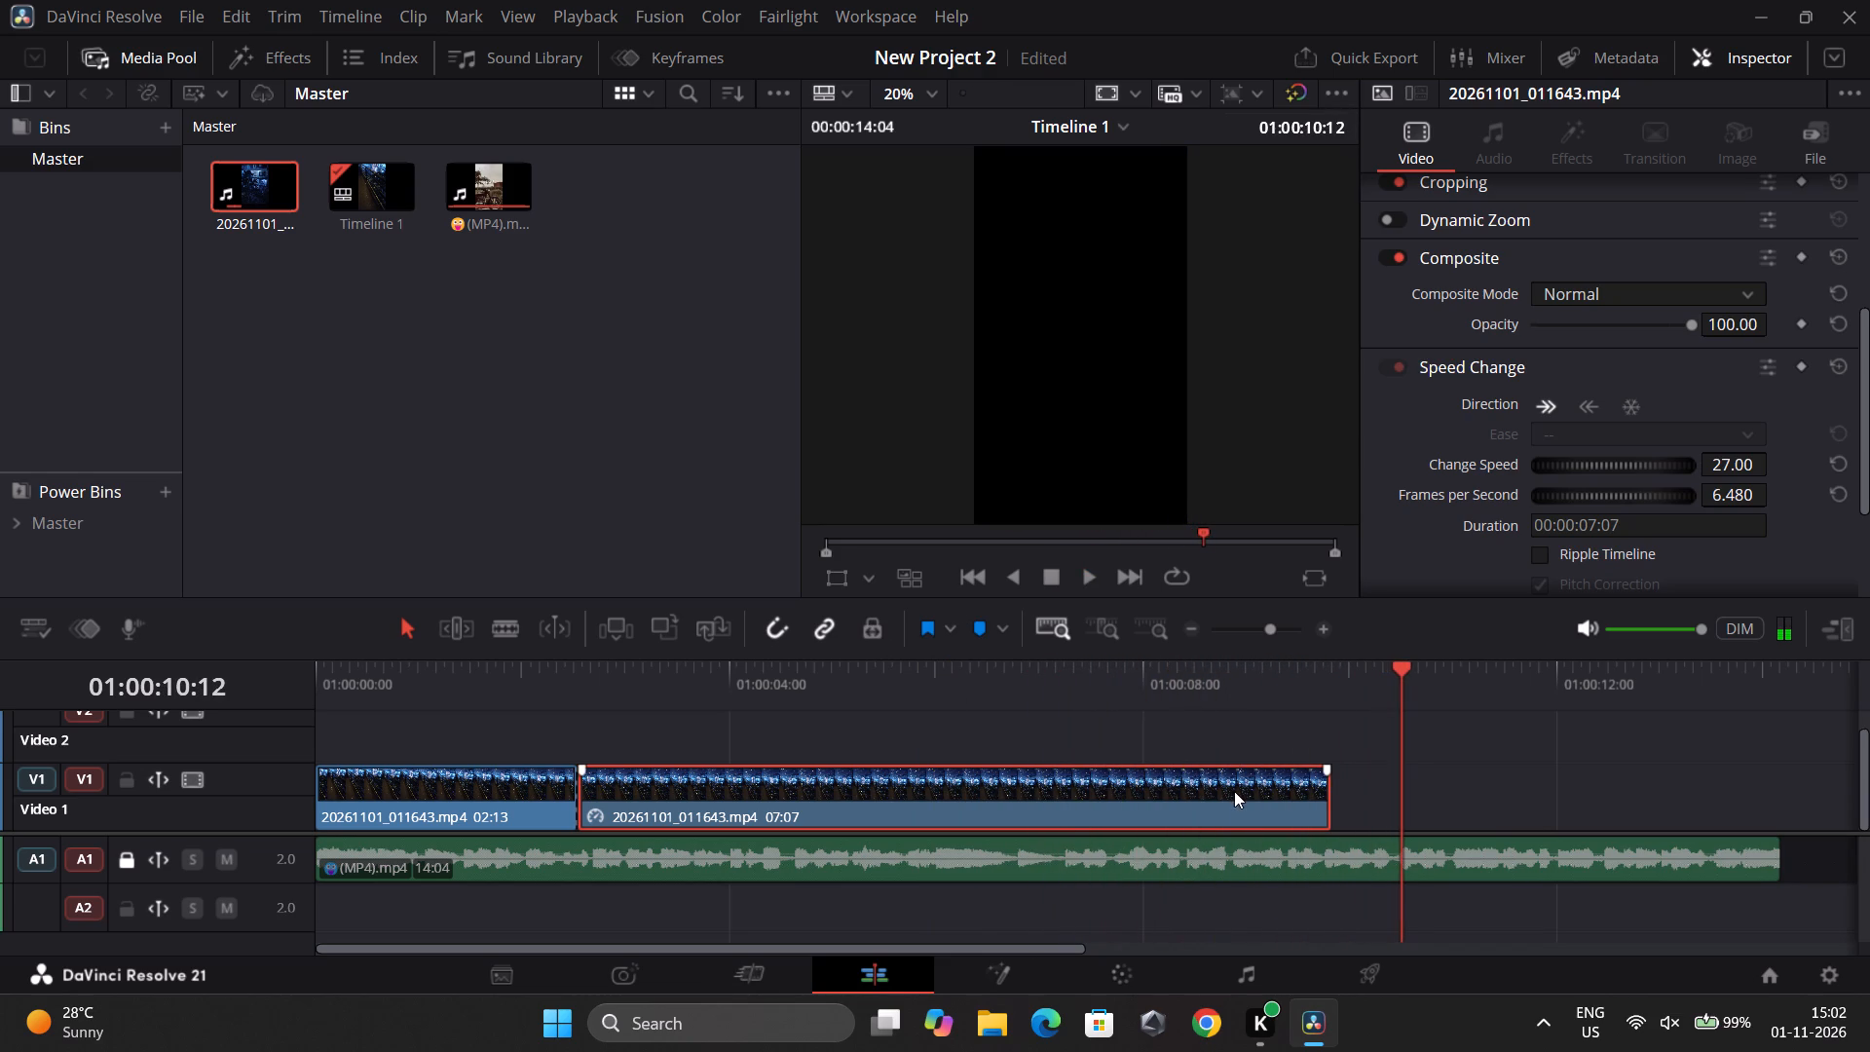
pyautogui.moveTo(1327, 802); pyautogui.dragTo(1401, 799)
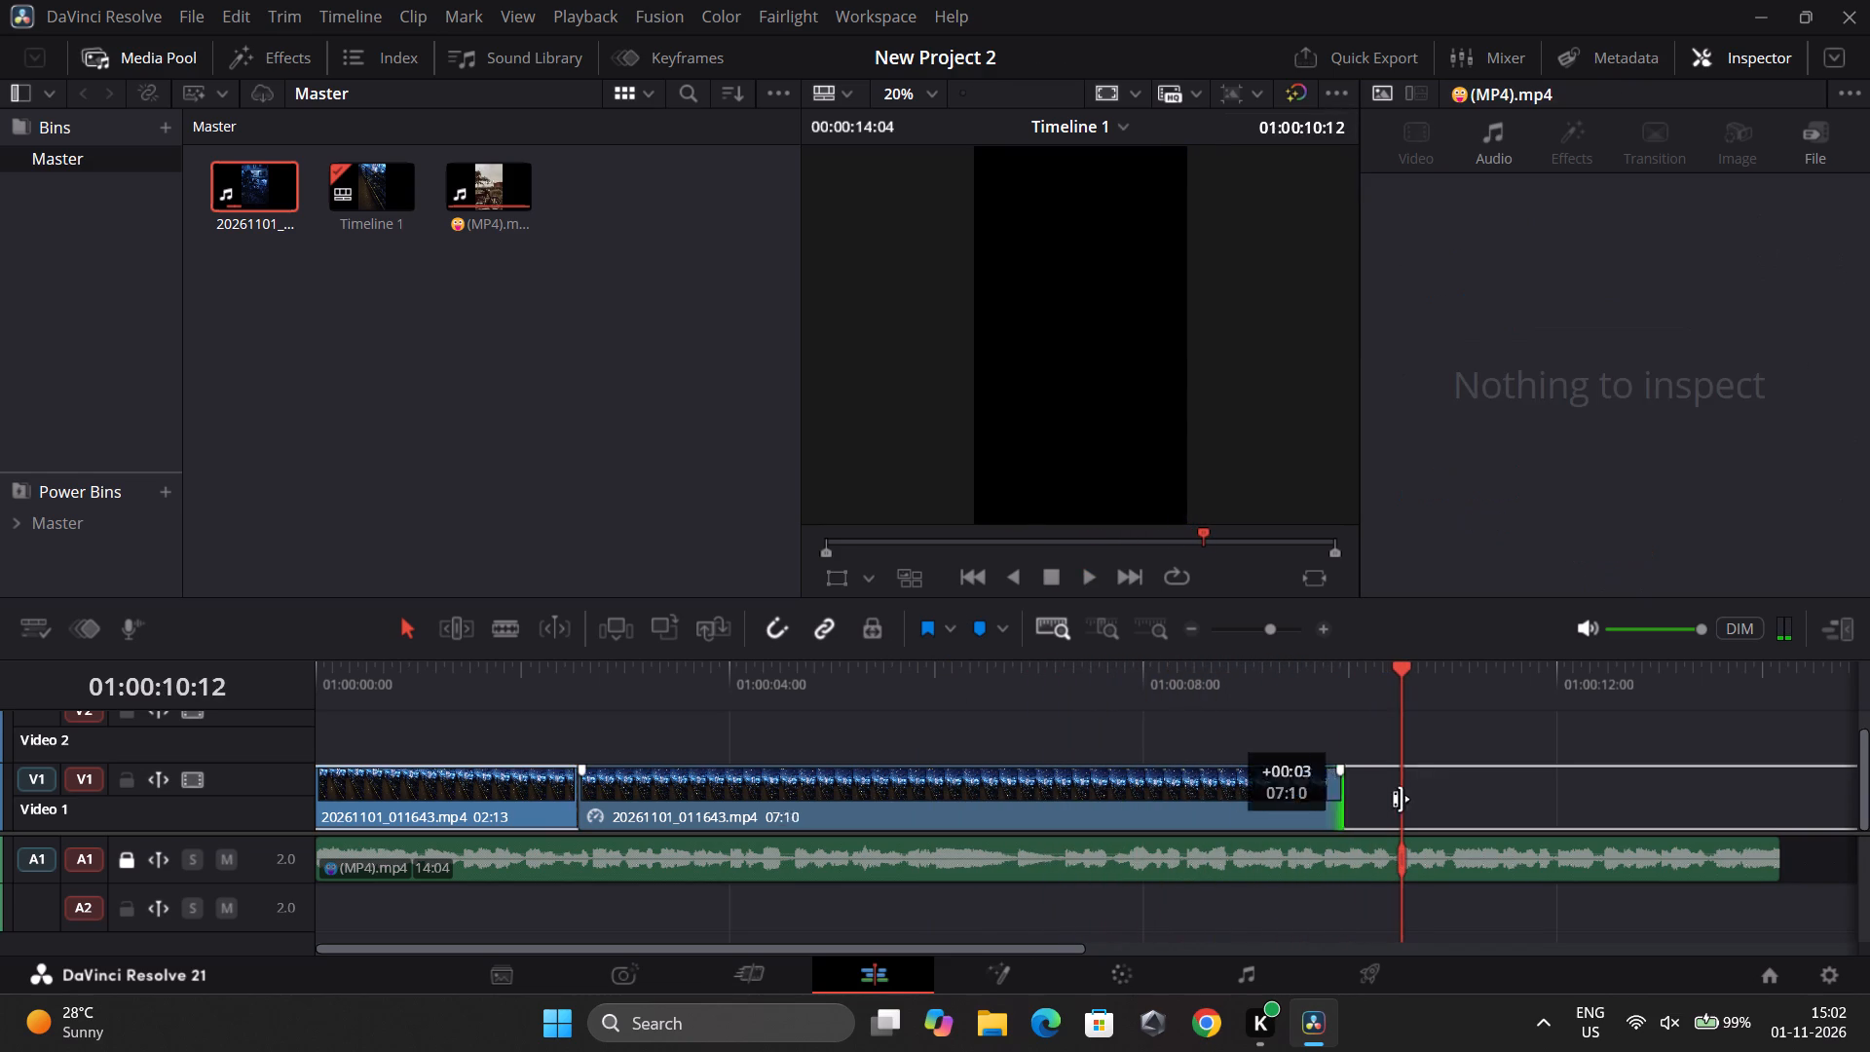
pyautogui.moveTo(1401, 799); pyautogui.dragTo(1770, 782)
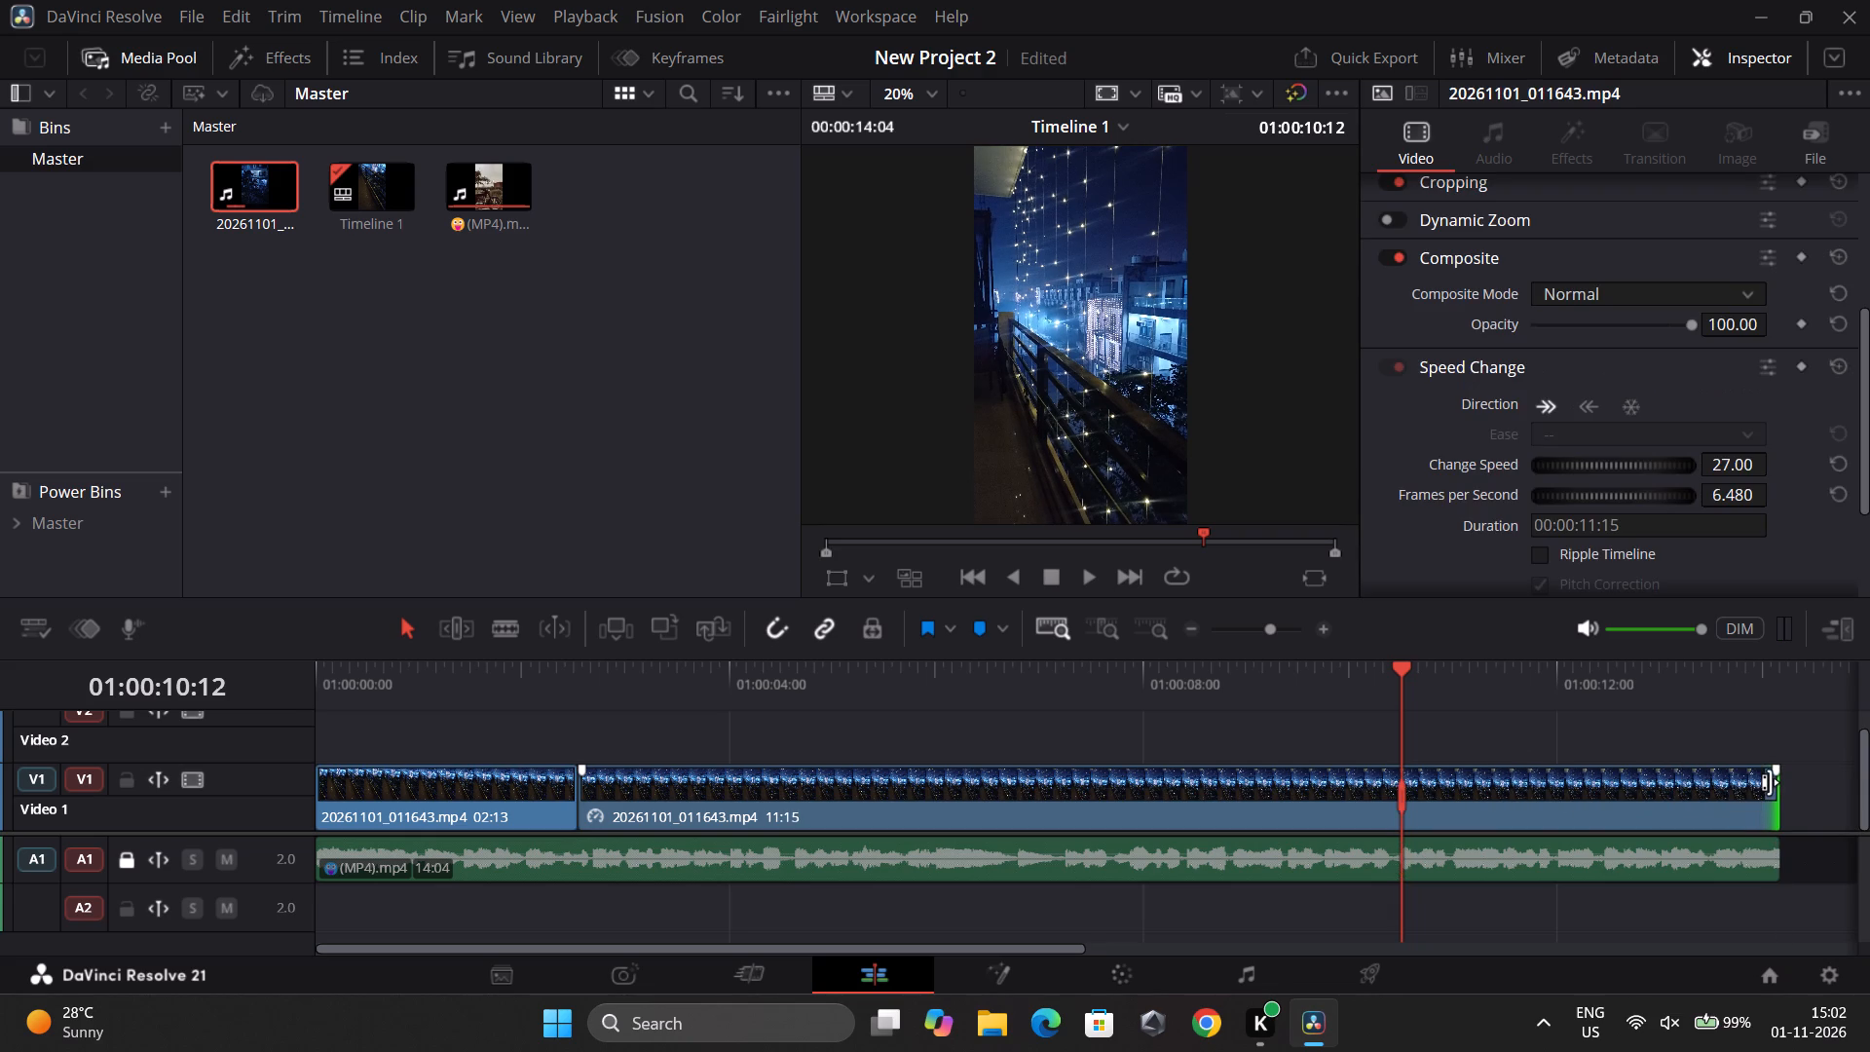
# Play the timeline to its end, and replay the opening from the start to check the cut into the slowed clip.
pyautogui.press('space')
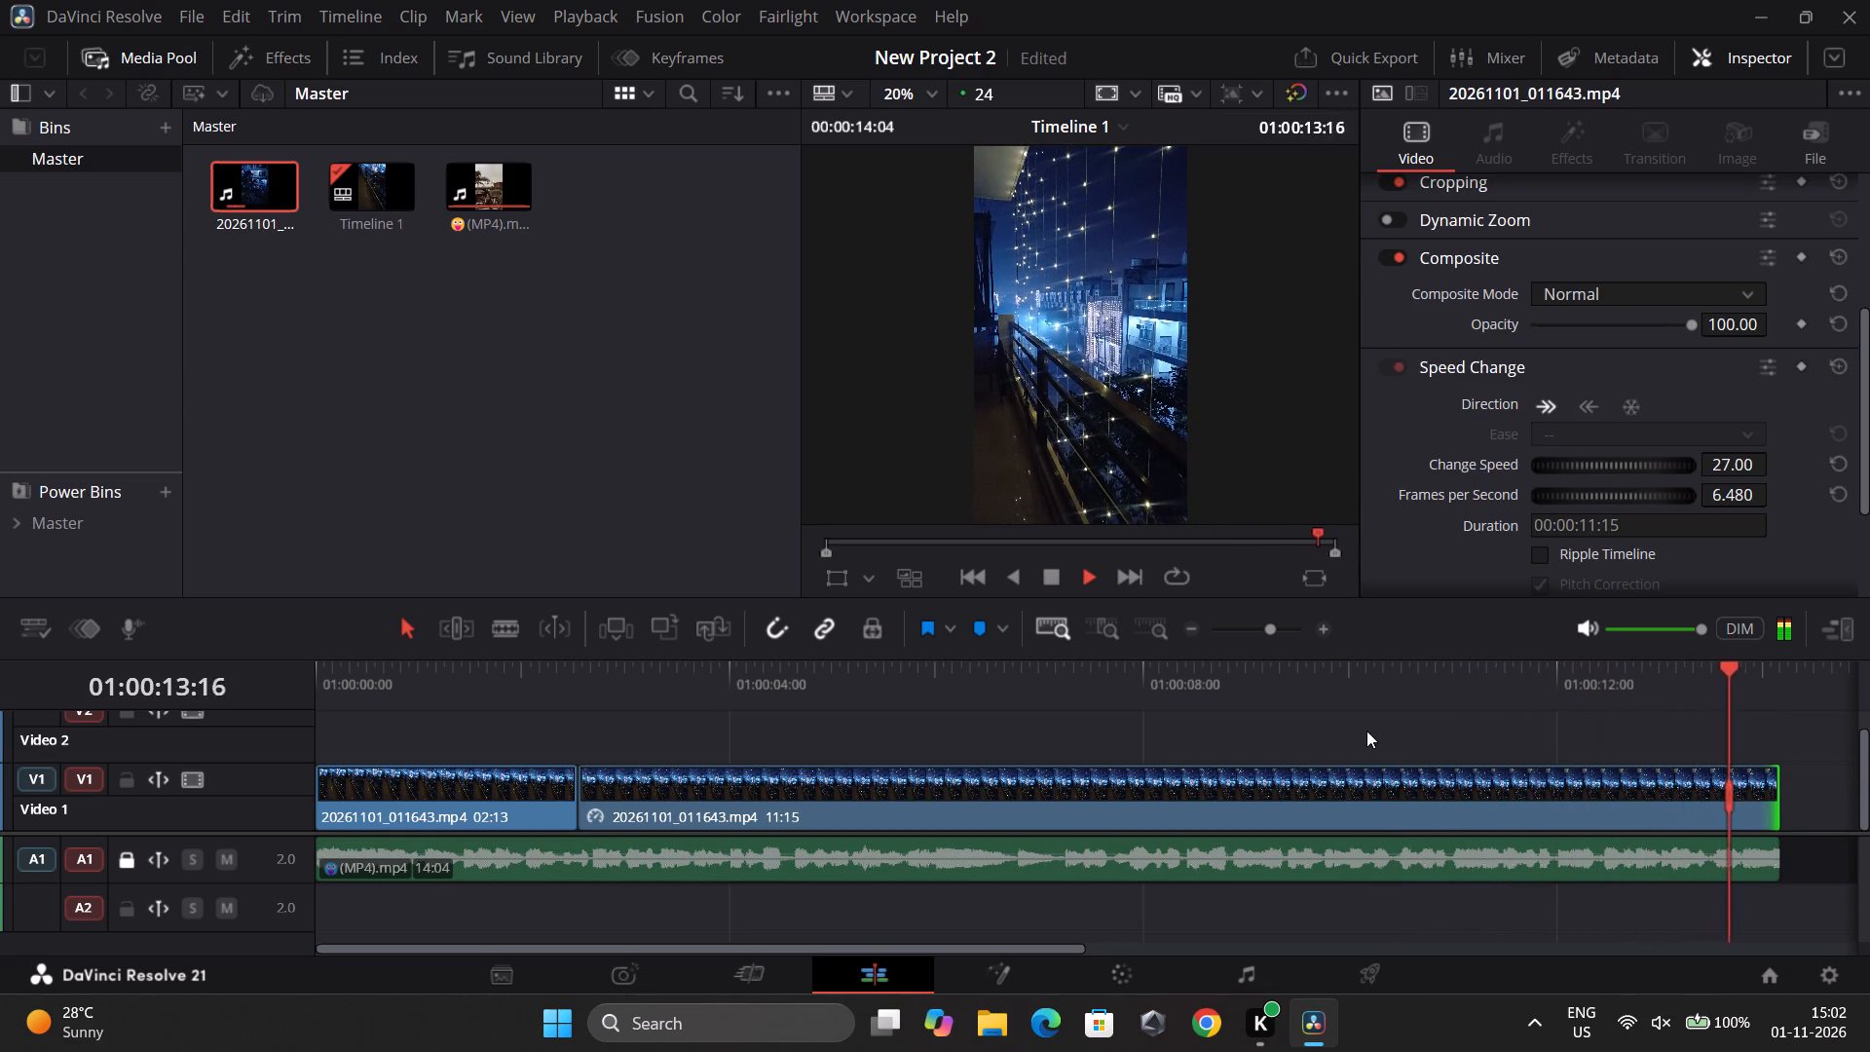
pyautogui.moveTo(1784, 660); pyautogui.dragTo(207, 689)
pyautogui.press('space')
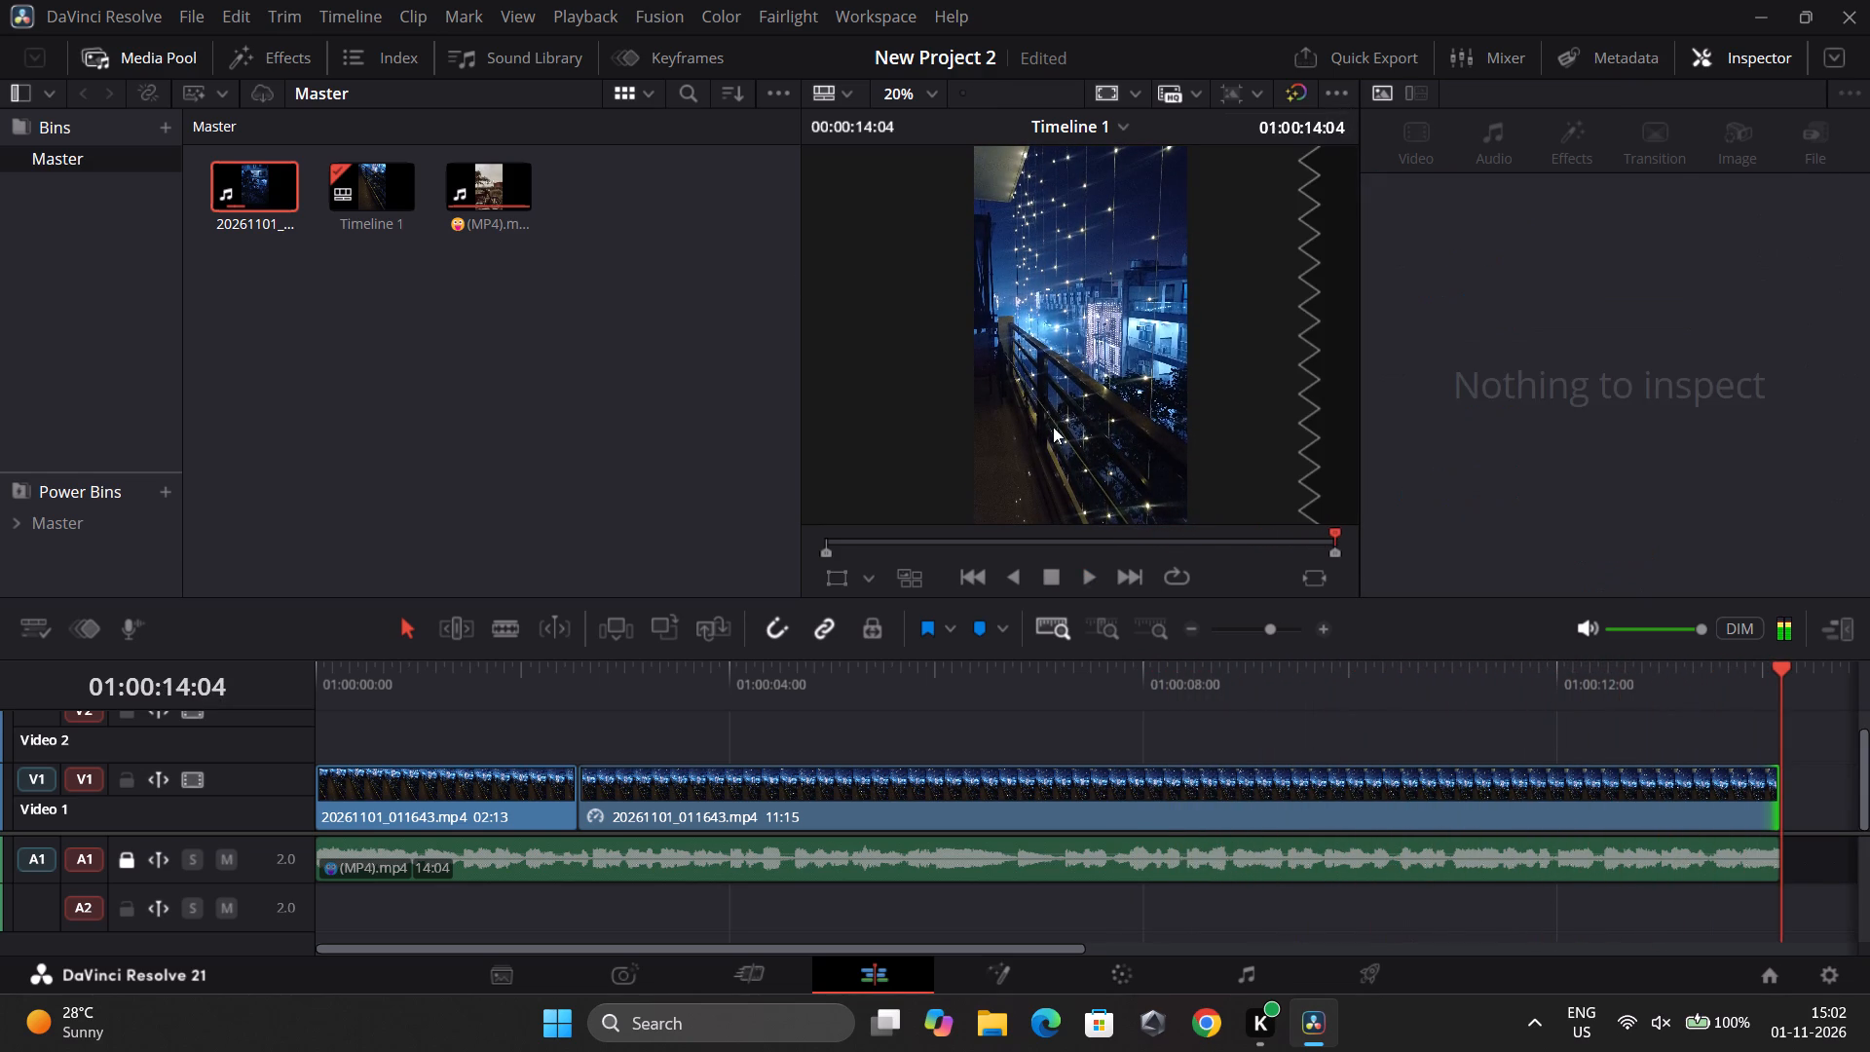
pyautogui.click(1730, 58)
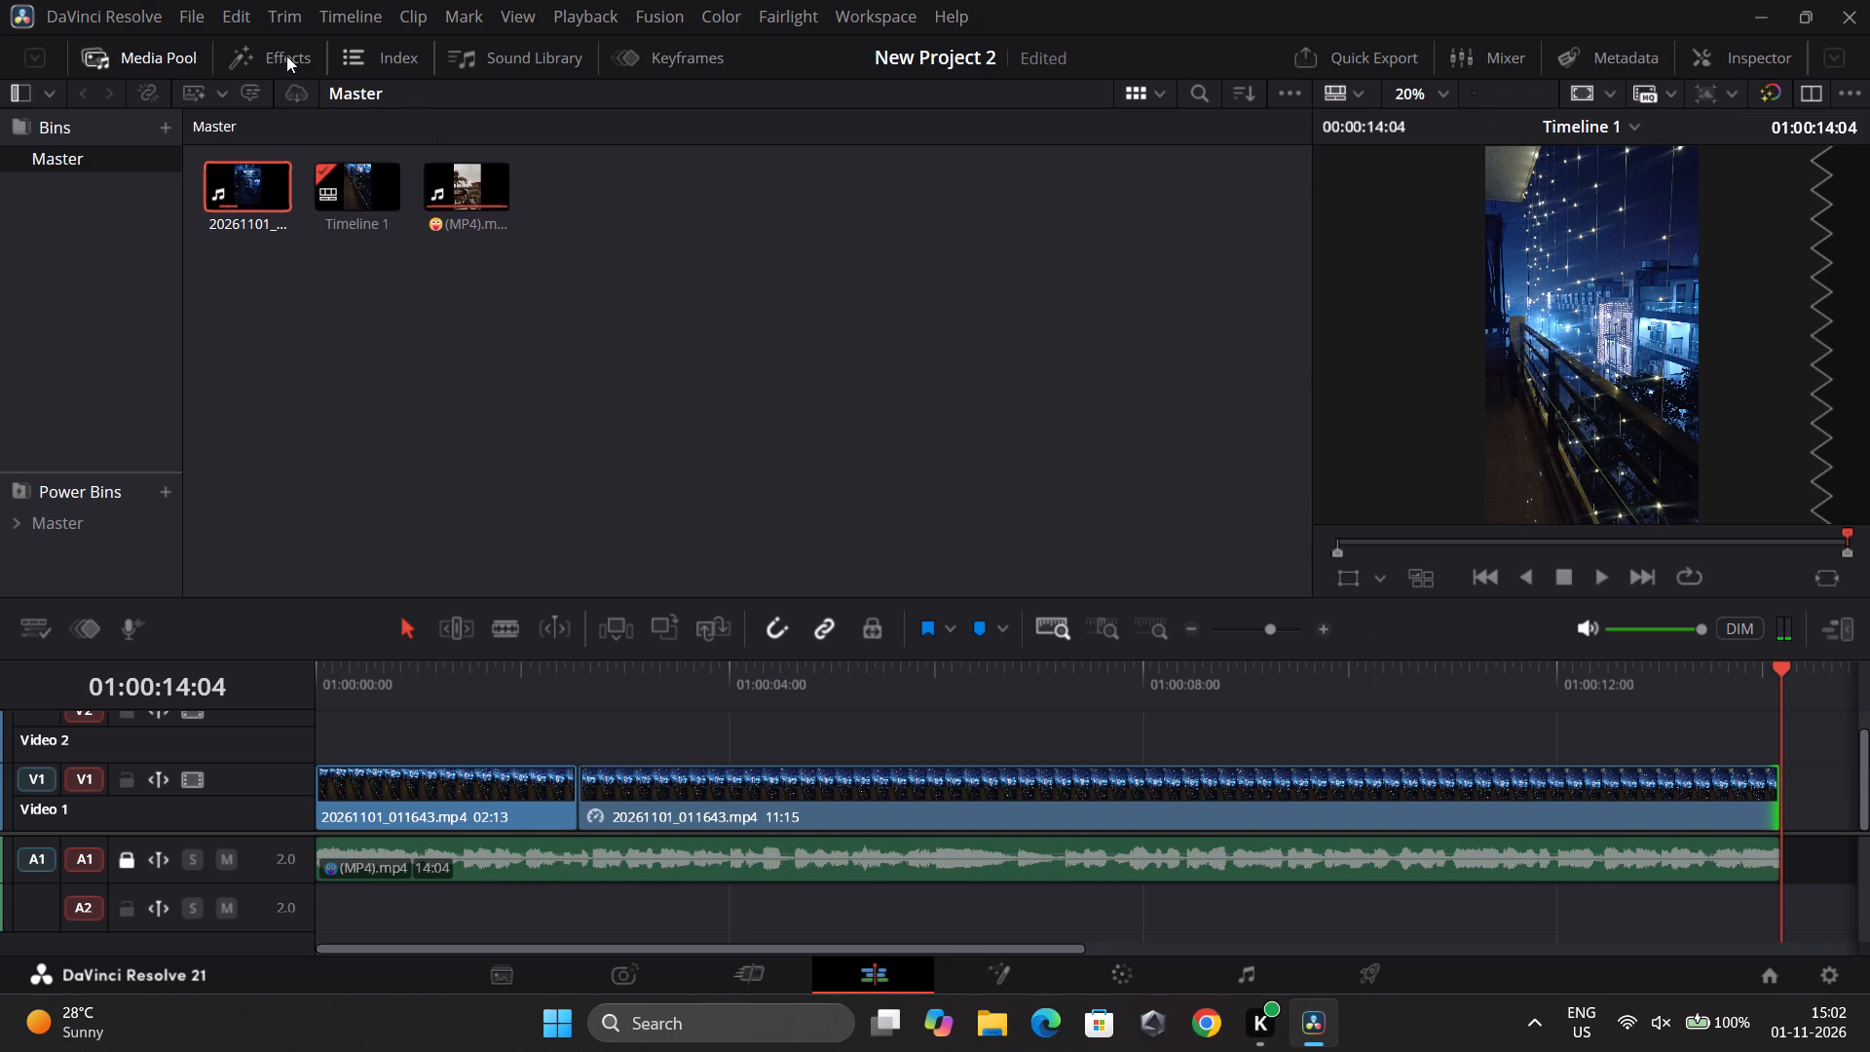
pyautogui.click(462, 797)
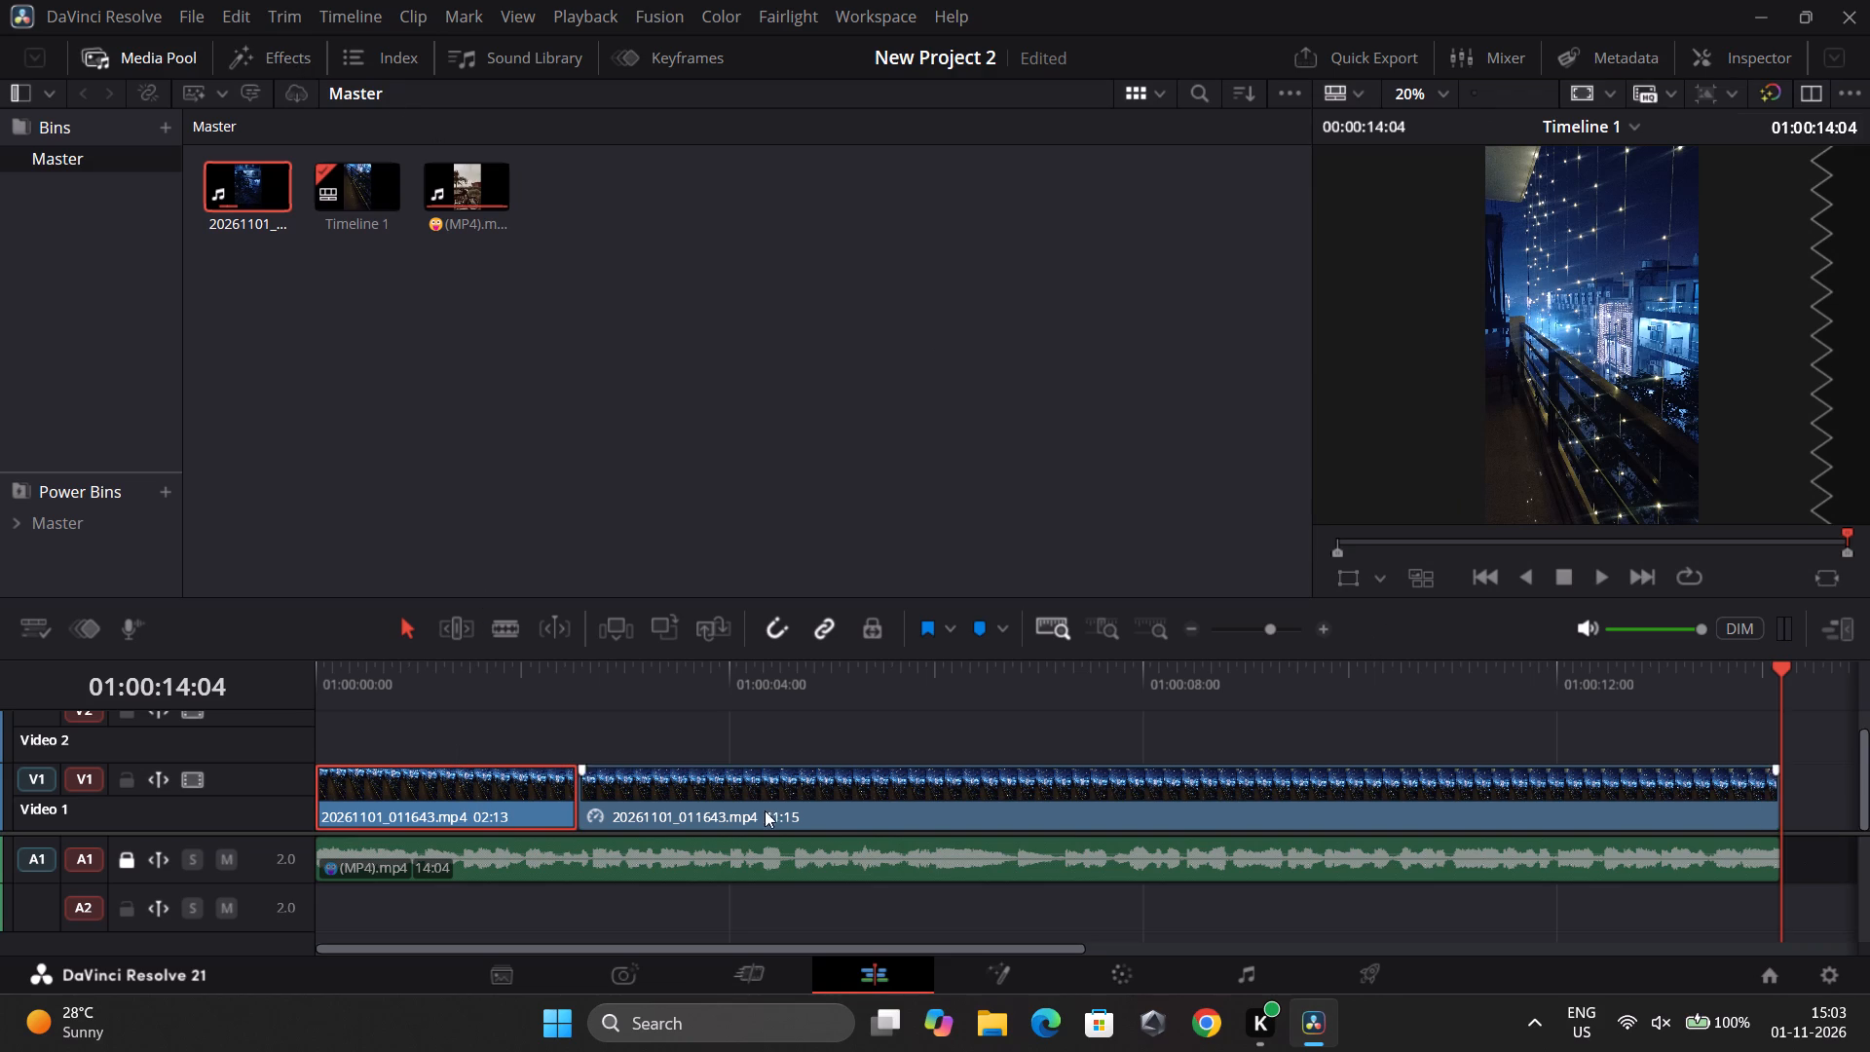
pyautogui.press('space')
pyautogui.click(1488, 578)
pyautogui.press('space')
pyautogui.press('space')
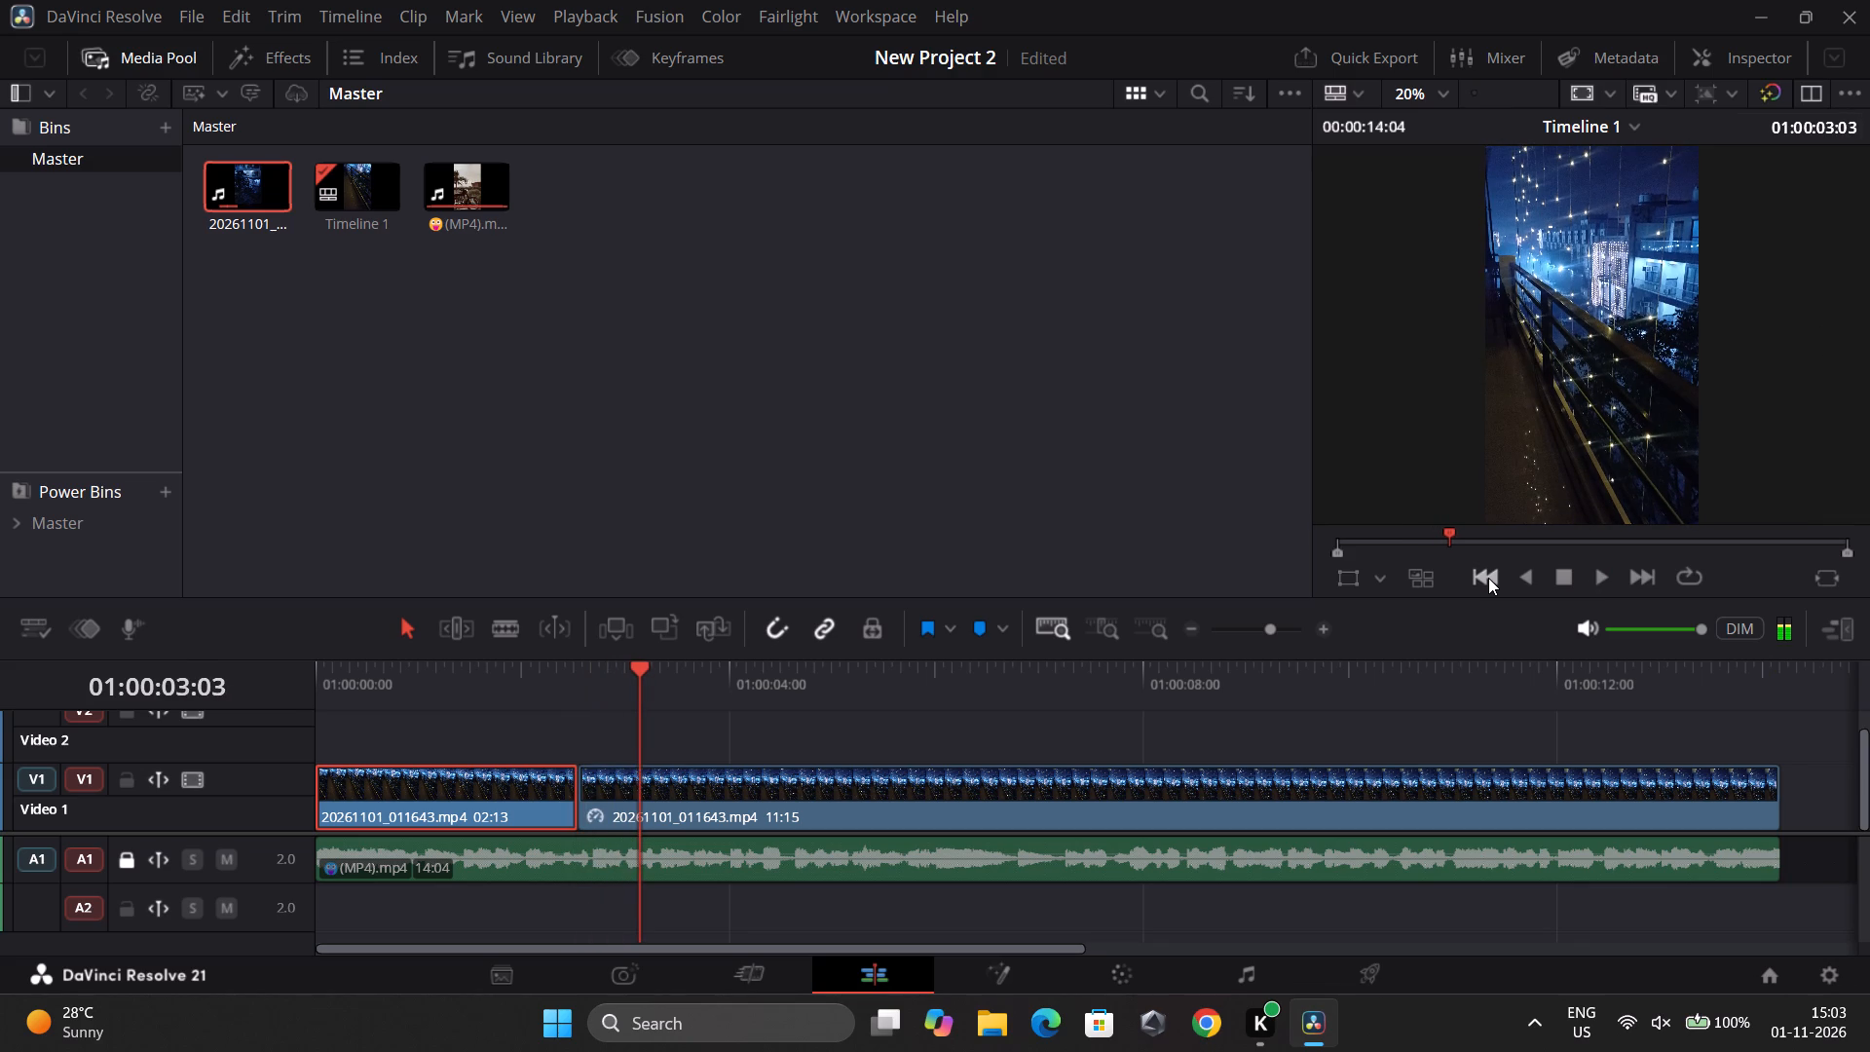
pyautogui.click(1488, 578)
pyautogui.click(1488, 578)
pyautogui.press('space')
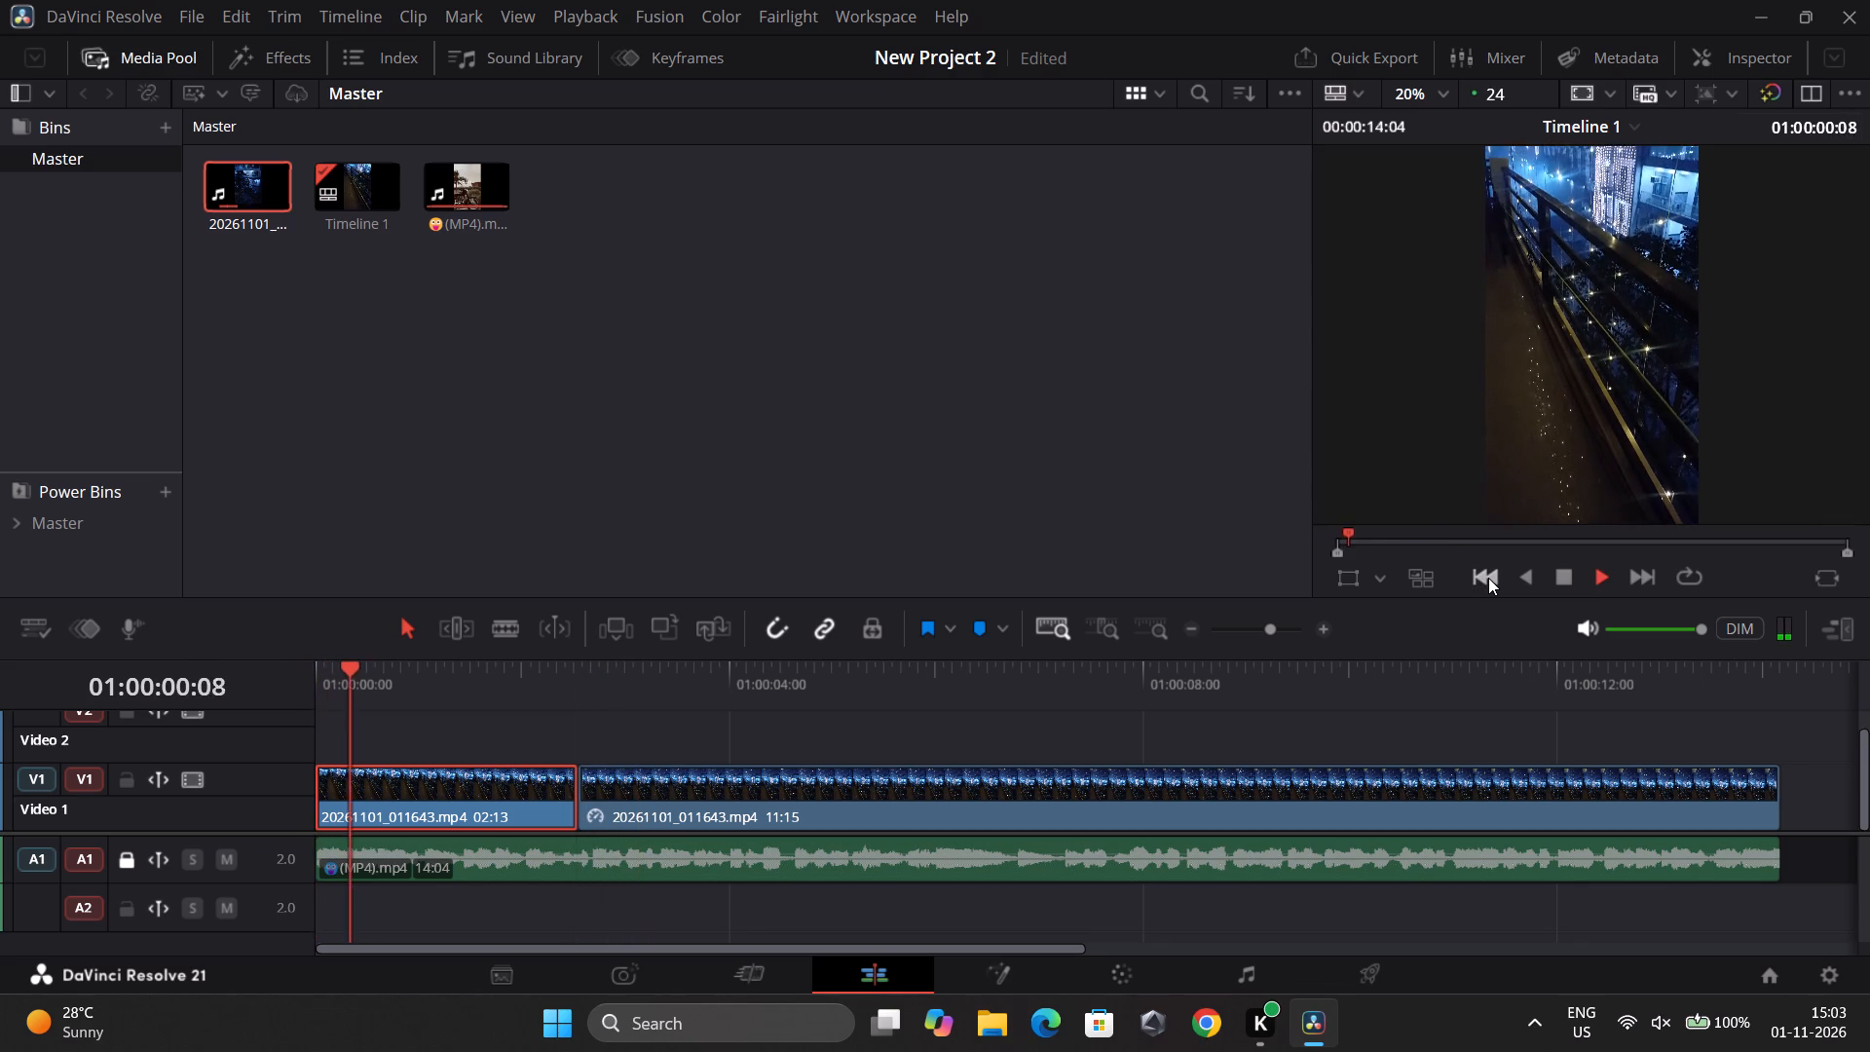
pyautogui.press('space')
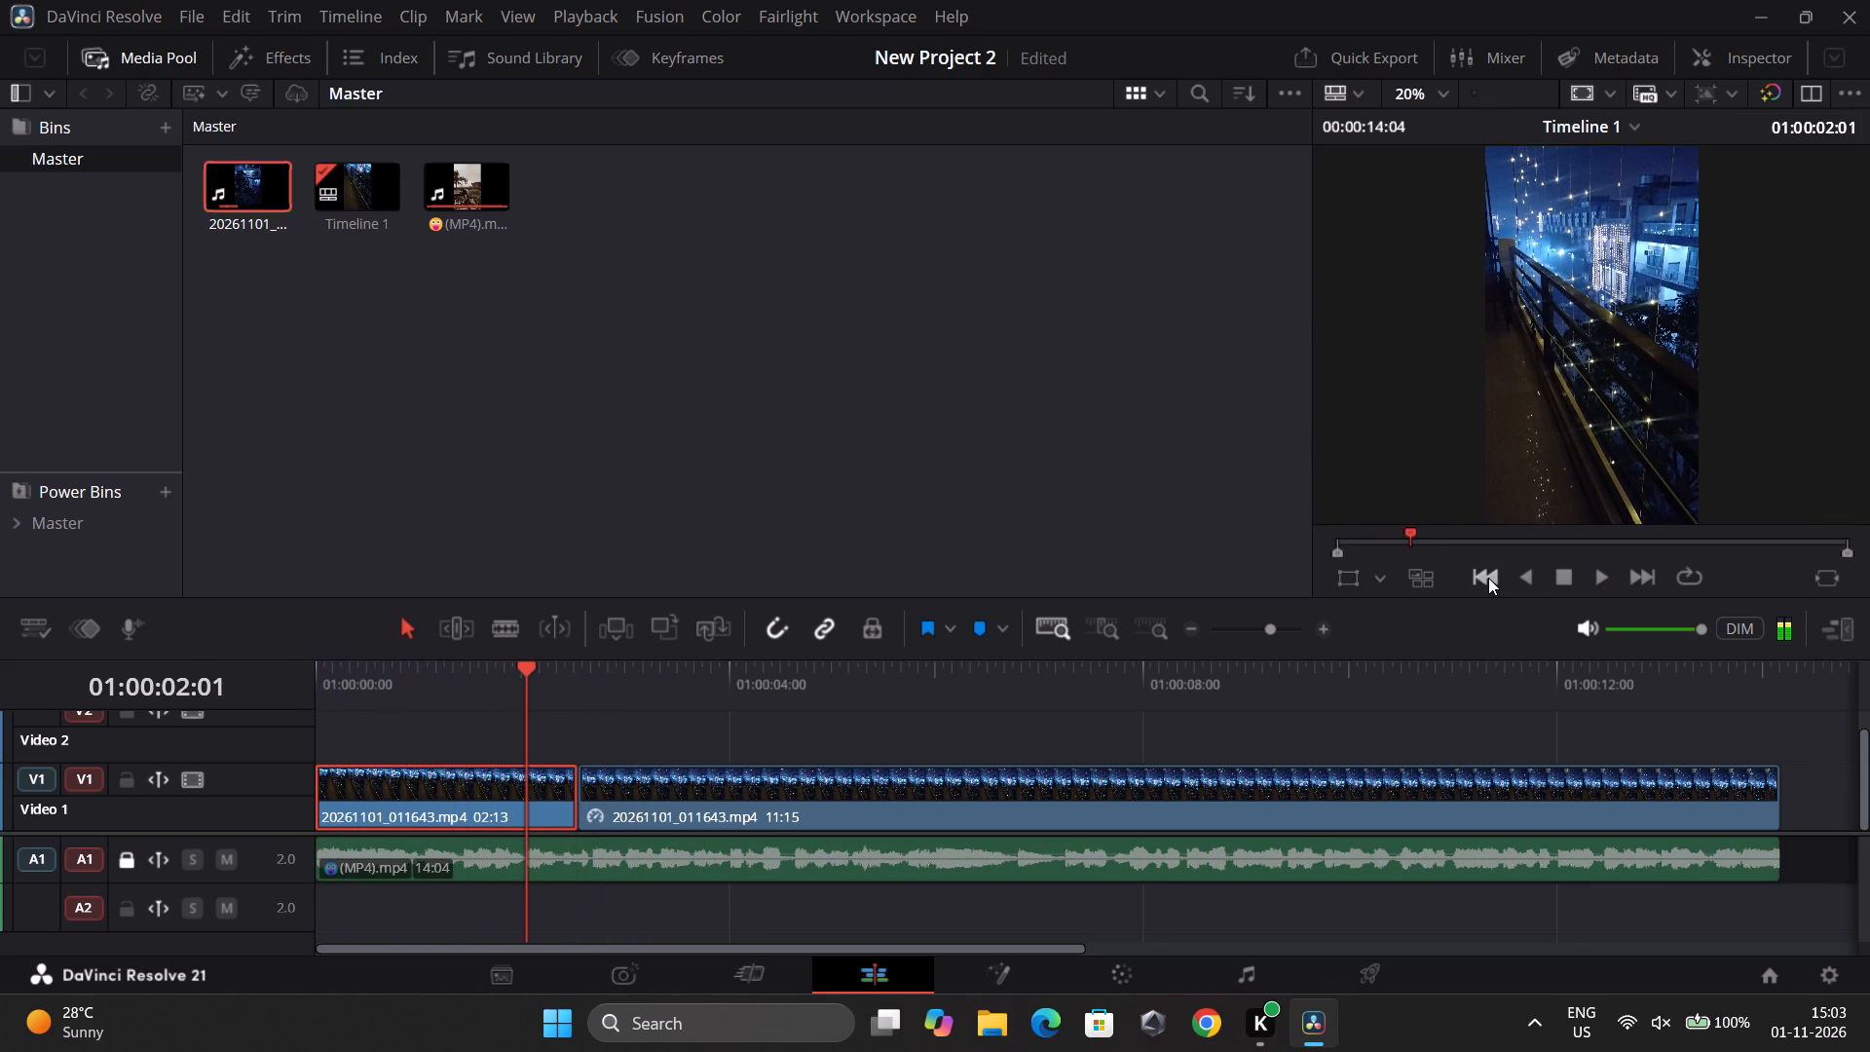
# Set the Retime Process of the first 02:13 clip on Video 1 to Optical Flow.
pyautogui.click(542, 802)
pyautogui.click(1736, 43)
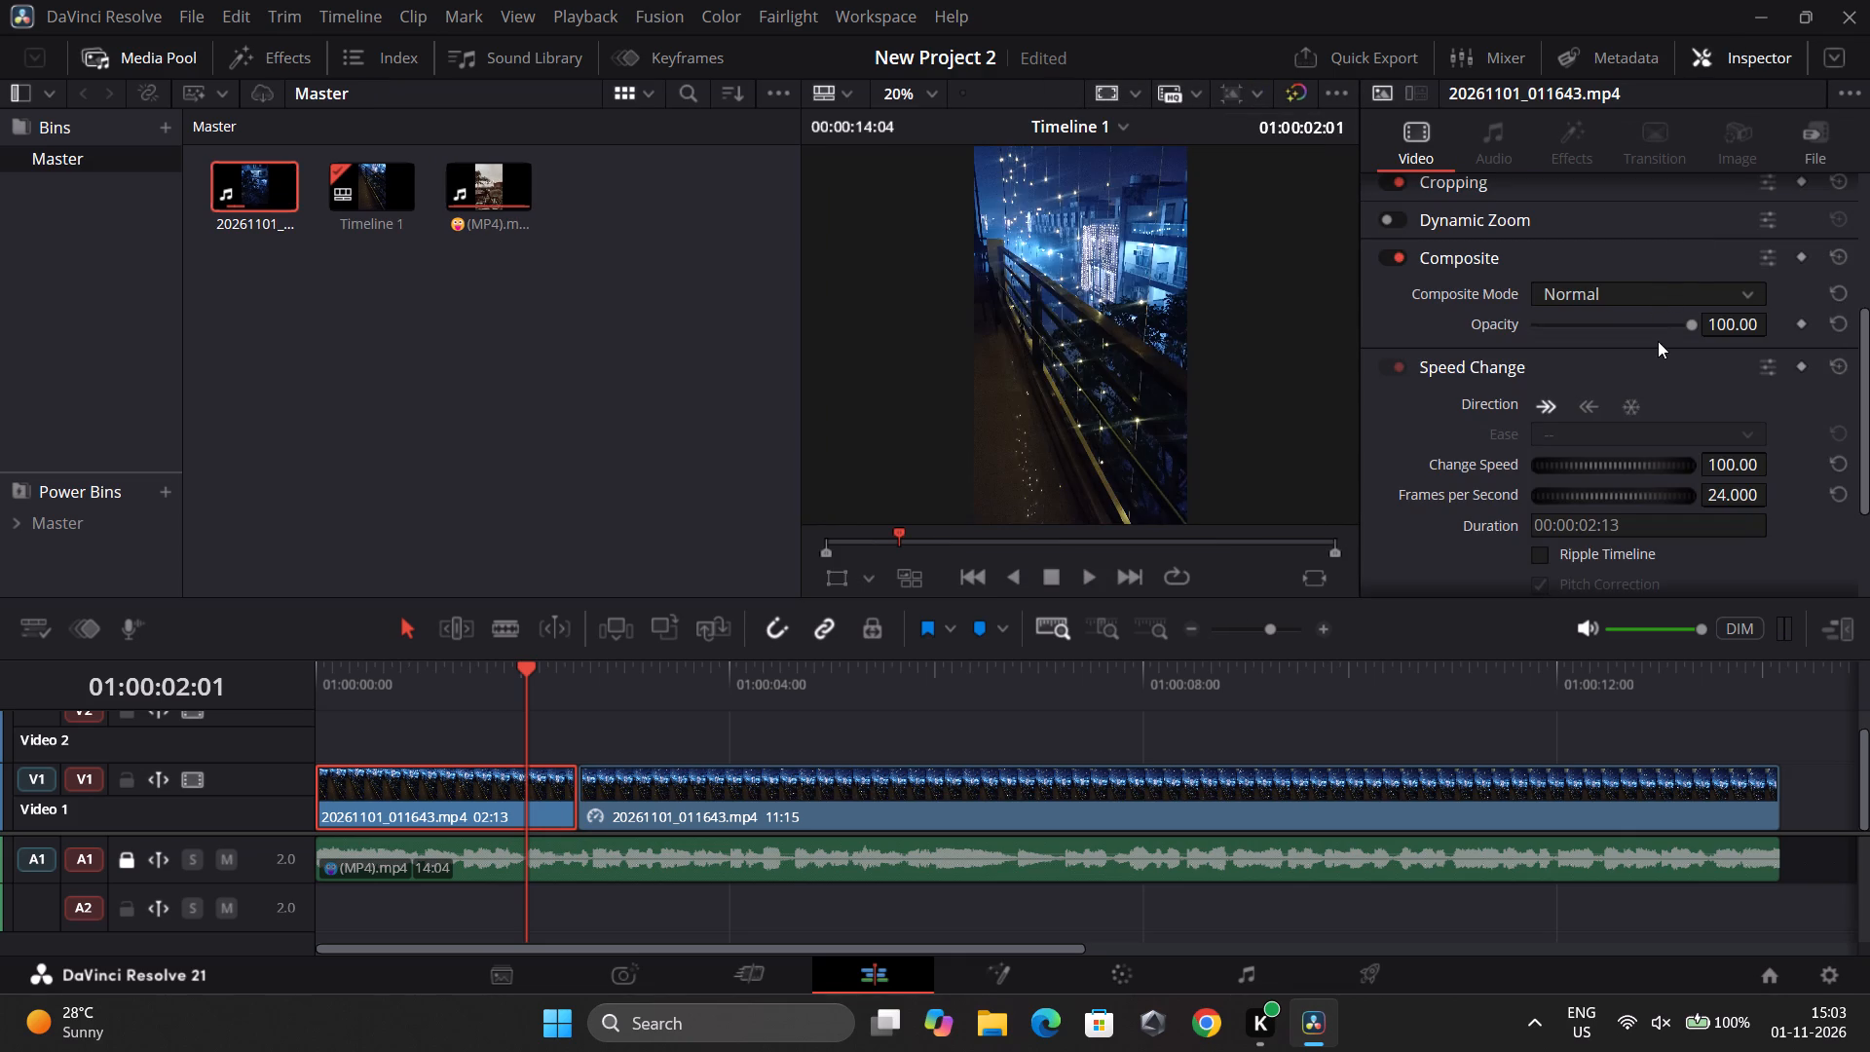
pyautogui.scroll(-3, 1604, 447)
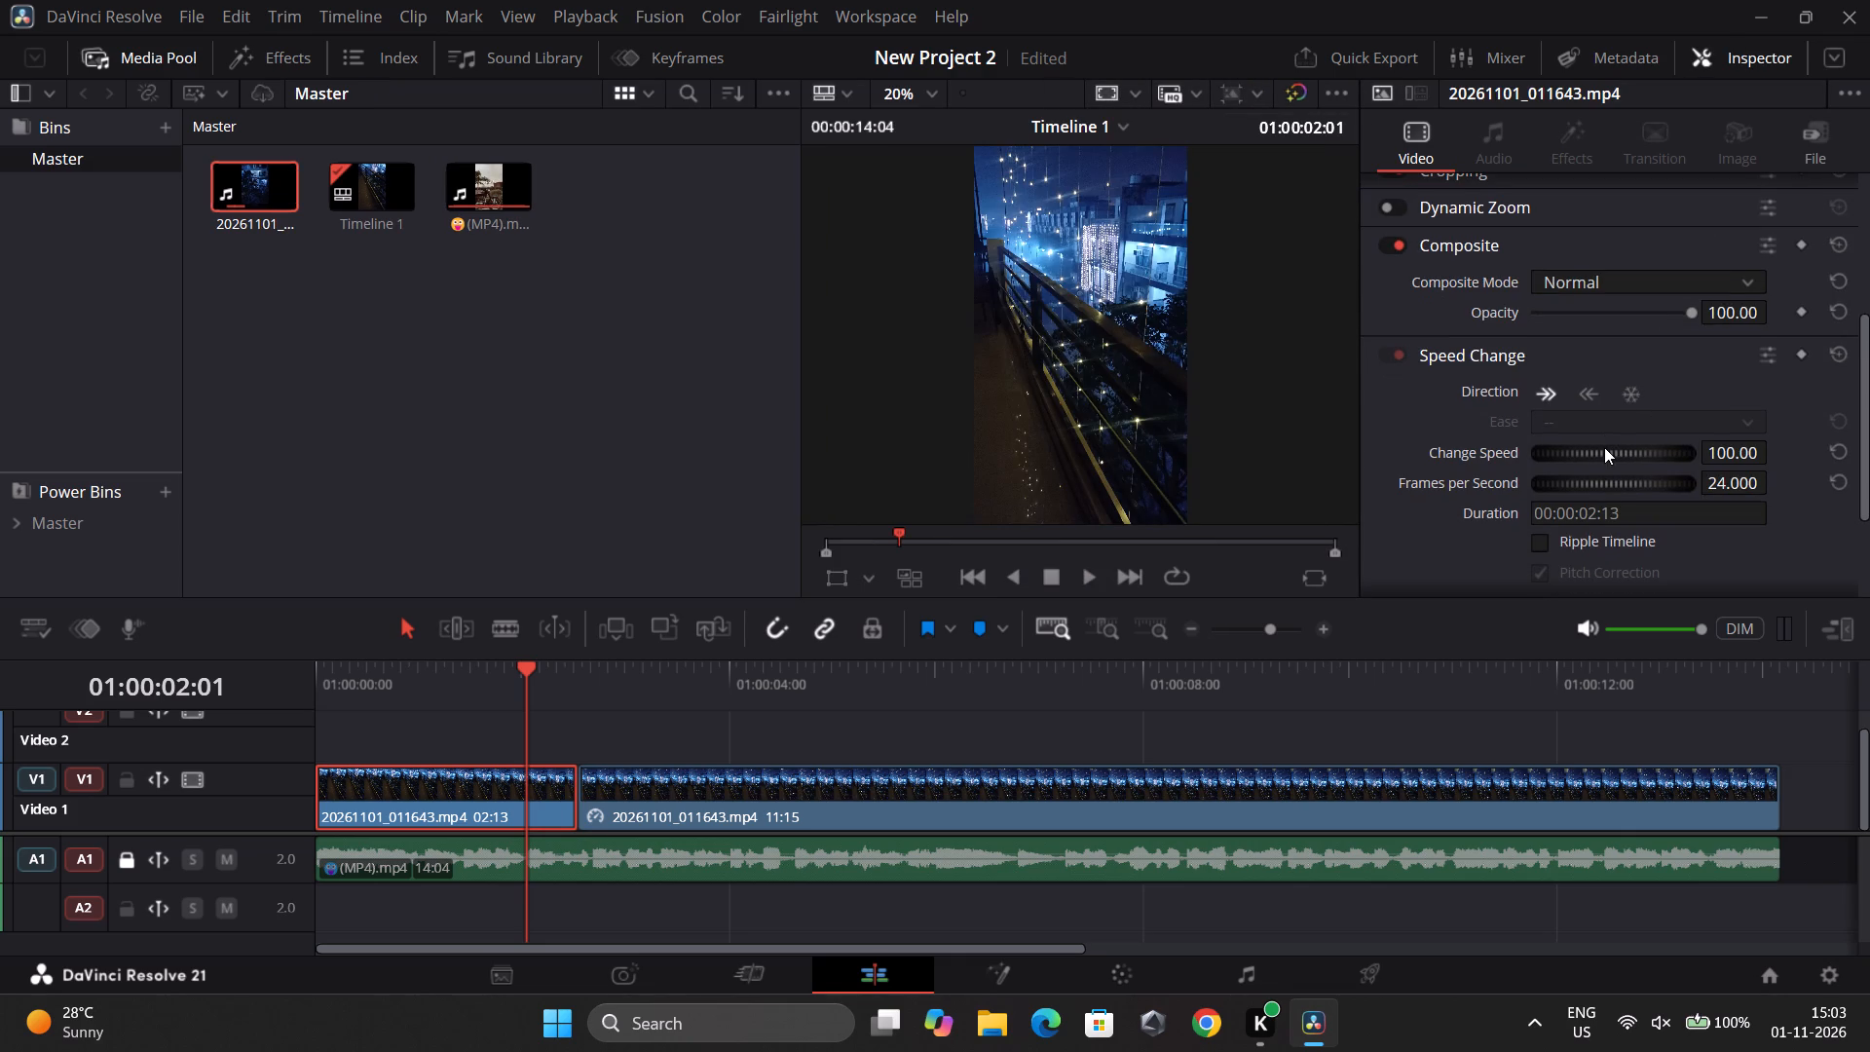
pyautogui.click(1492, 354)
pyautogui.scroll(-3, 1492, 354)
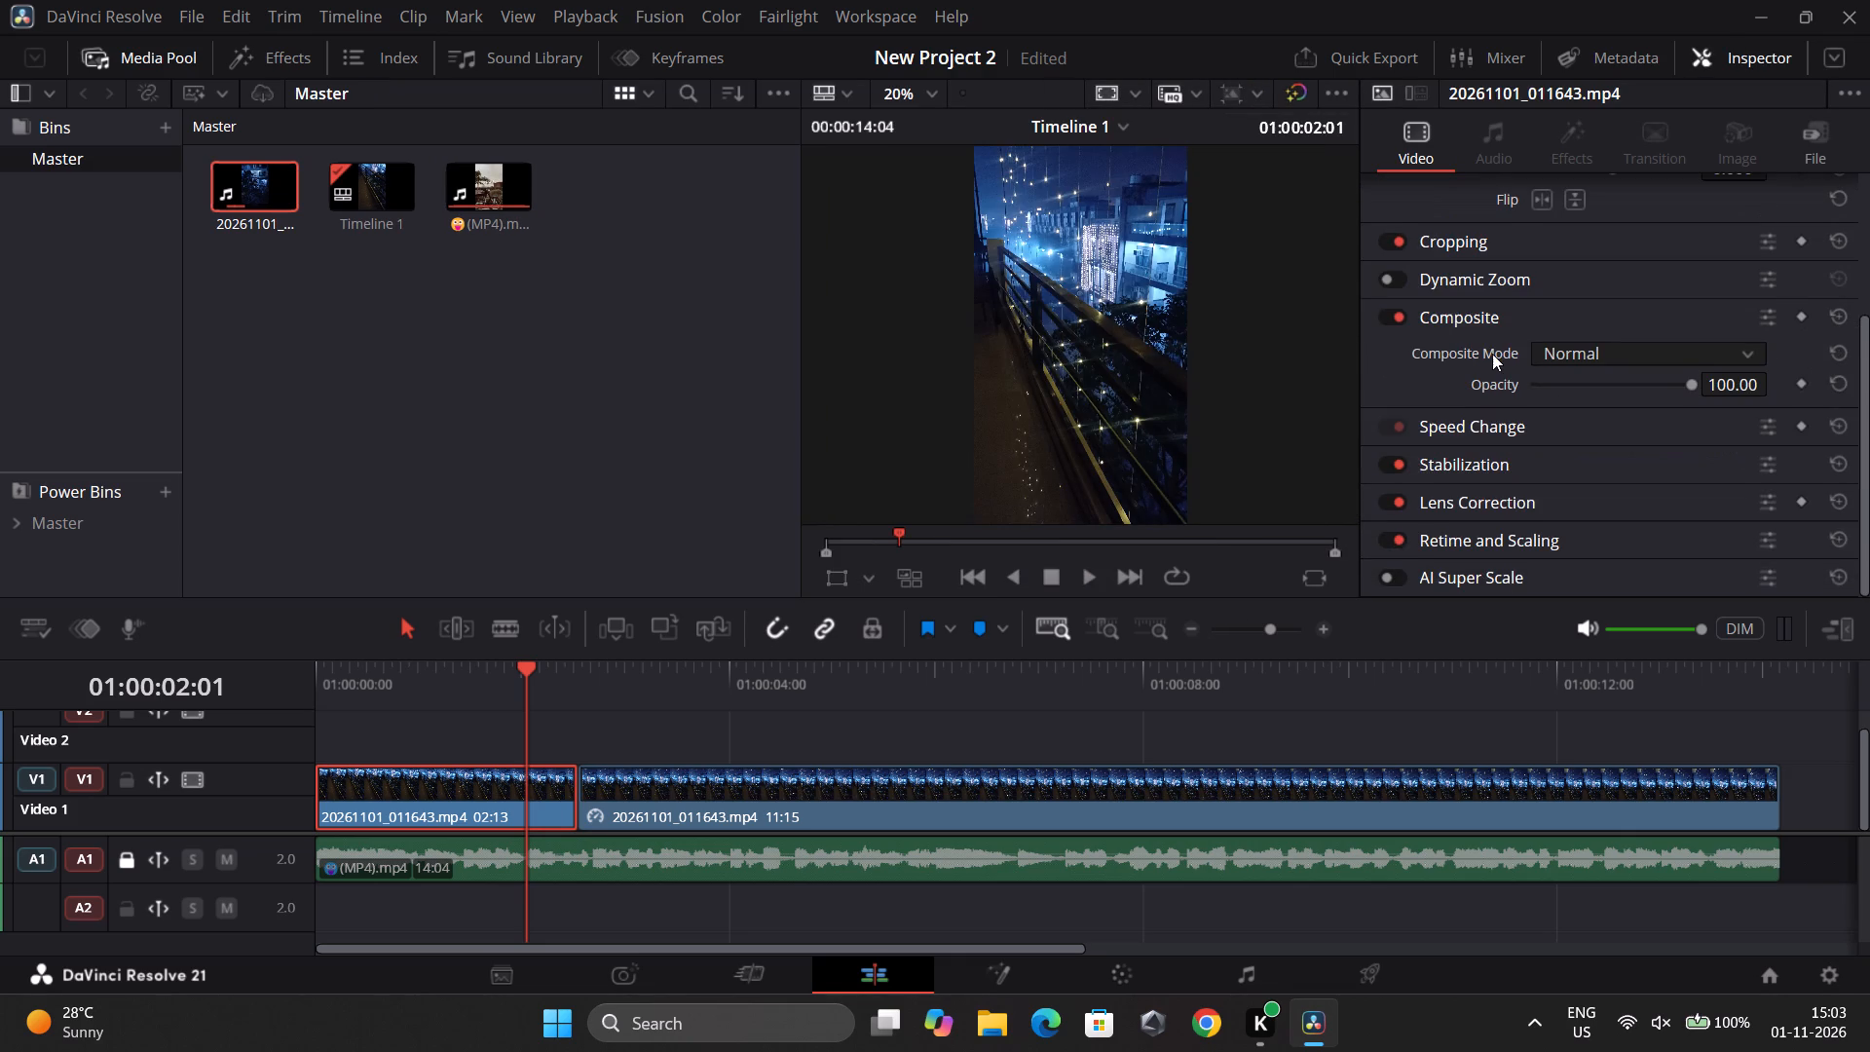
pyautogui.click(1526, 540)
pyautogui.scroll(-7, 1526, 540)
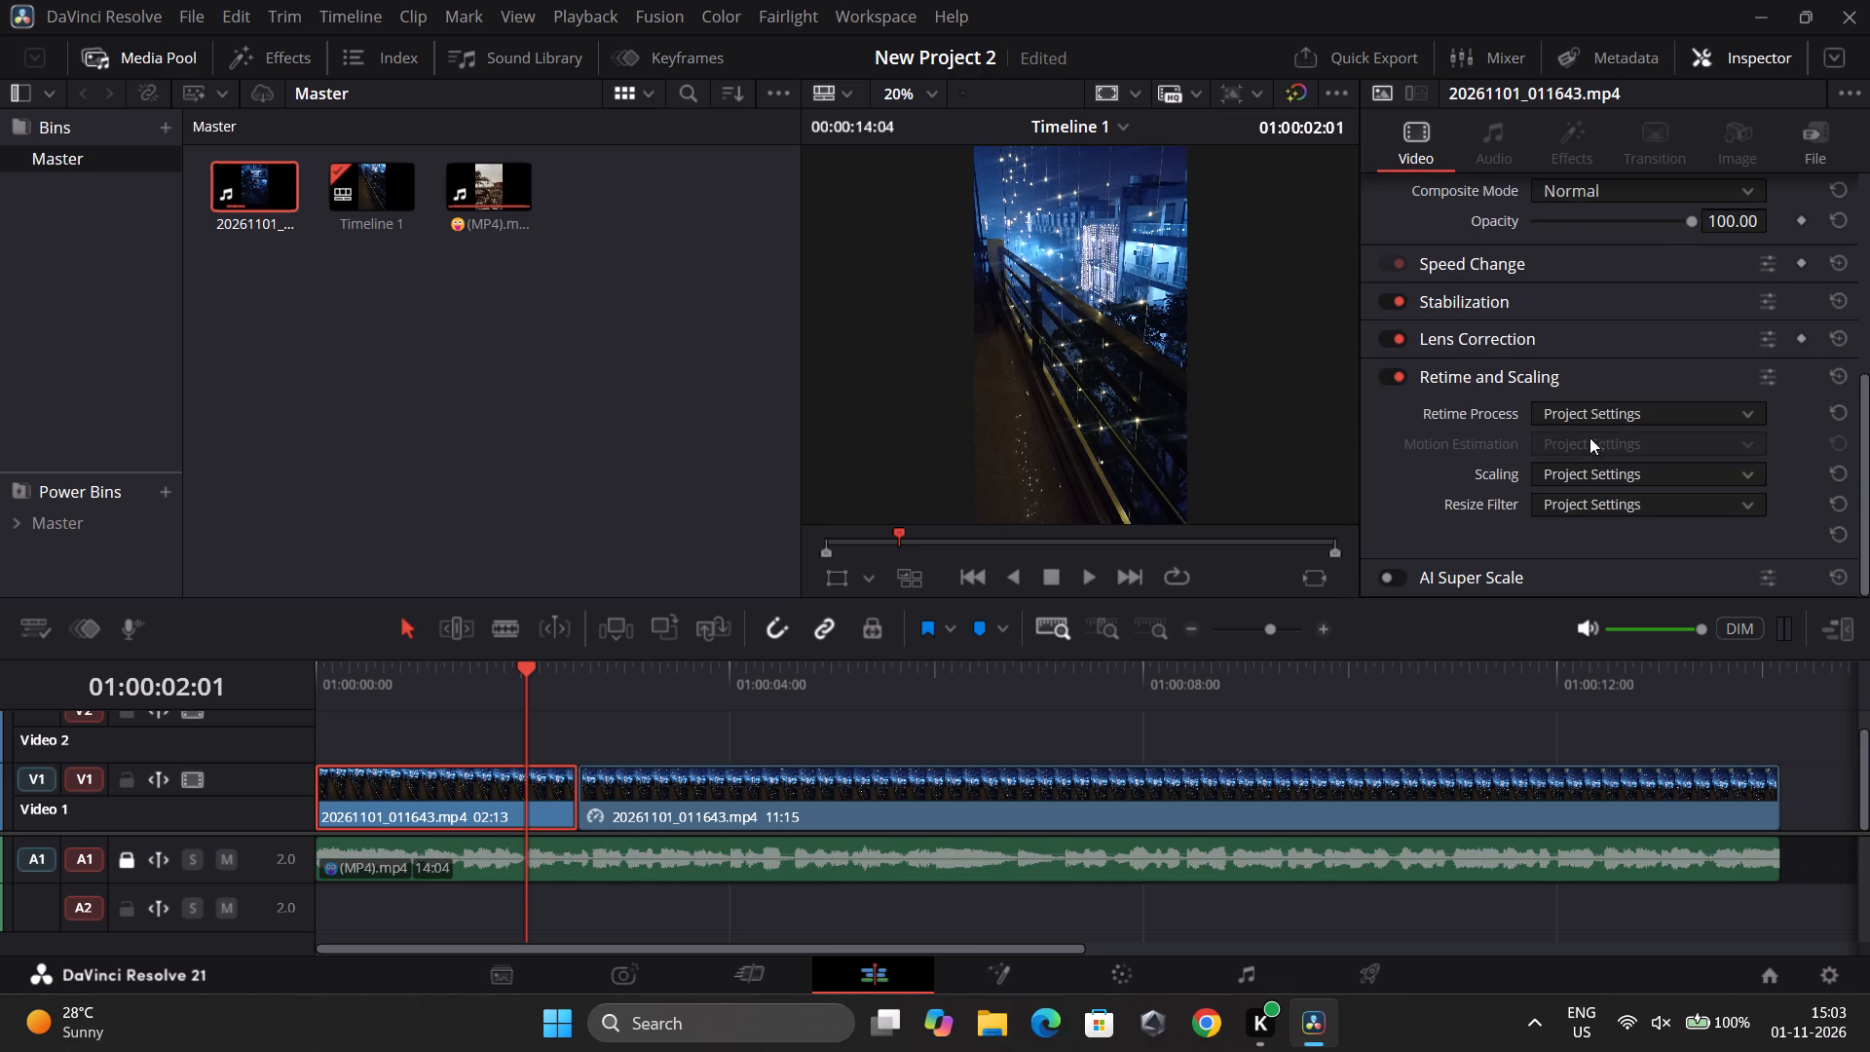
pyautogui.click(1595, 417)
pyautogui.click(1606, 523)
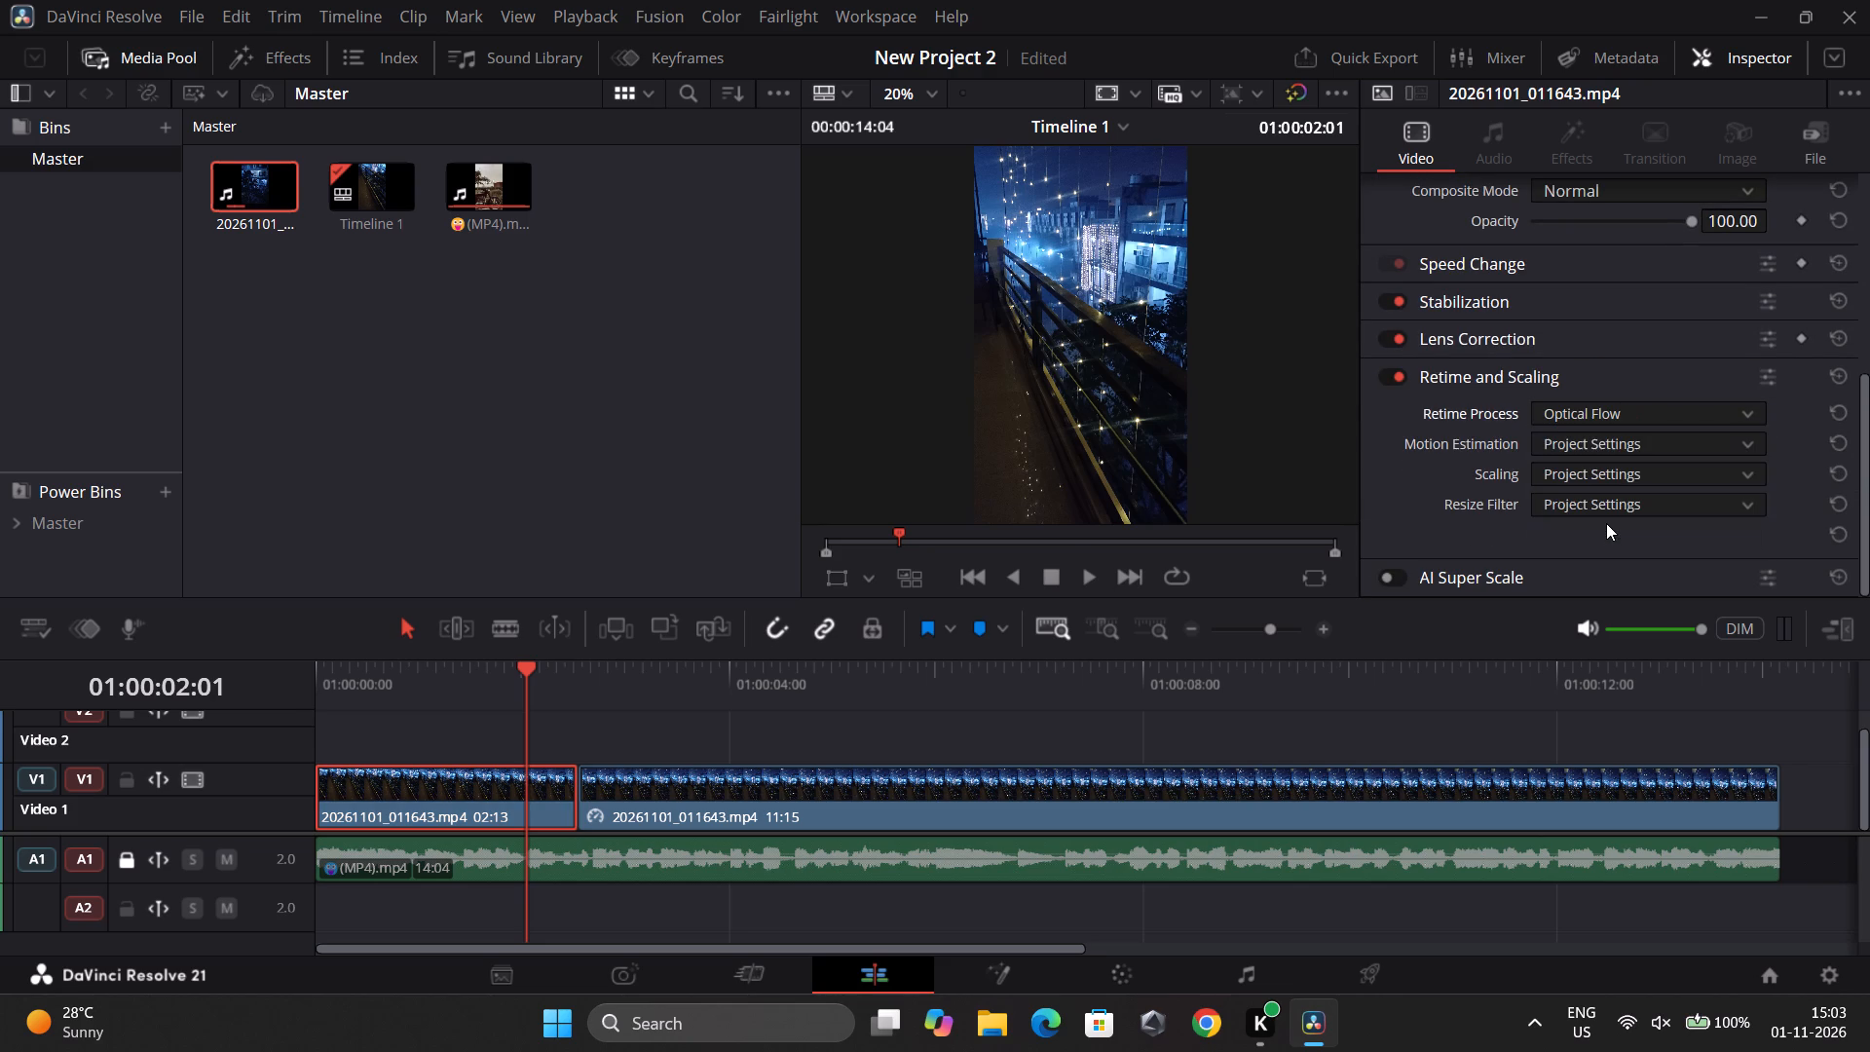
# Play the timeline onward, and replay it from the start to review both clips against the audio.
pyautogui.press('space')
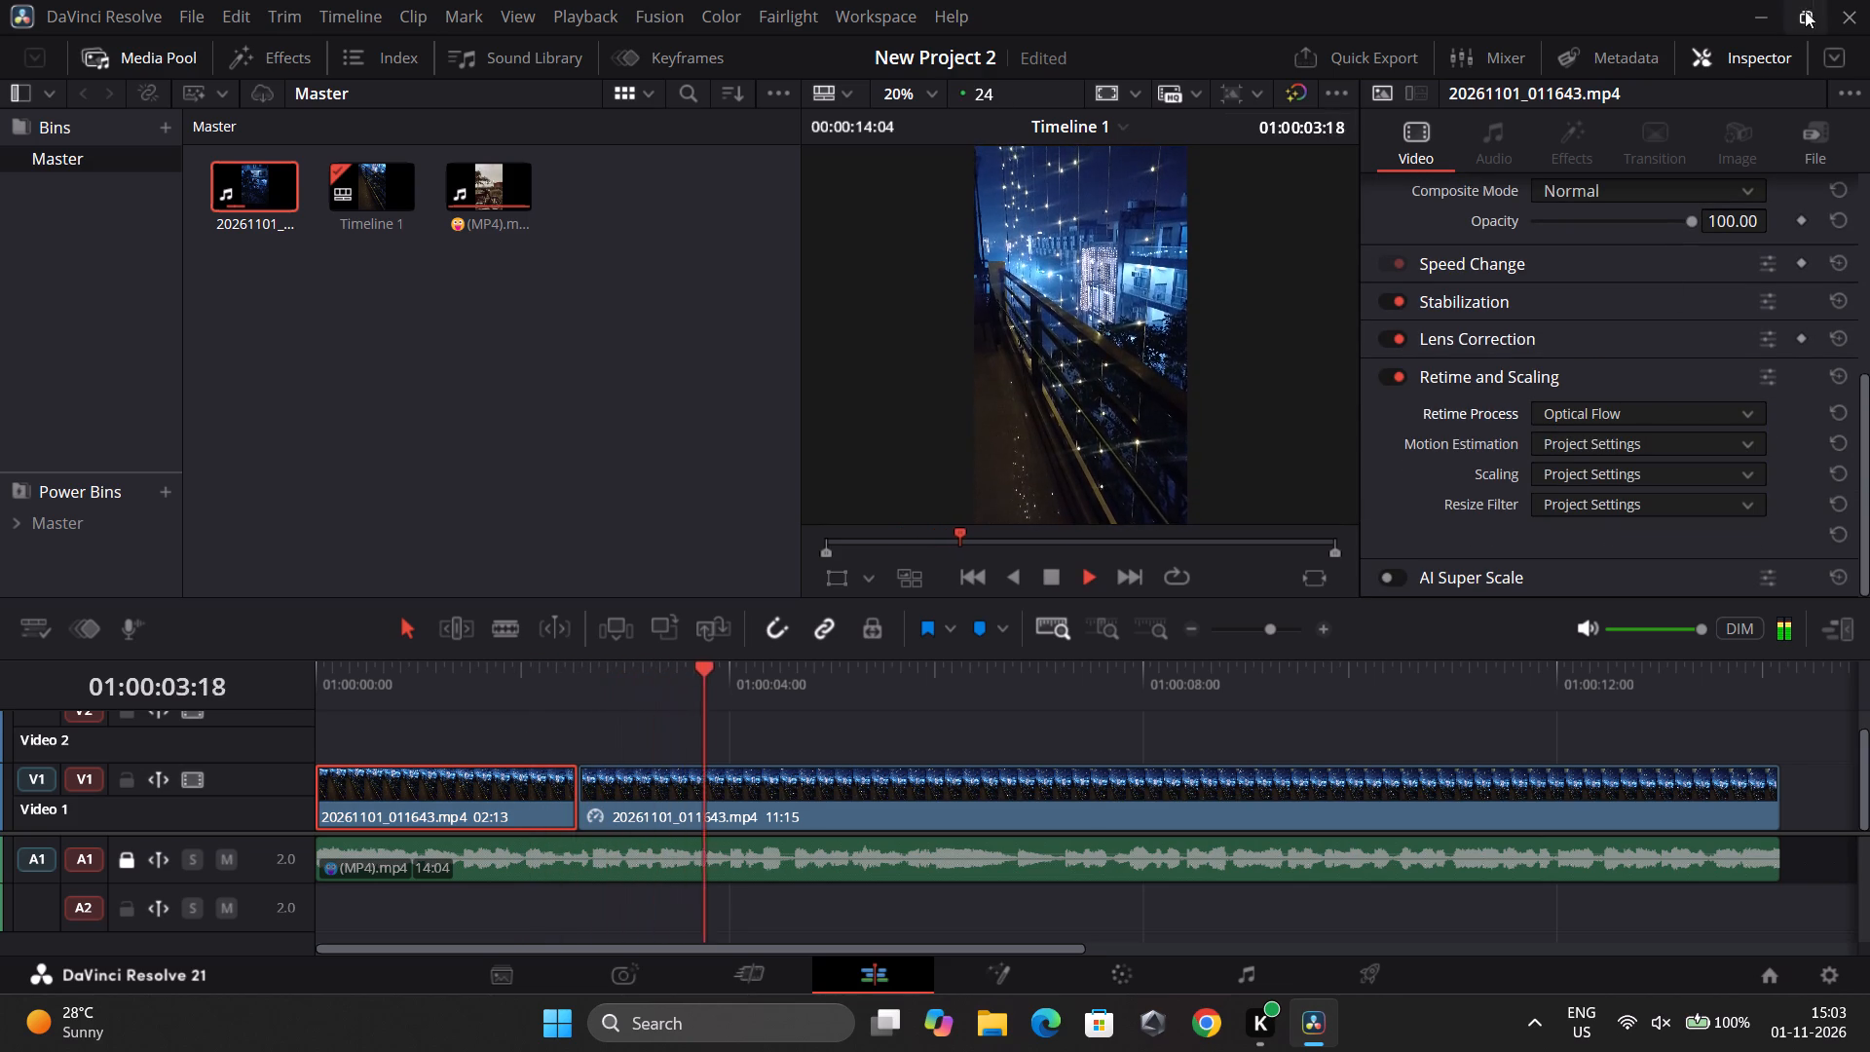
pyautogui.click(1752, 56)
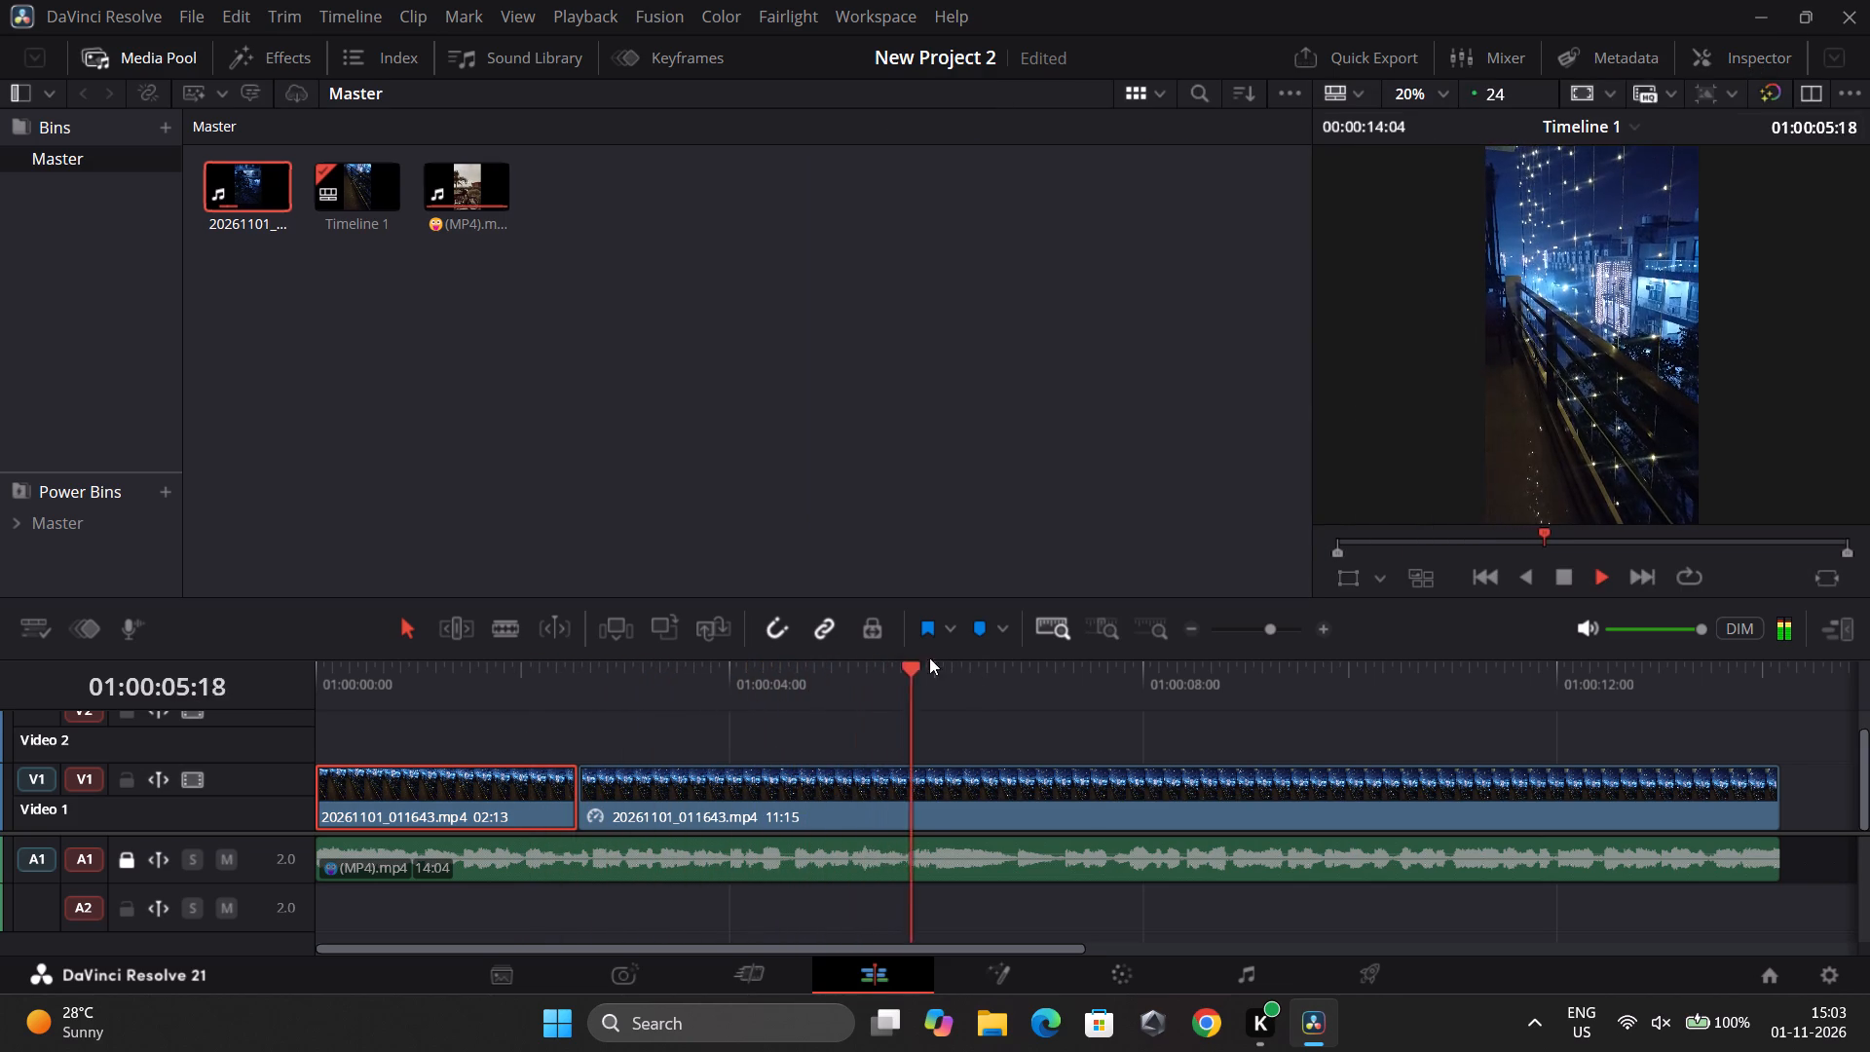
pyautogui.moveTo(1002, 669); pyautogui.dragTo(366, 684)
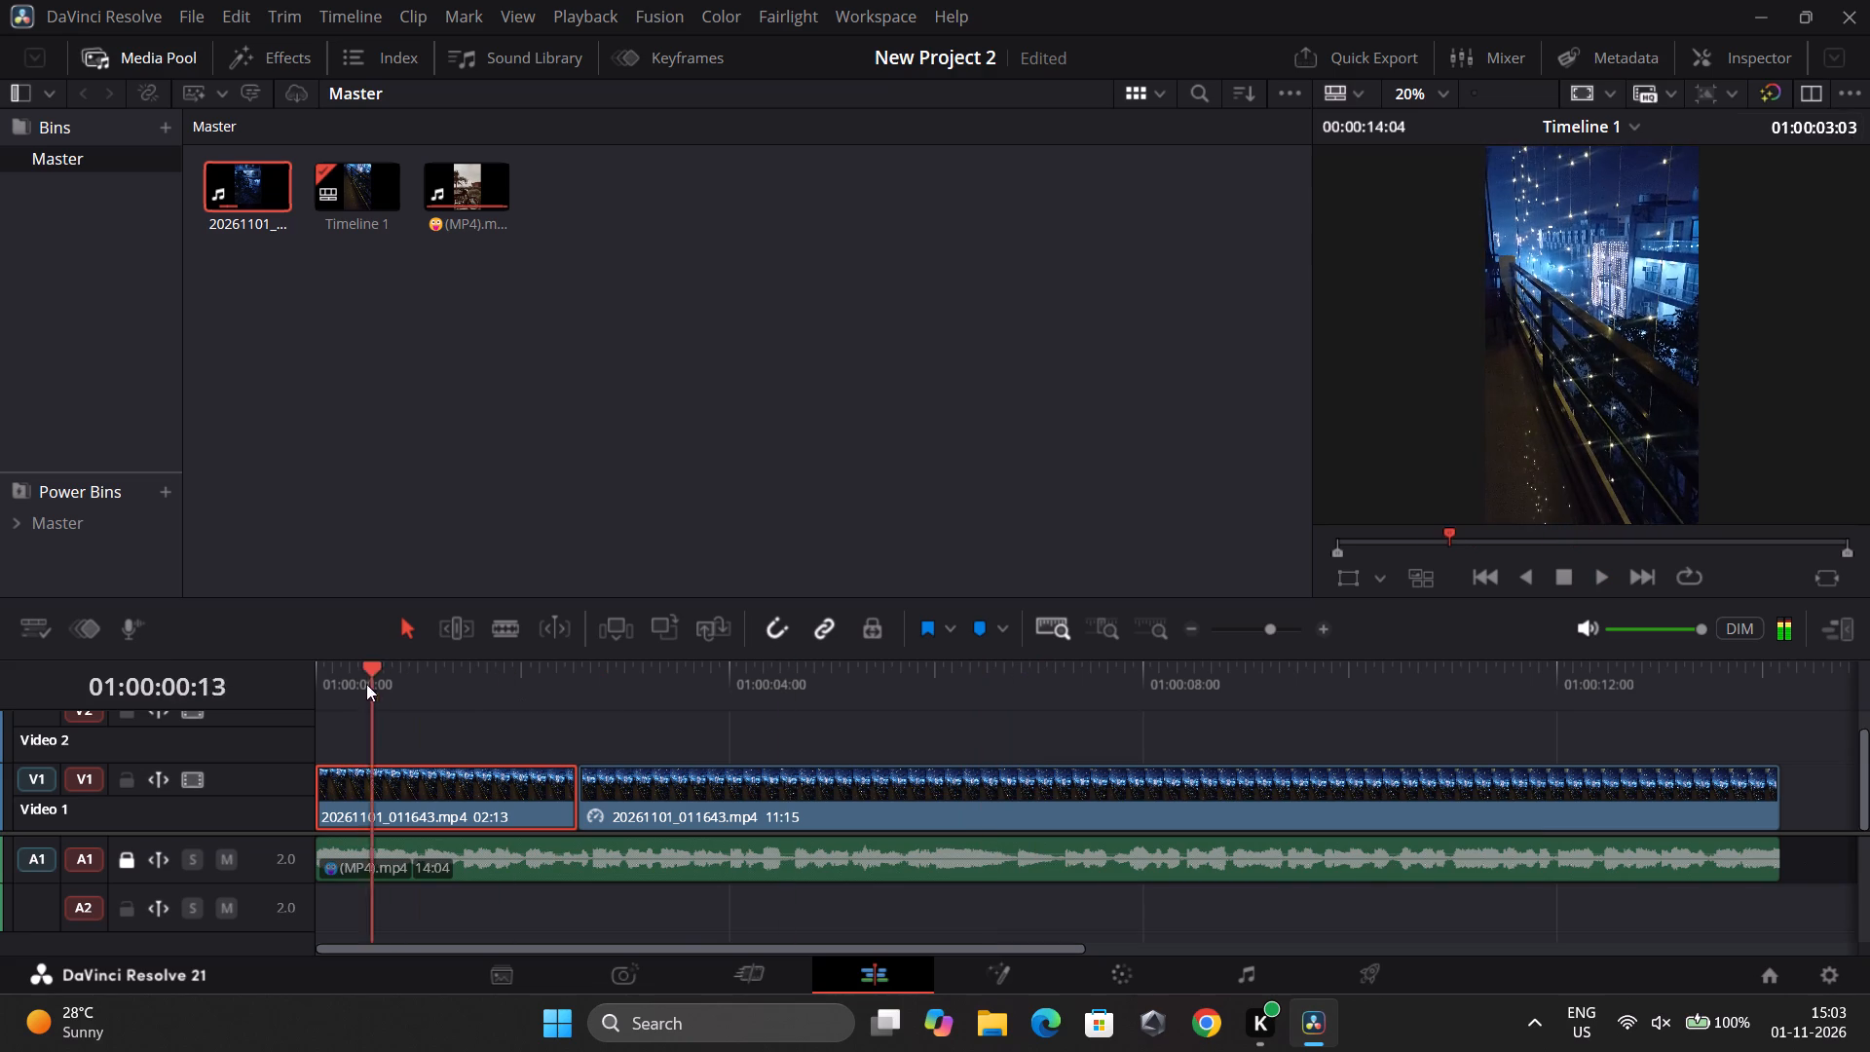
pyautogui.moveTo(366, 684); pyautogui.dragTo(260, 715)
pyautogui.press('space')
pyautogui.press('space')
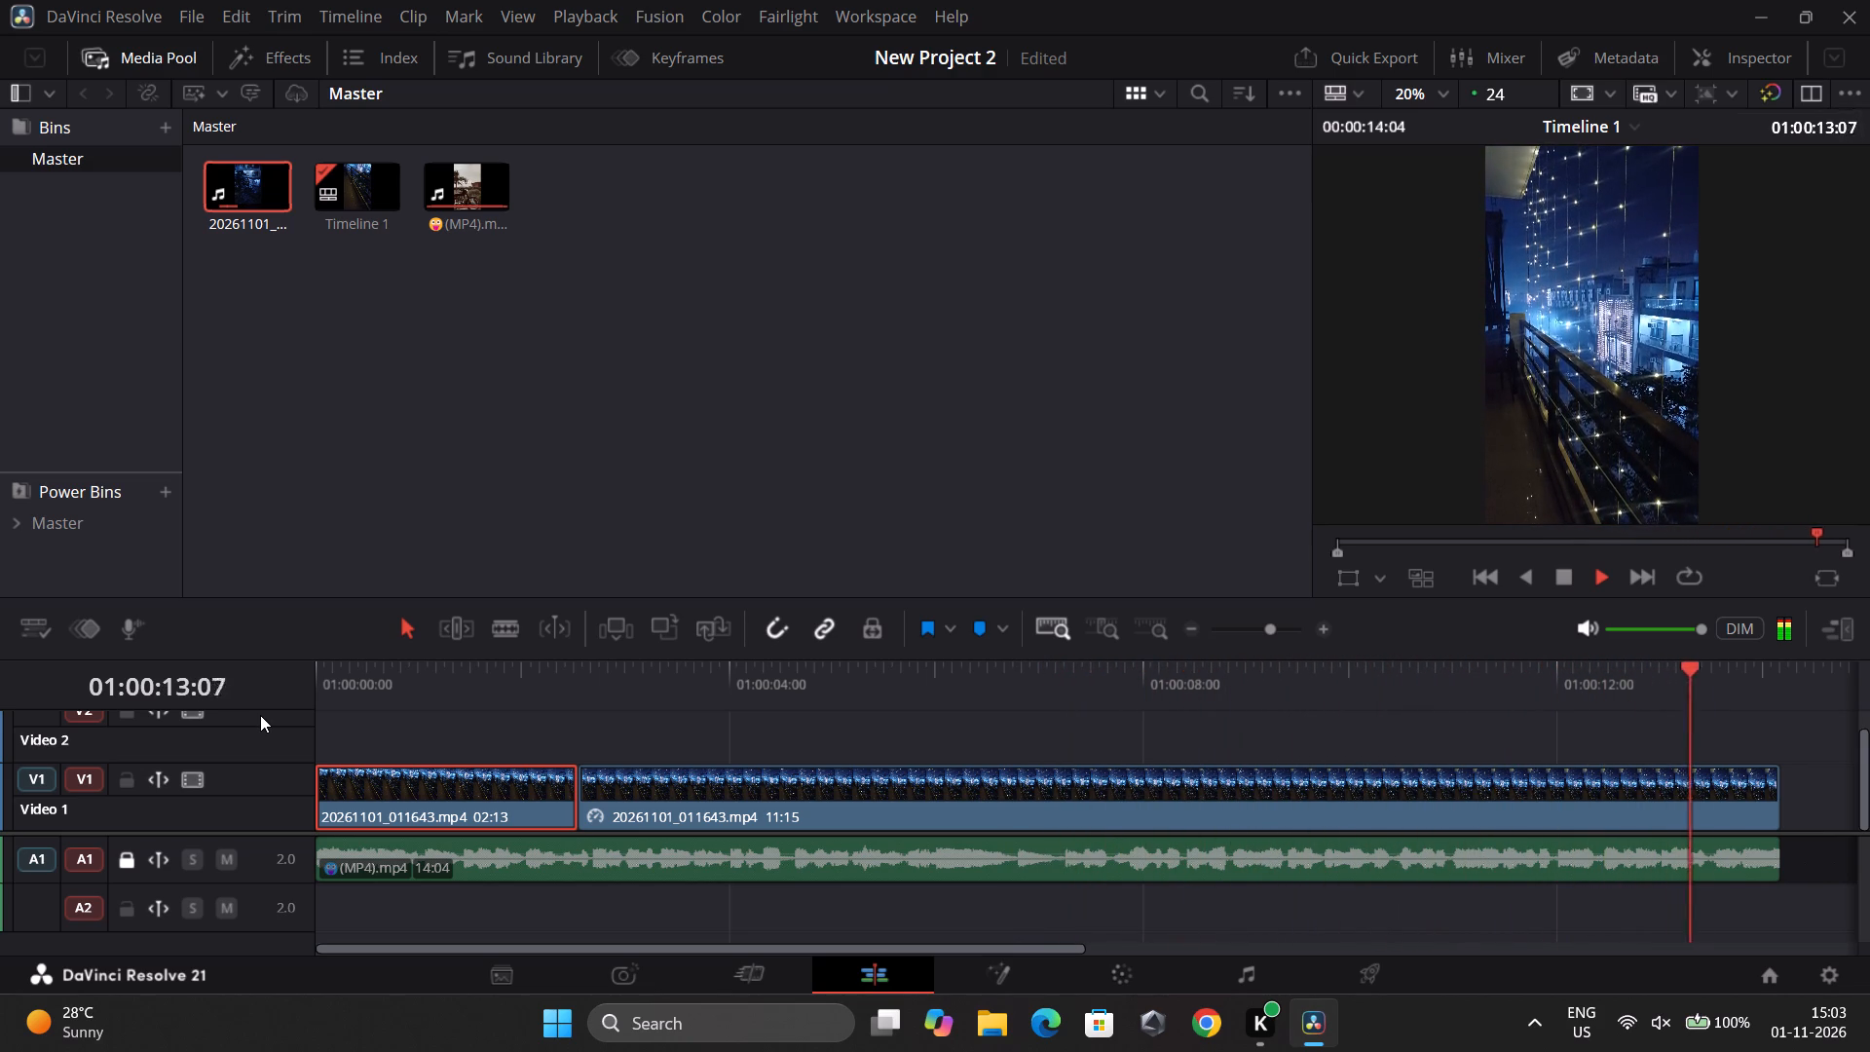
pyautogui.press('space')
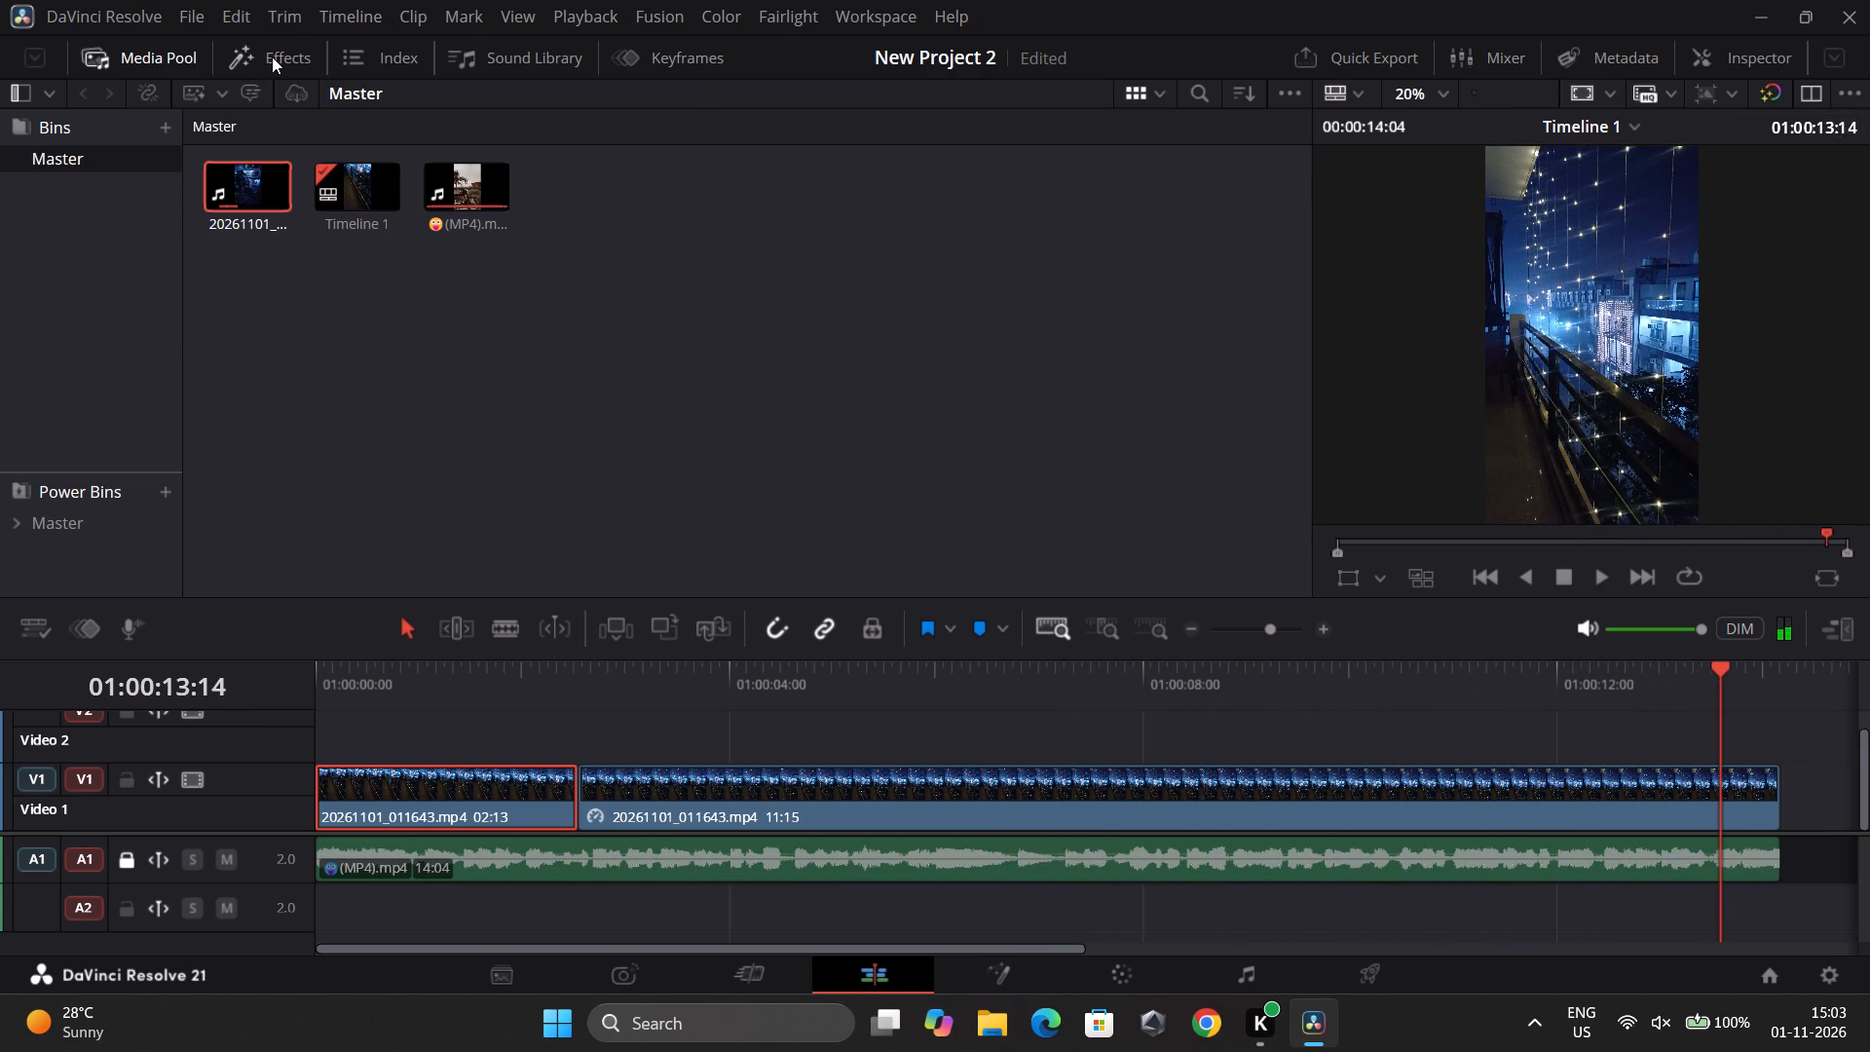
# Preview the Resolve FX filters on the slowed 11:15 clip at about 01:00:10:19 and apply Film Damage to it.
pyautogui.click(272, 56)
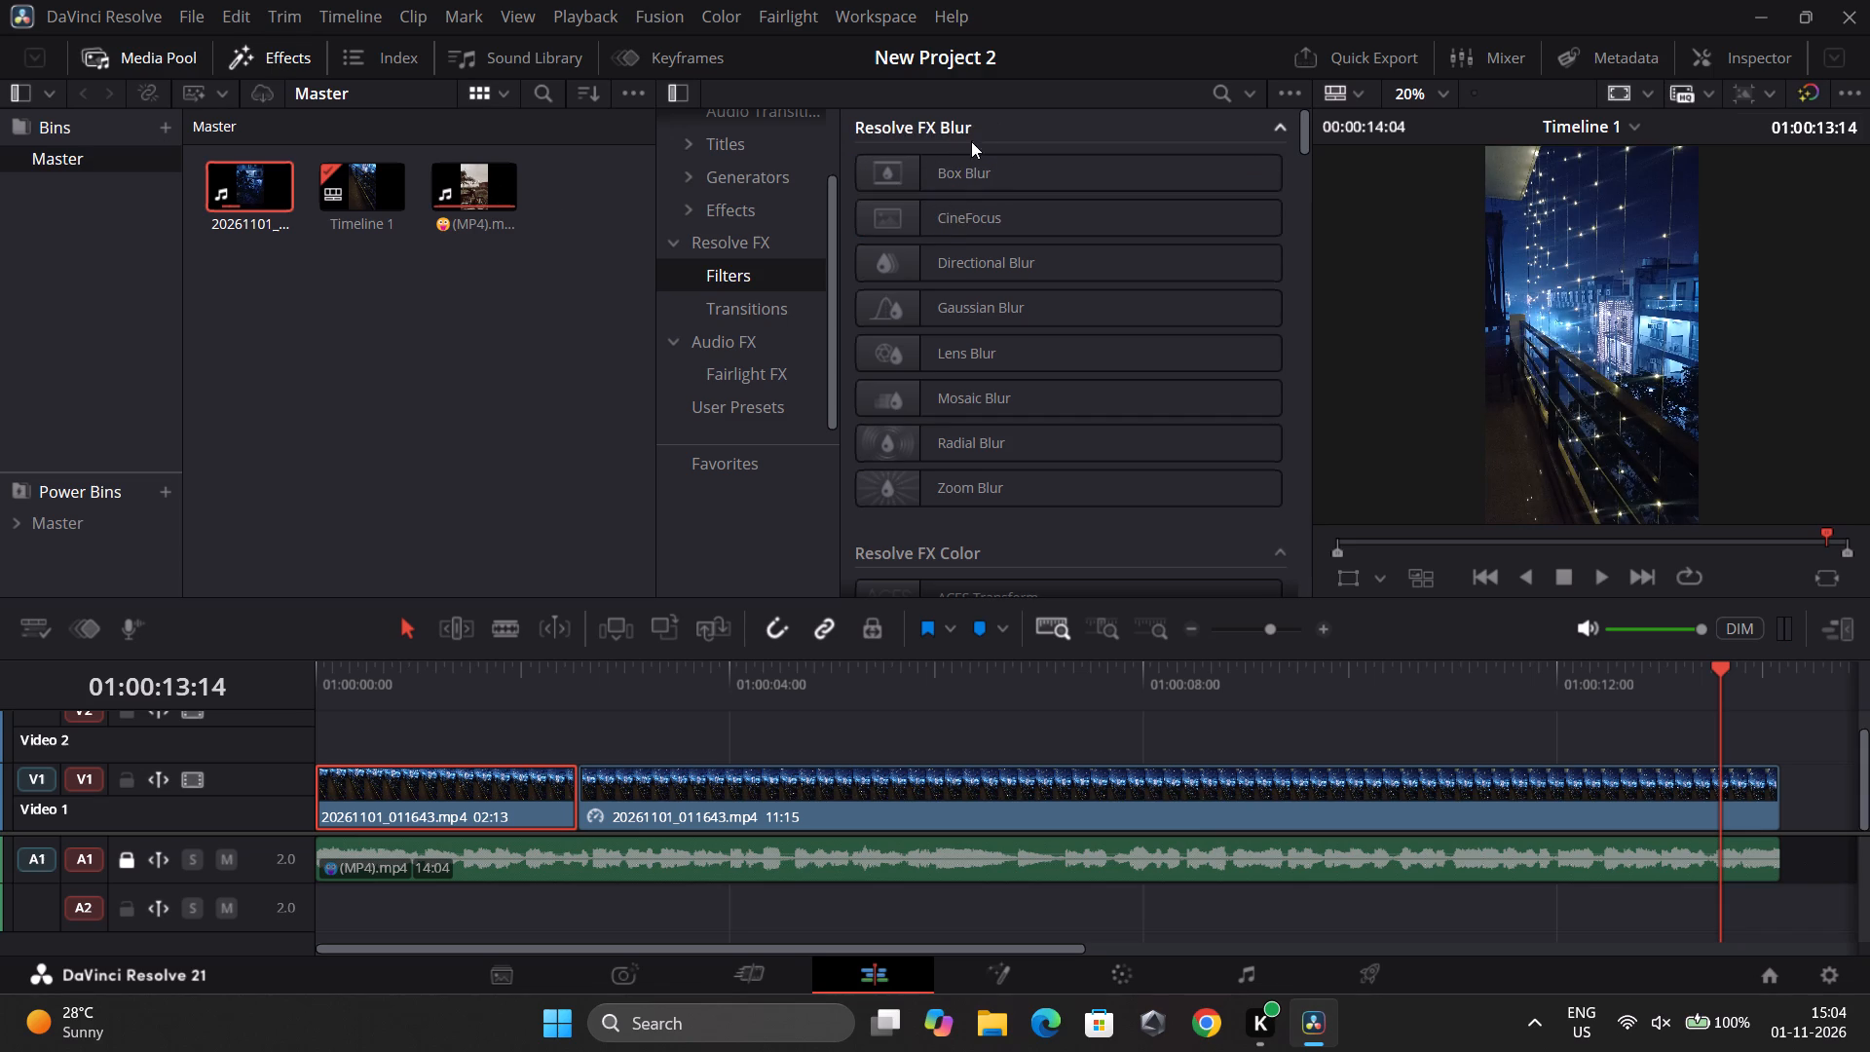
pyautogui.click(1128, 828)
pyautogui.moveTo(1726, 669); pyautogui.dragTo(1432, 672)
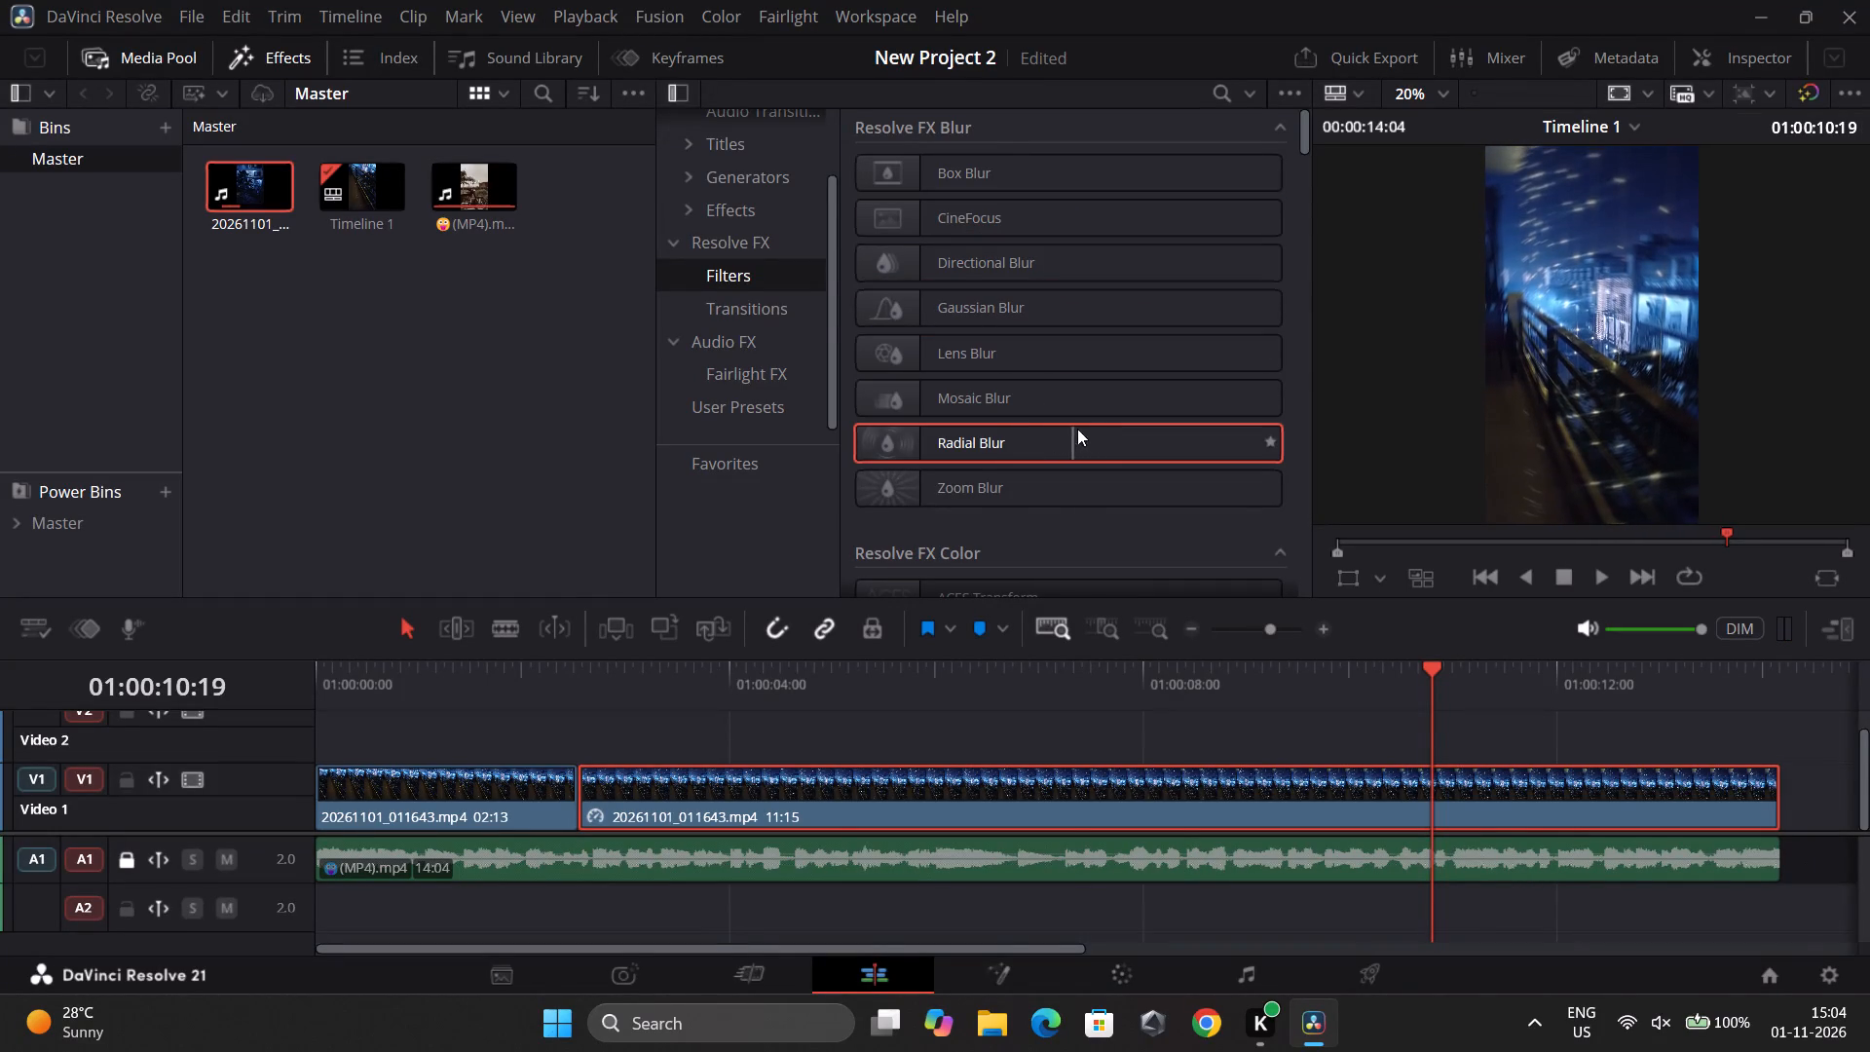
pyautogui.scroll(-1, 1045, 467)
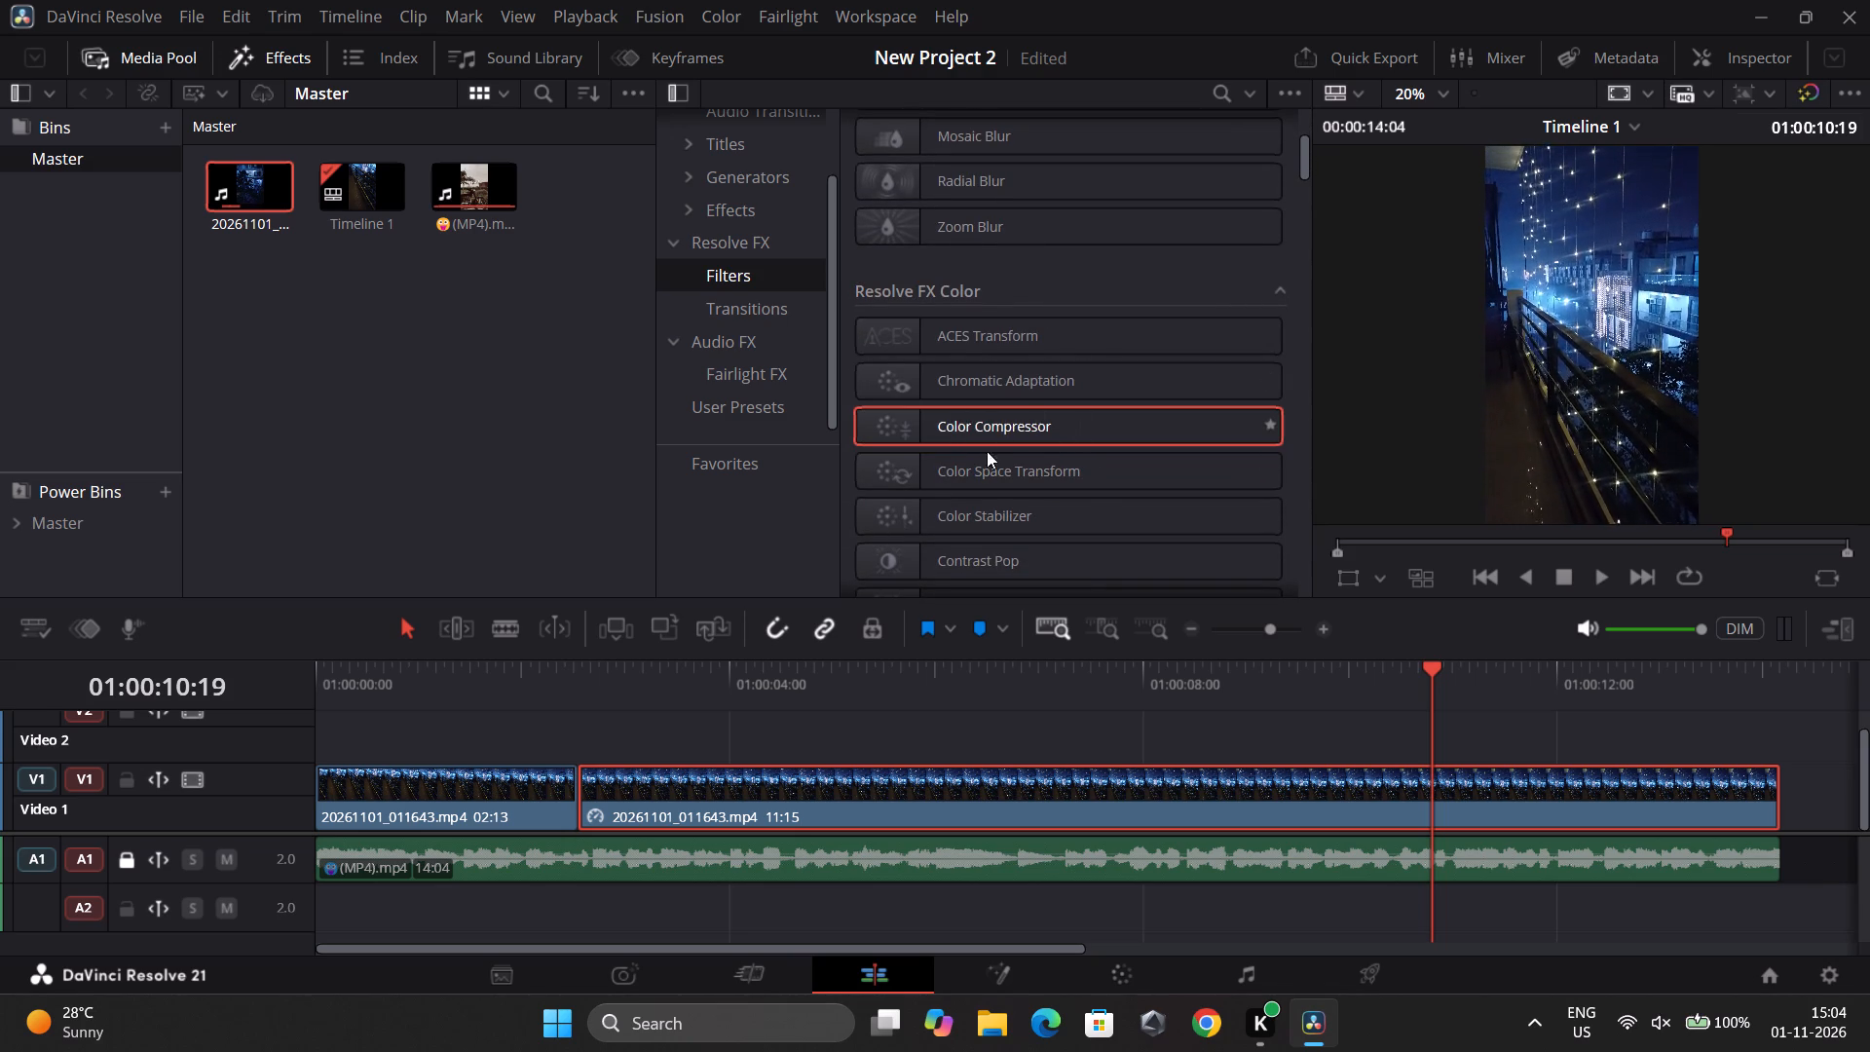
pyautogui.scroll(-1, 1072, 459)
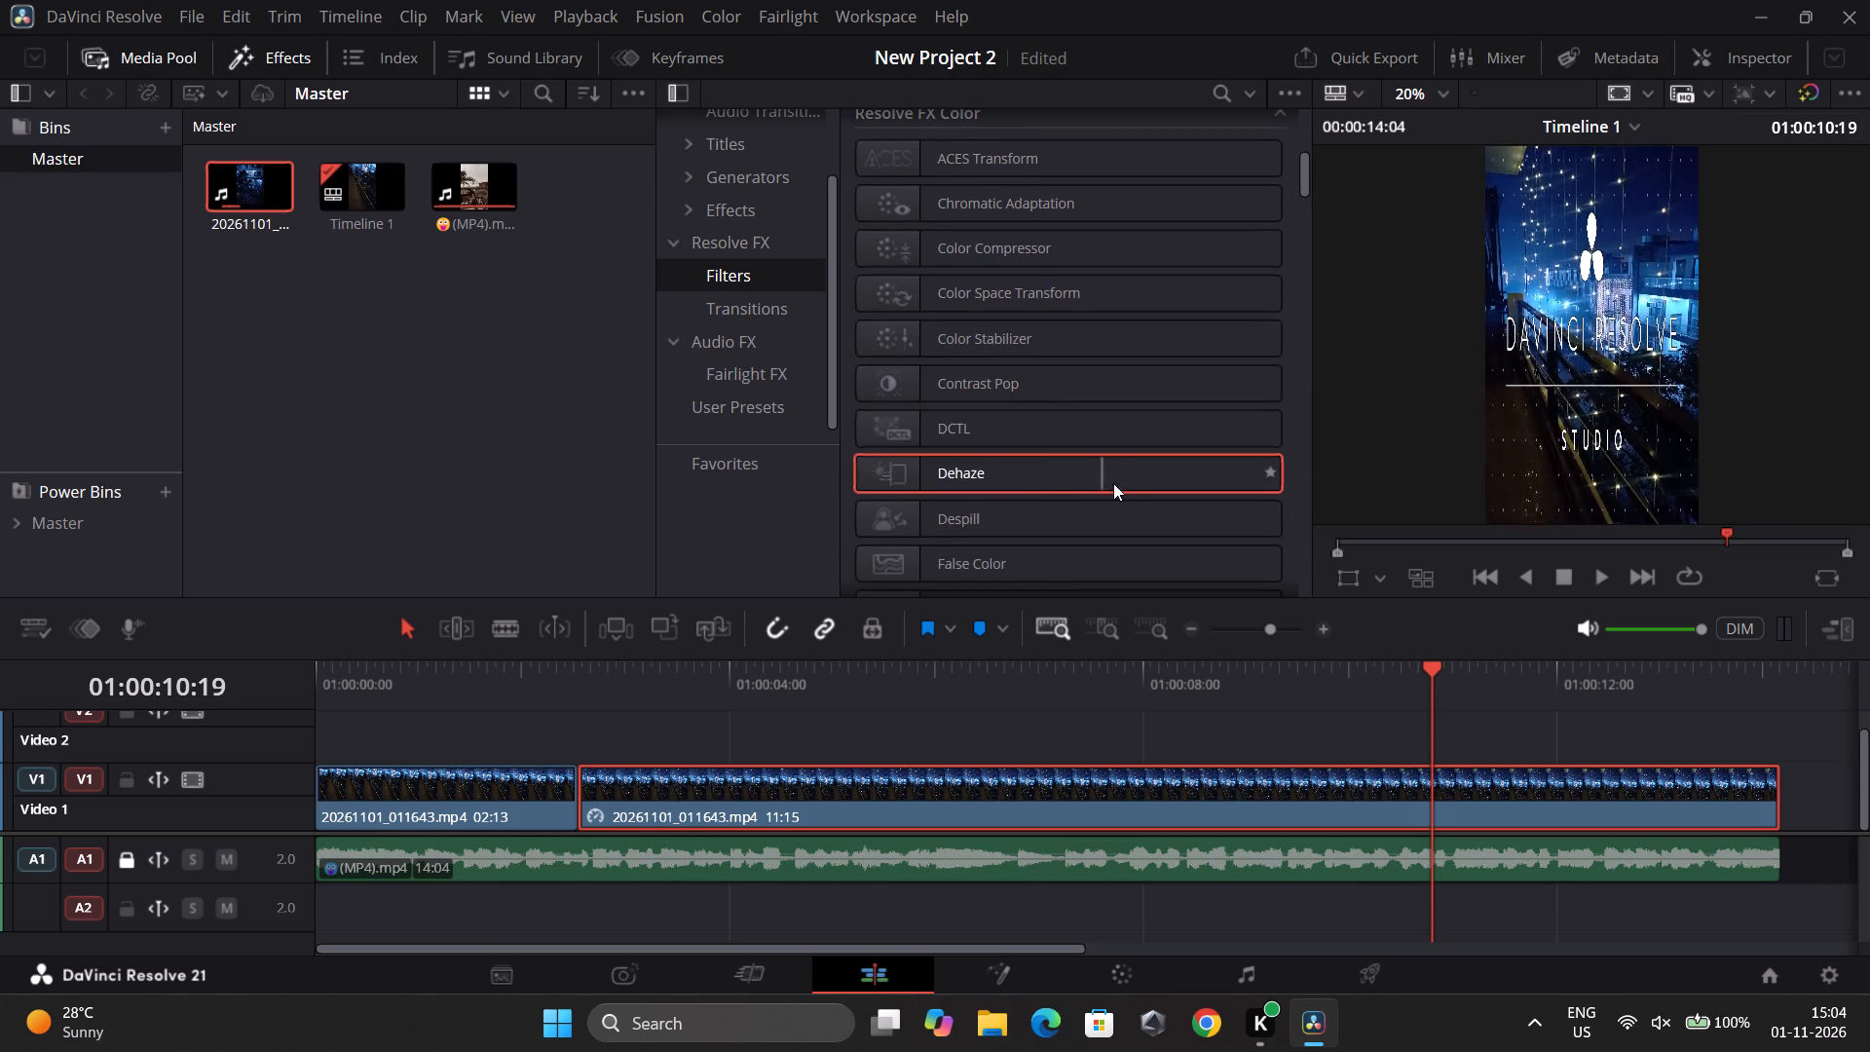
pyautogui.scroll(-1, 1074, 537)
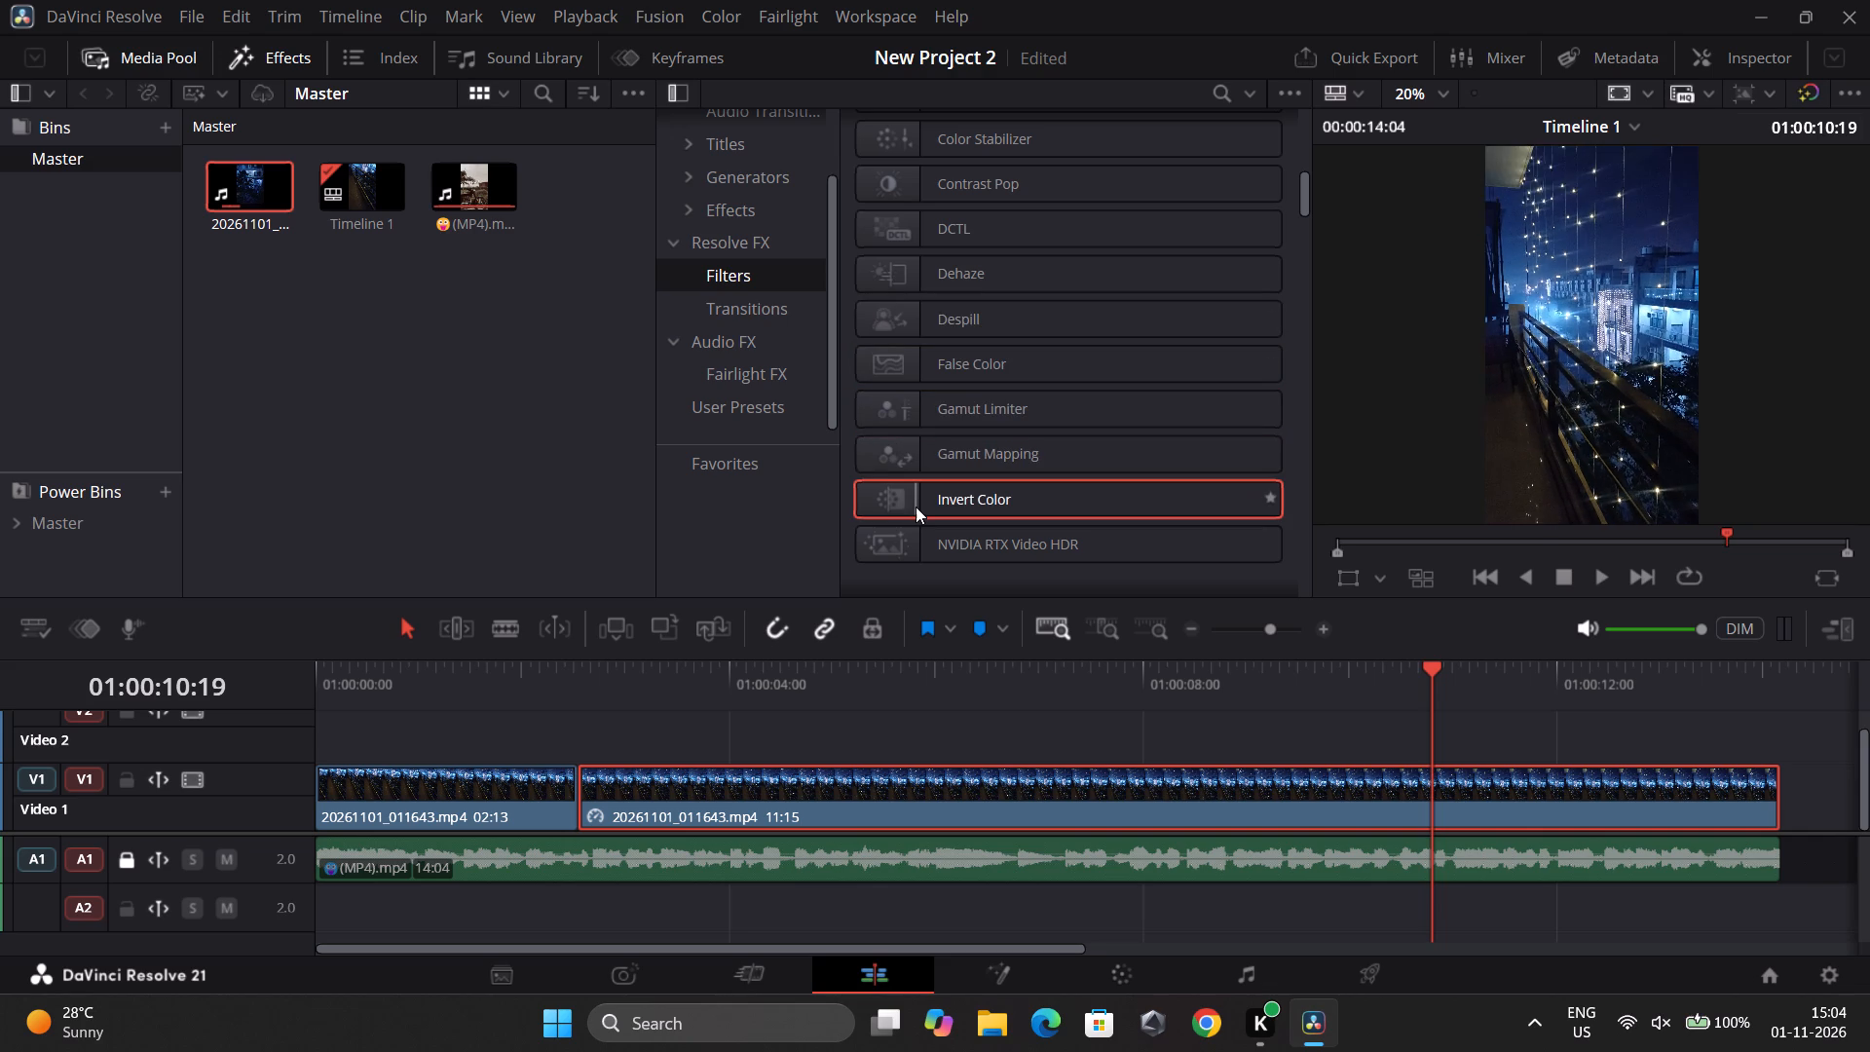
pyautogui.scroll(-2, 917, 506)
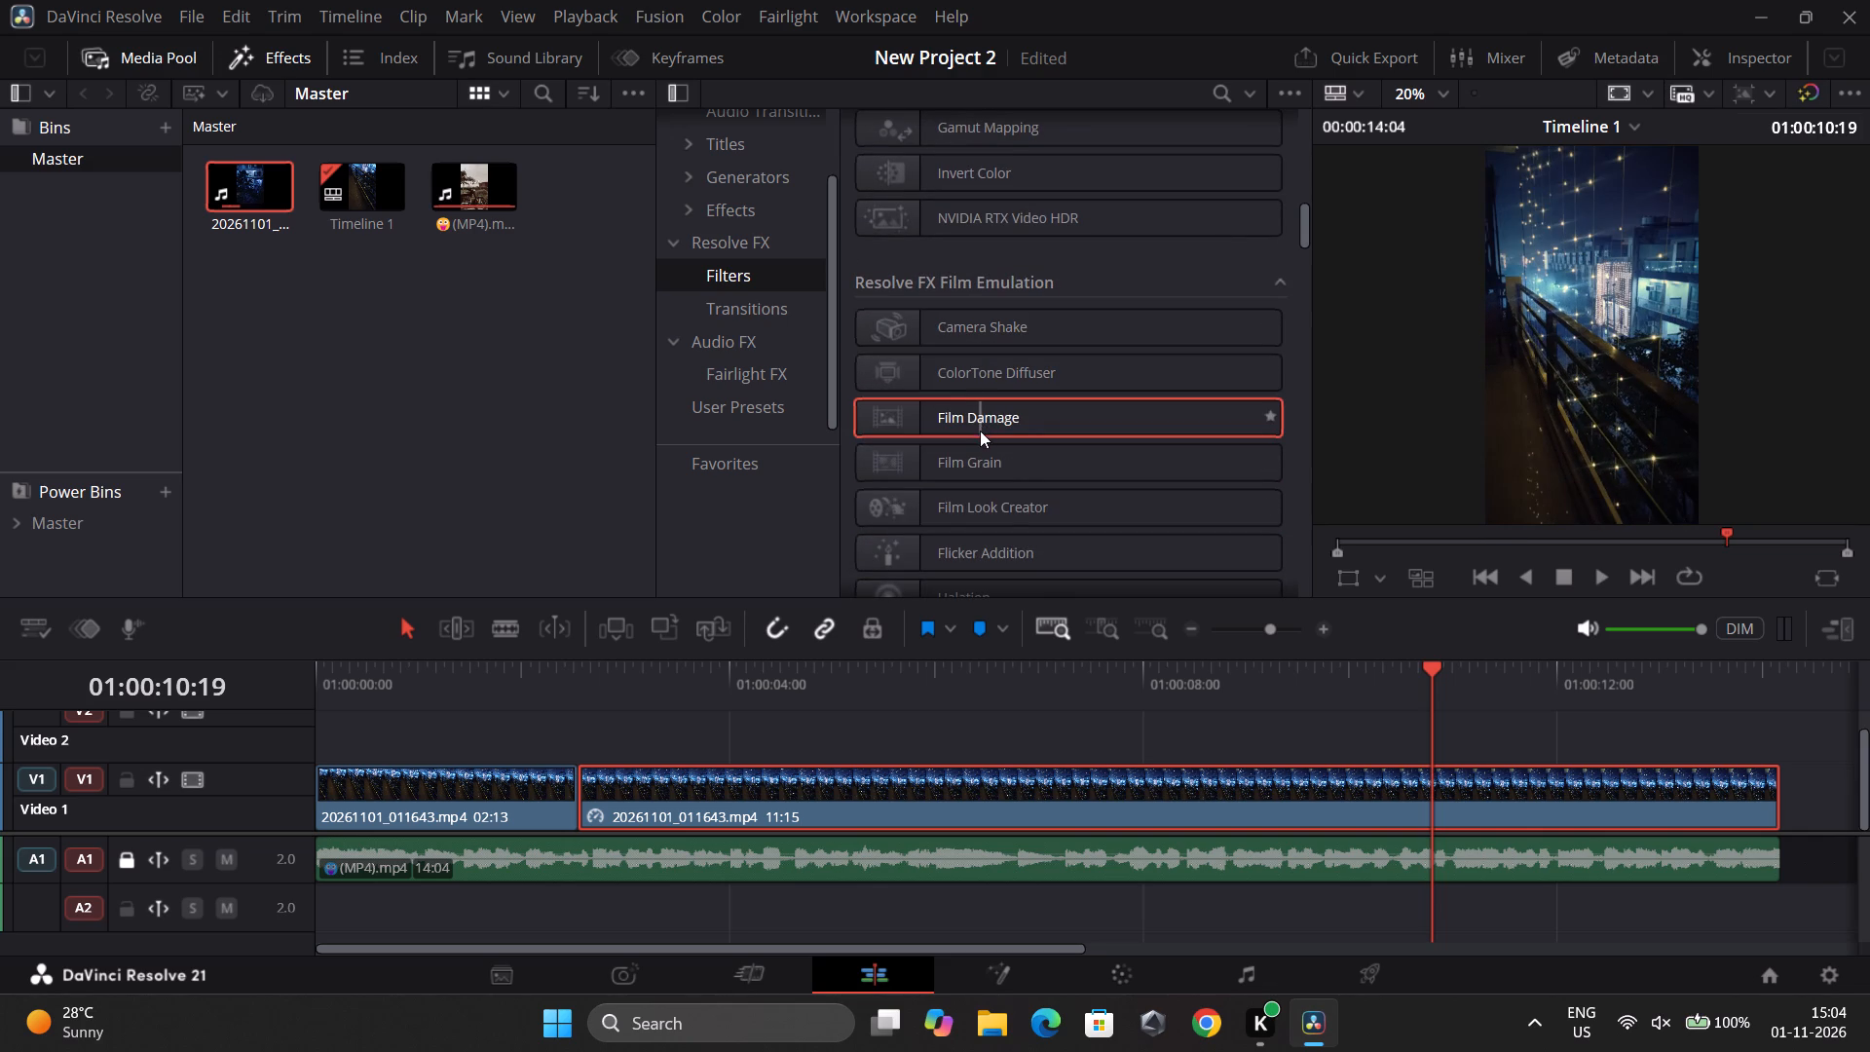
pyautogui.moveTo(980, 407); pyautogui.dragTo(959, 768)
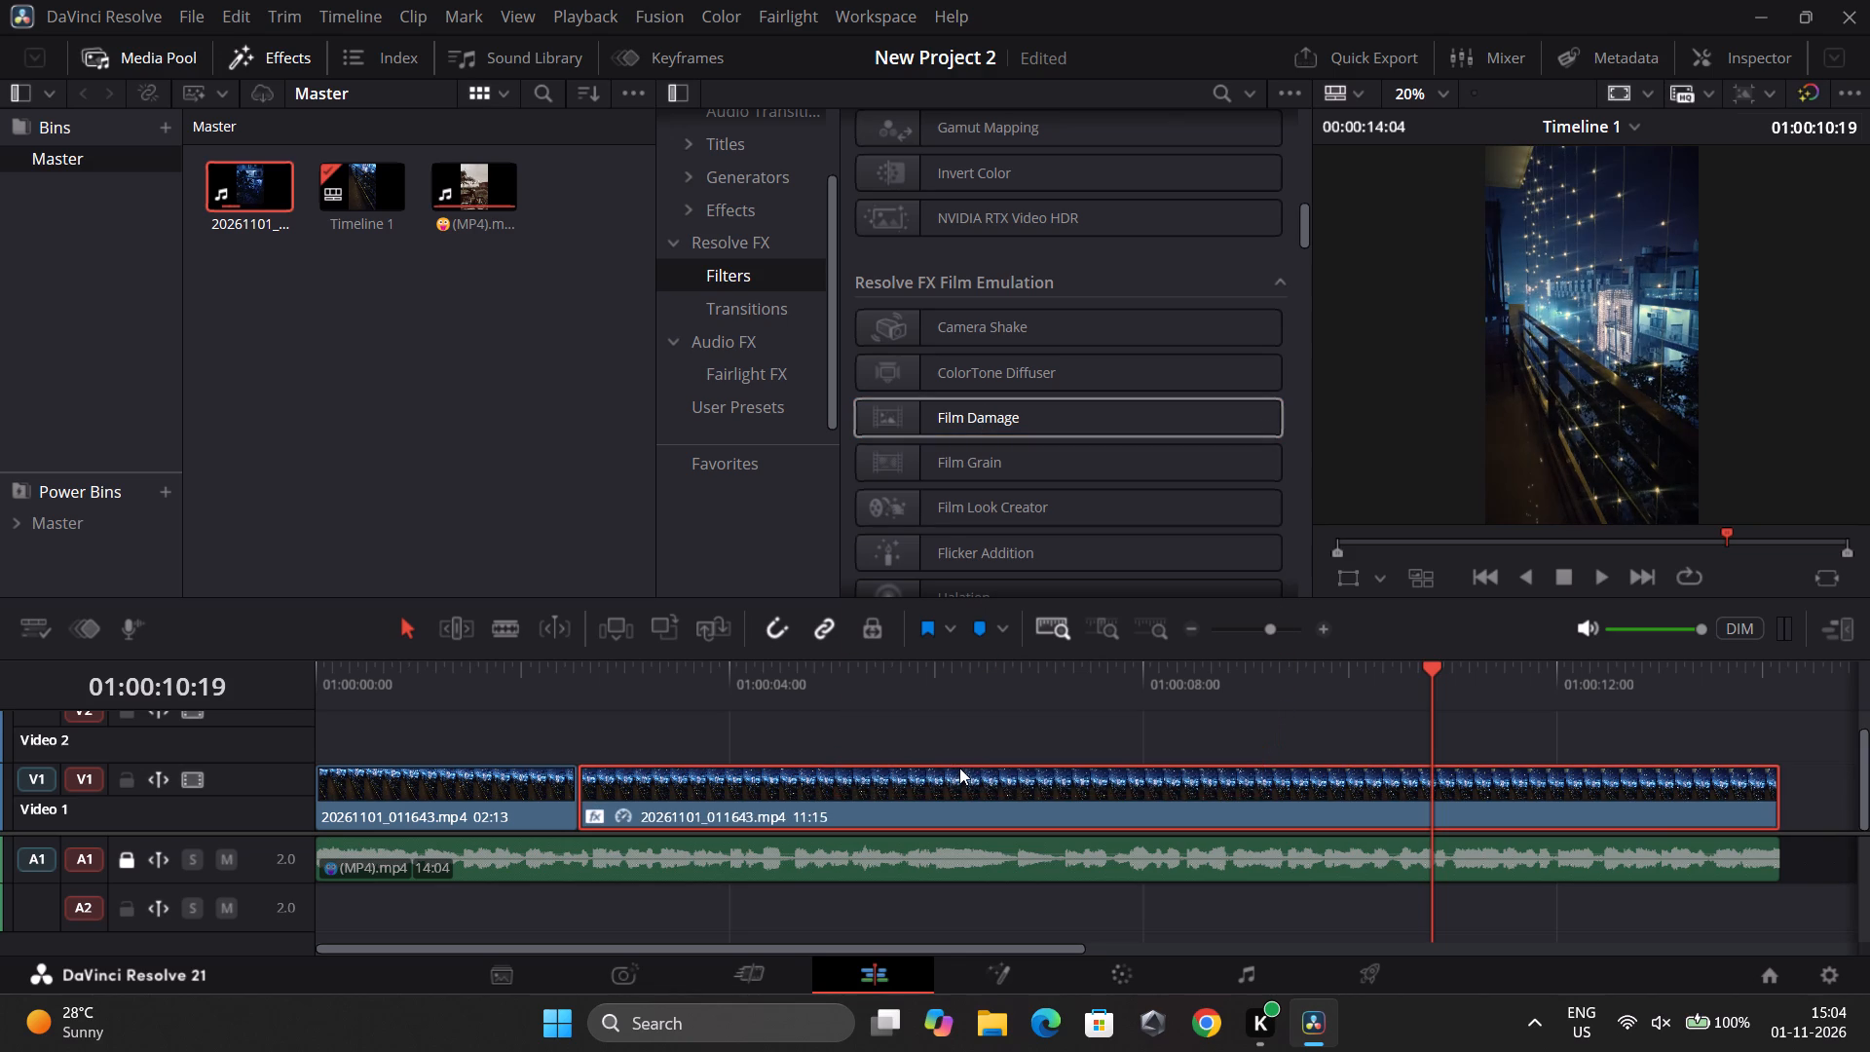
# Apply the Film Damage effect to the first 02:13 clip on Video 1.
pyautogui.moveTo(1027, 406); pyautogui.dragTo(689, 623)
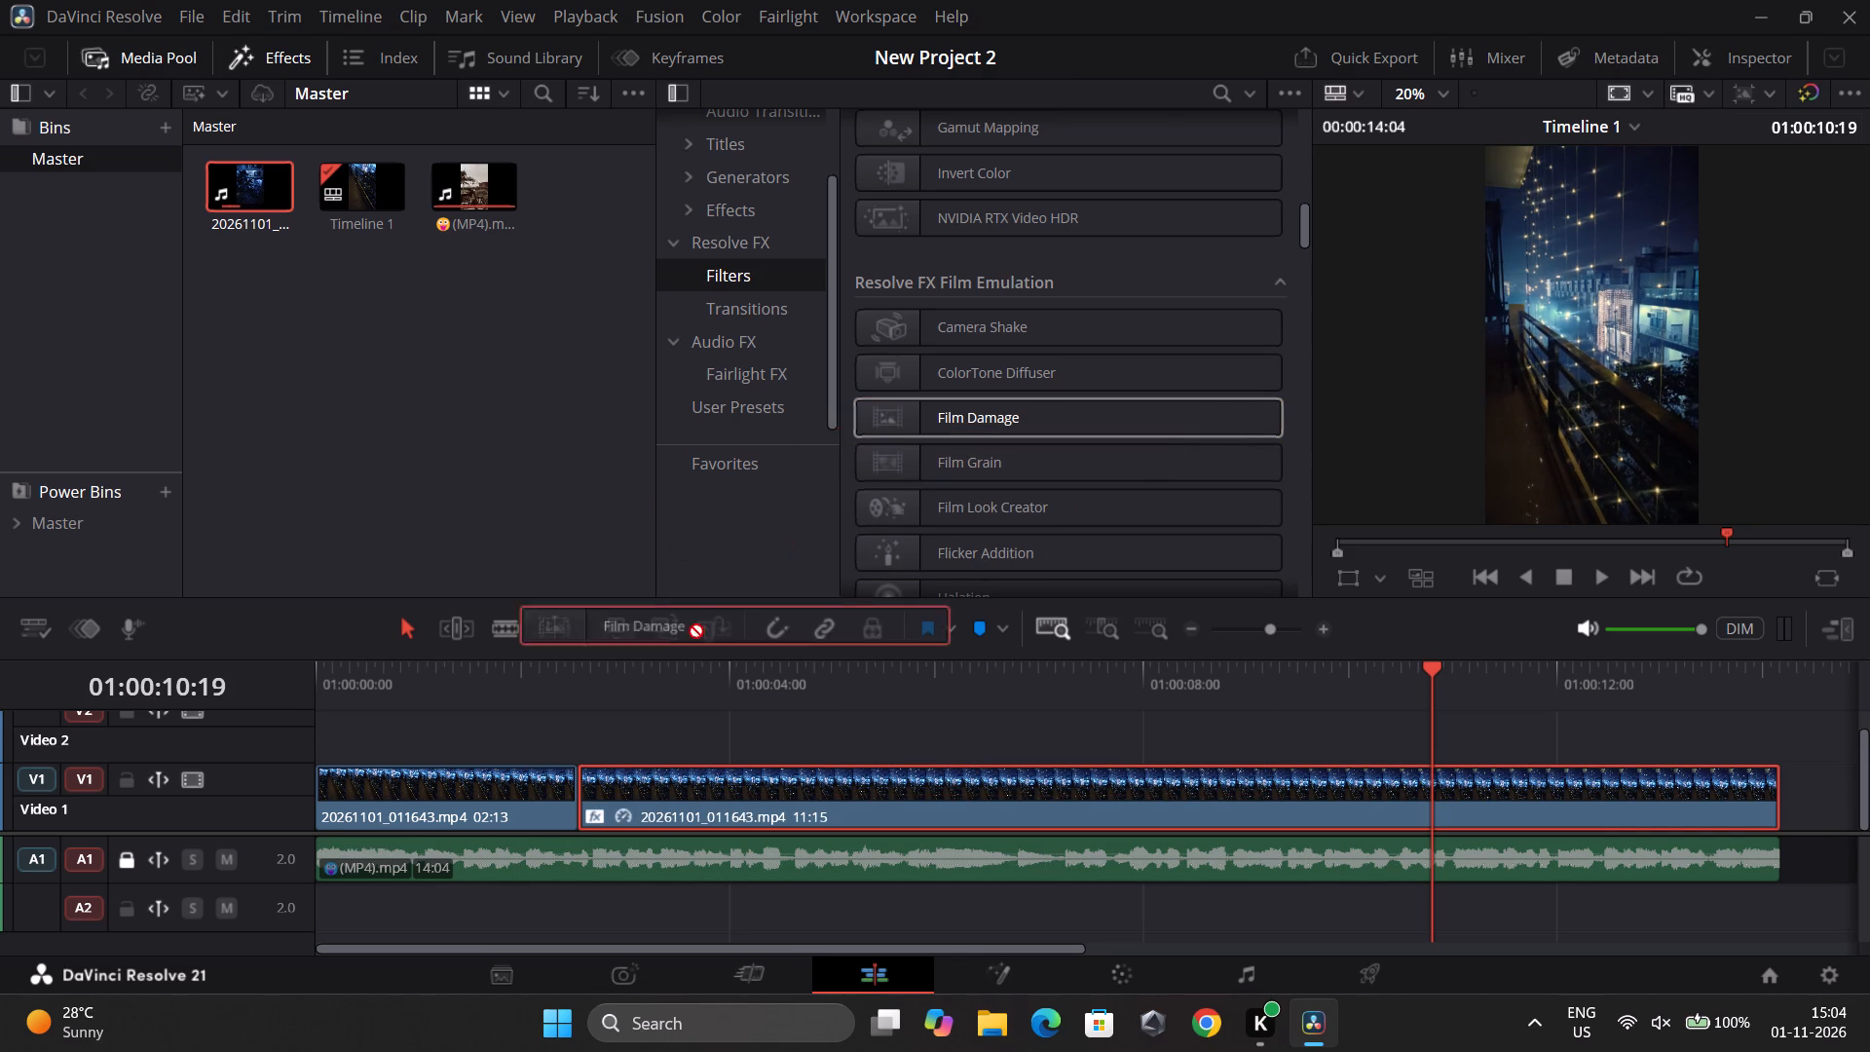
pyautogui.moveTo(689, 623); pyautogui.dragTo(486, 780)
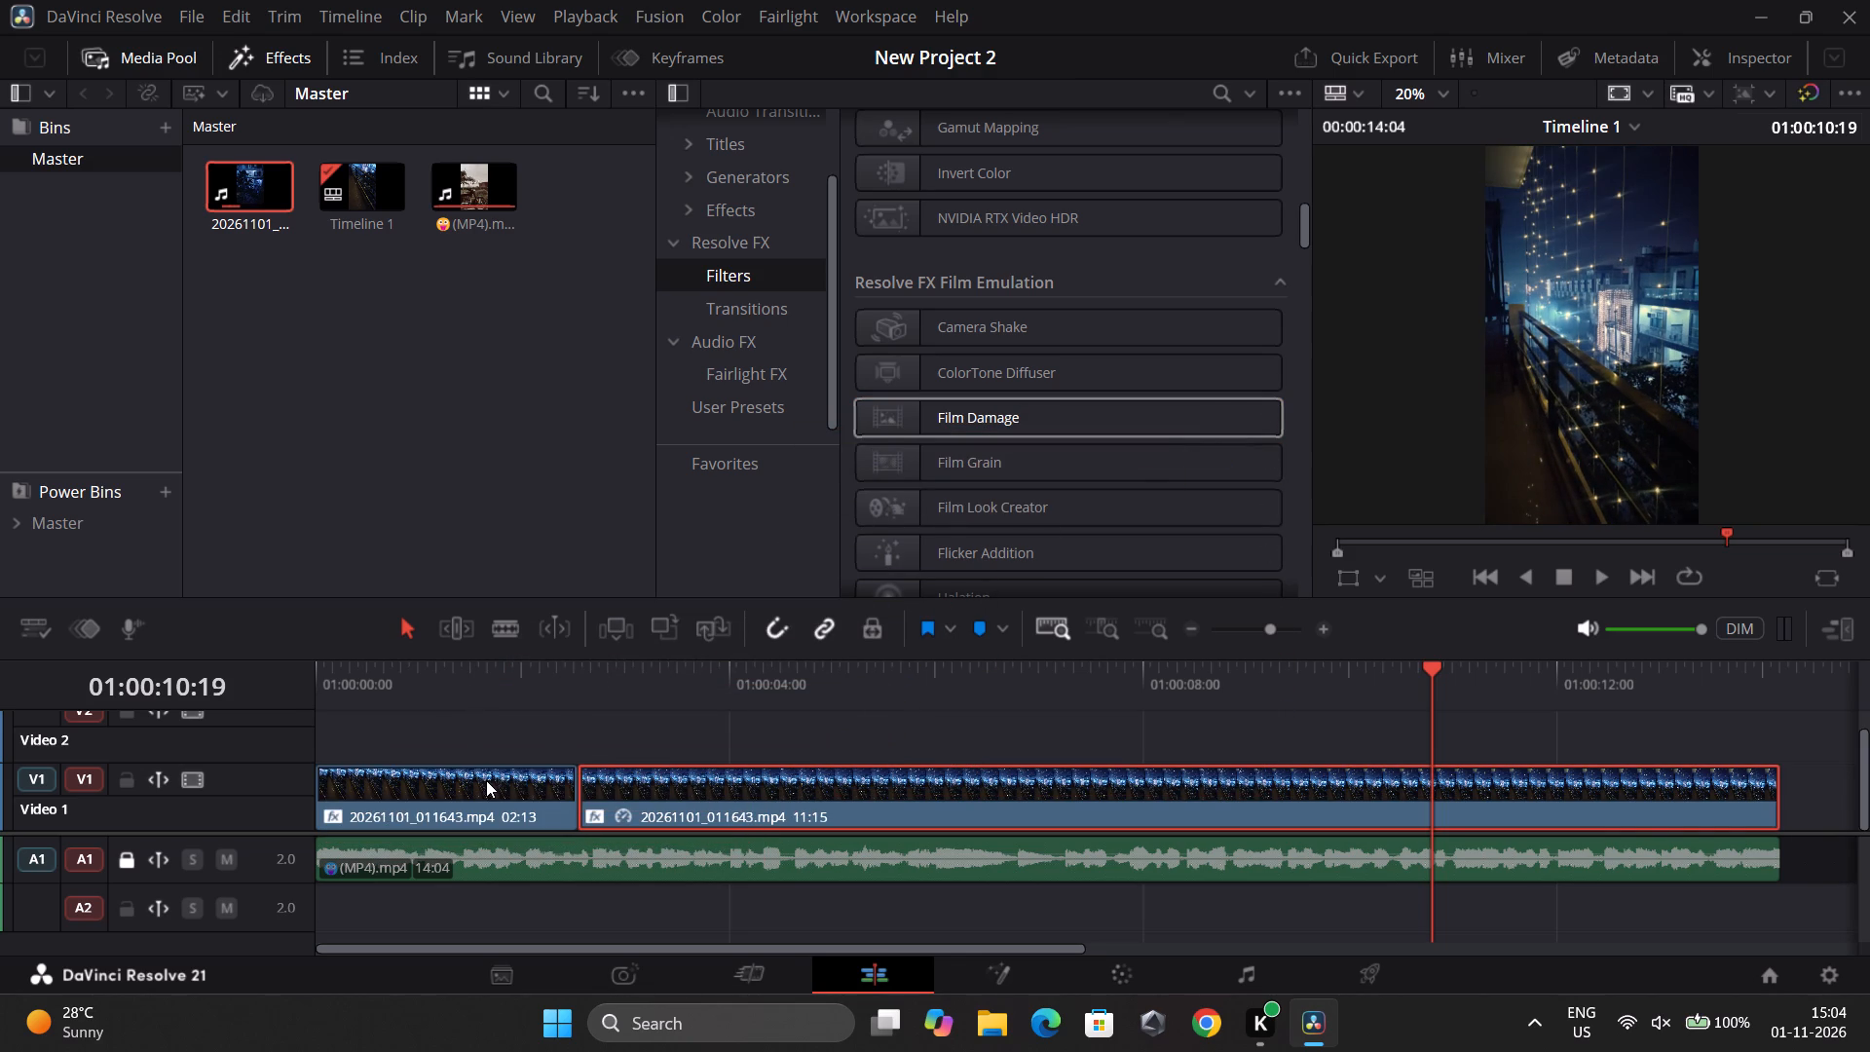
# Play the timeline from the start to review the Film Damage look across both clips.
pyautogui.moveTo(1430, 667); pyautogui.dragTo(453, 645)
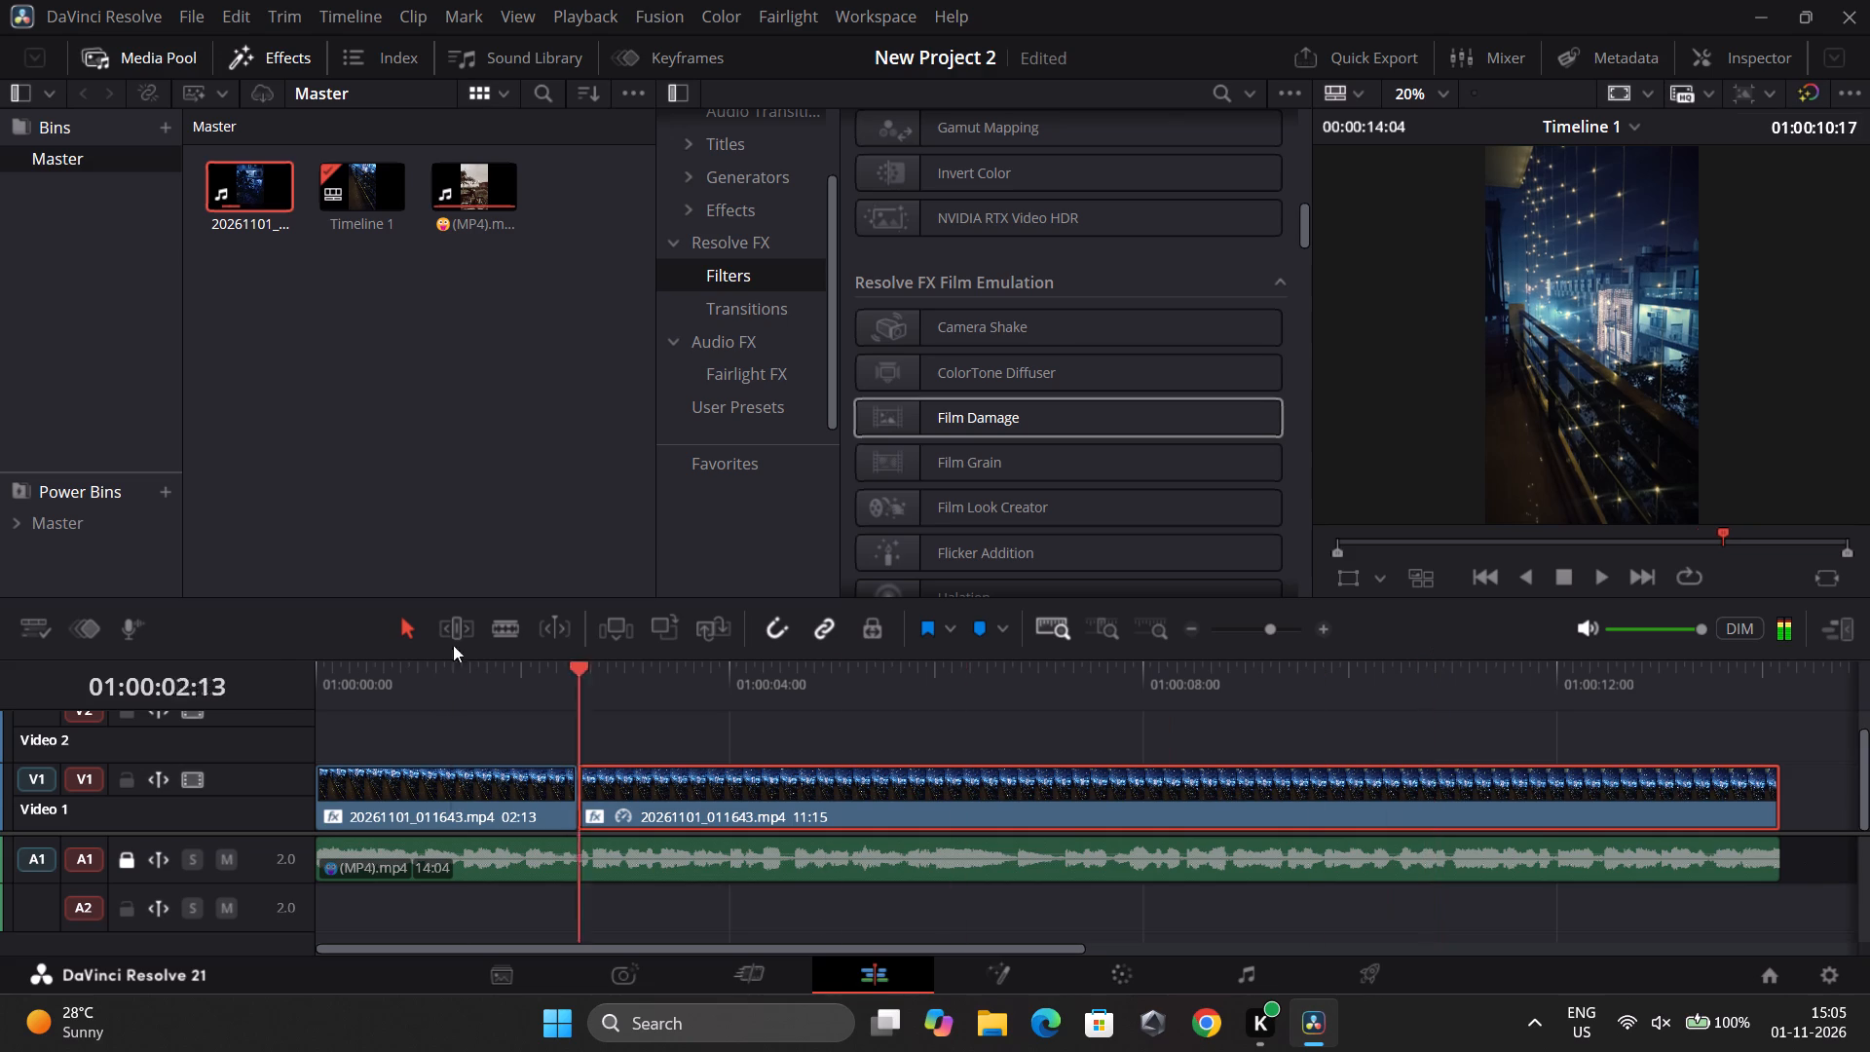
pyautogui.moveTo(453, 645); pyautogui.dragTo(270, 639)
pyautogui.press('space')
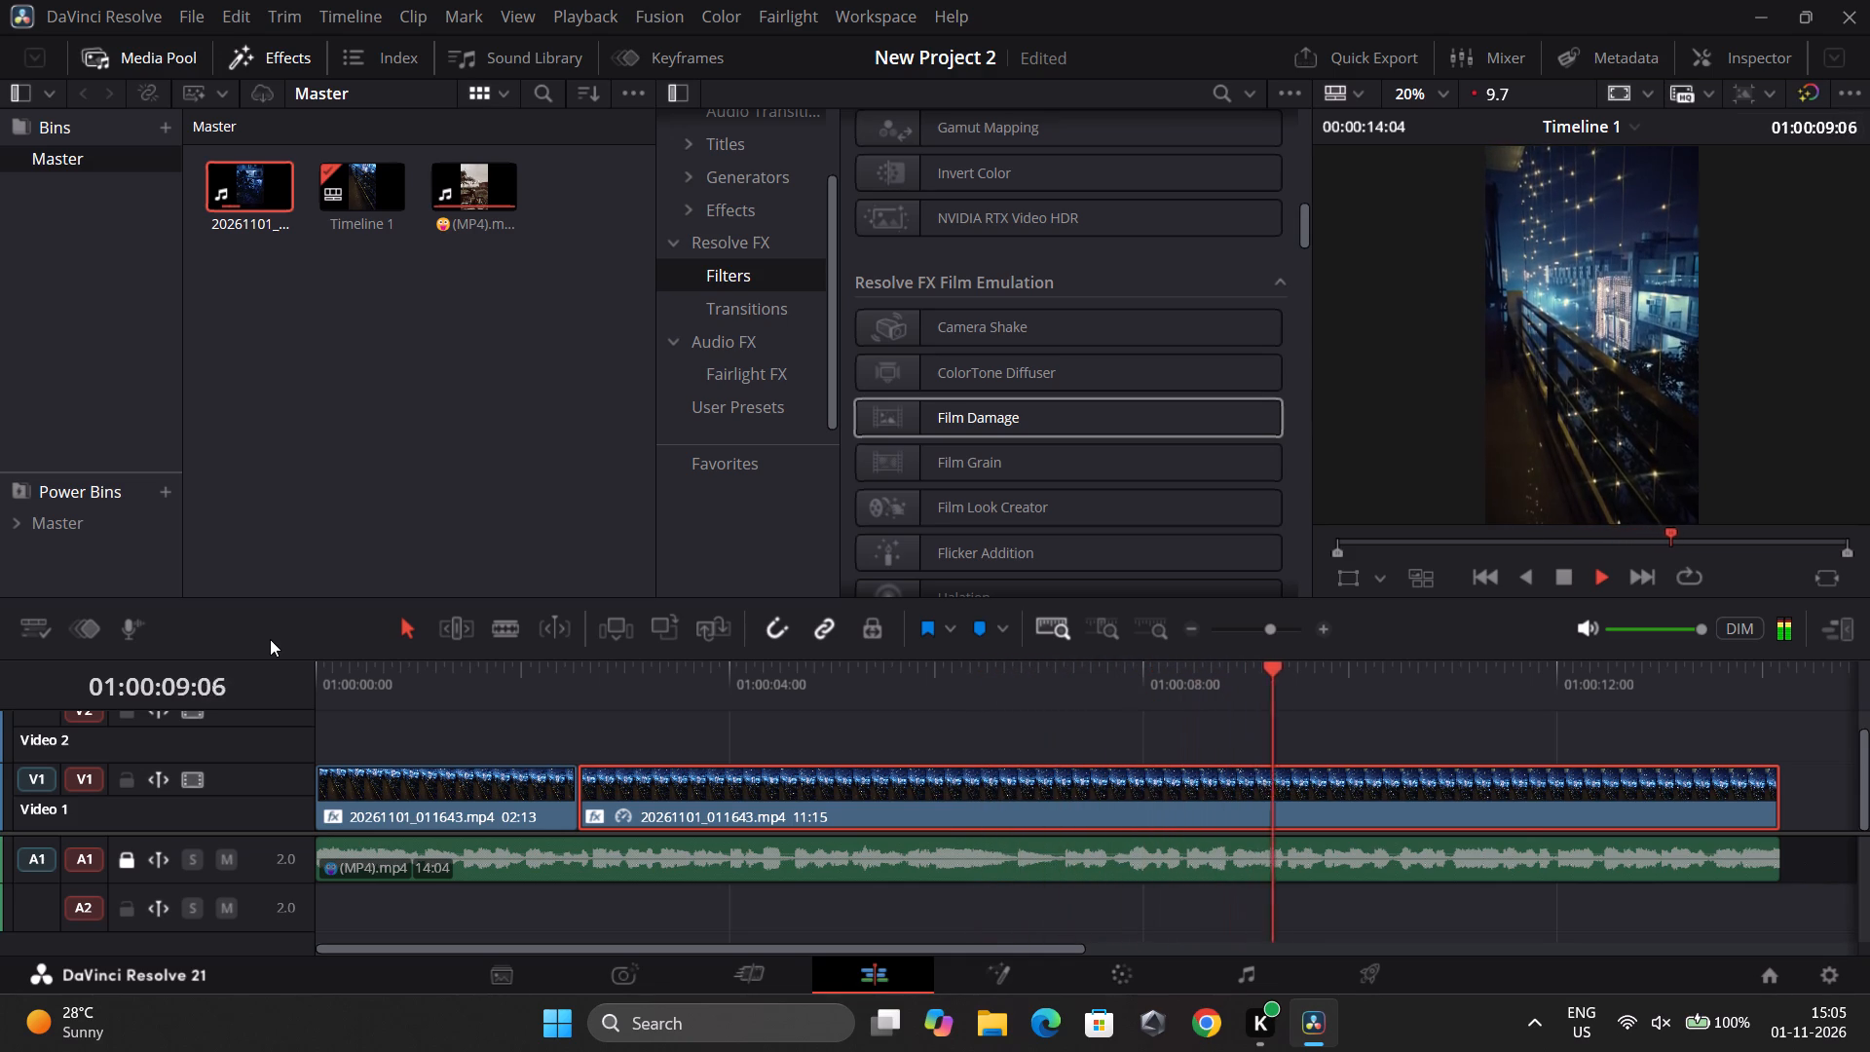
pyautogui.press('space')
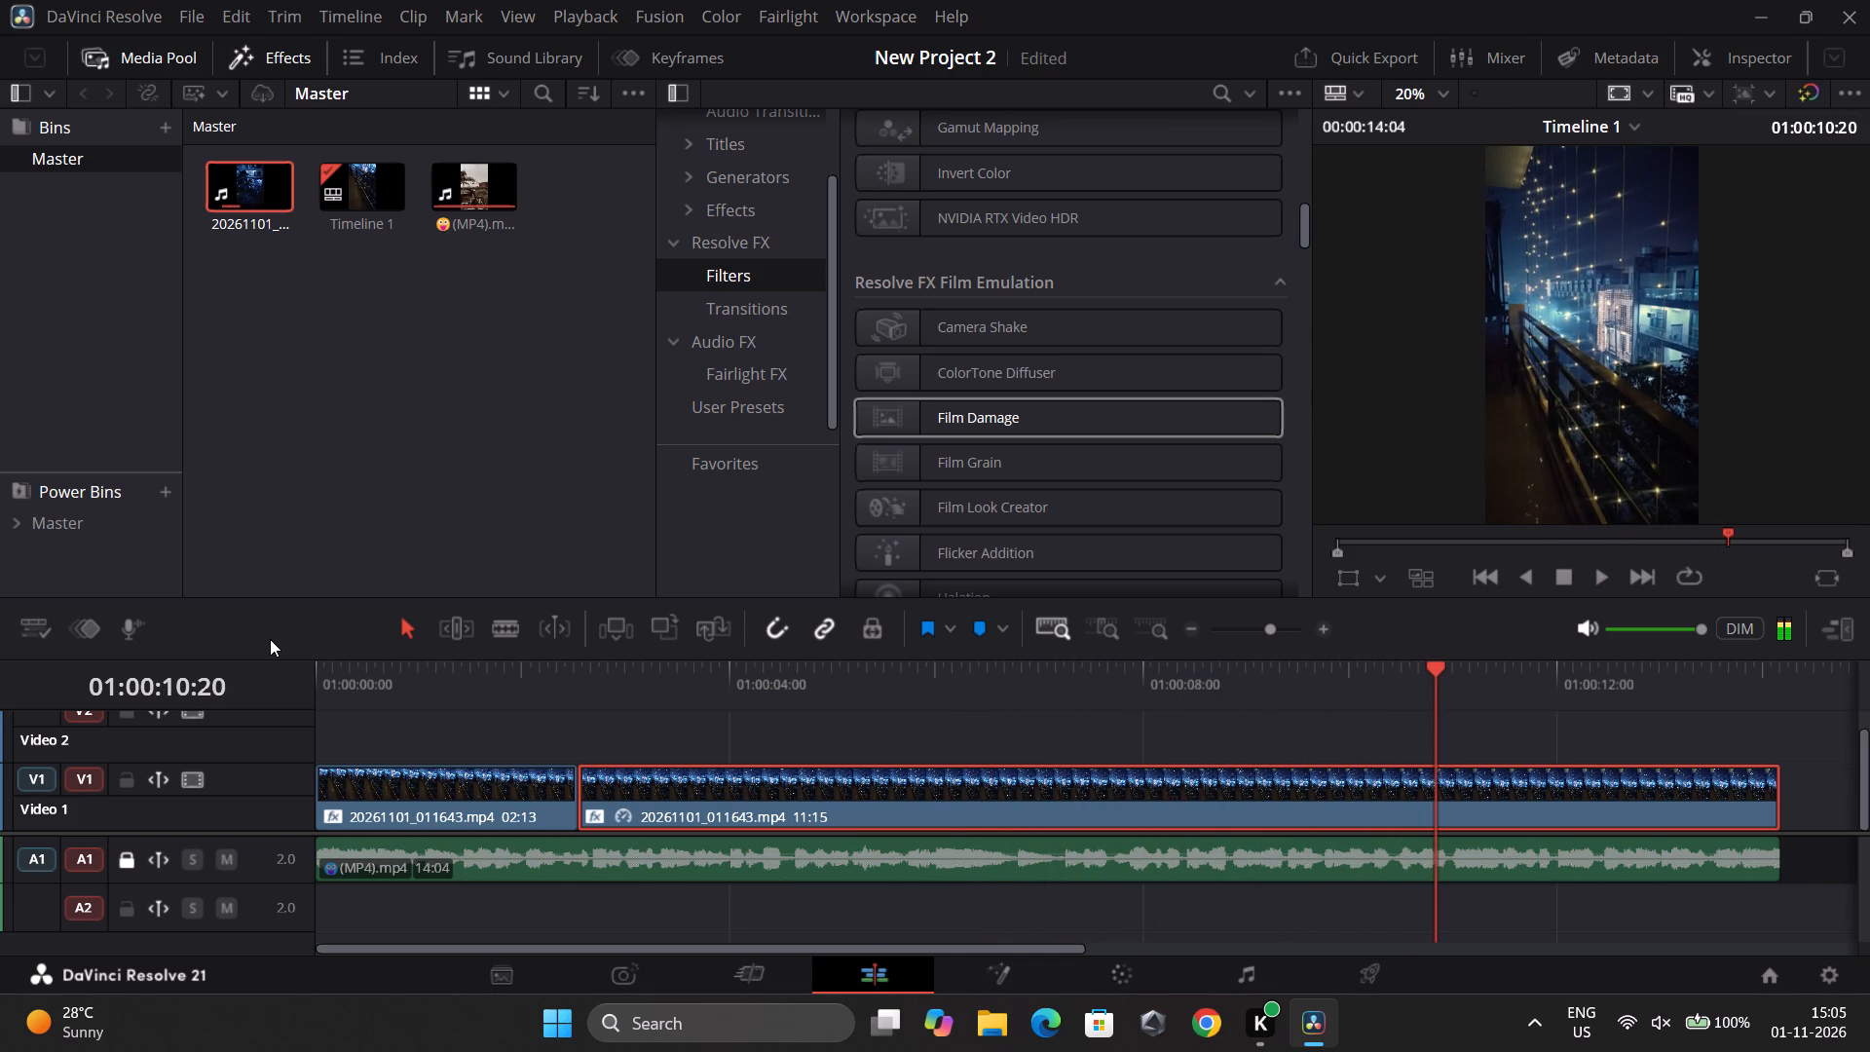
# Check the first 02:13 clip's Retime Process and keep it on Optical Flow.
pyautogui.click(396, 798)
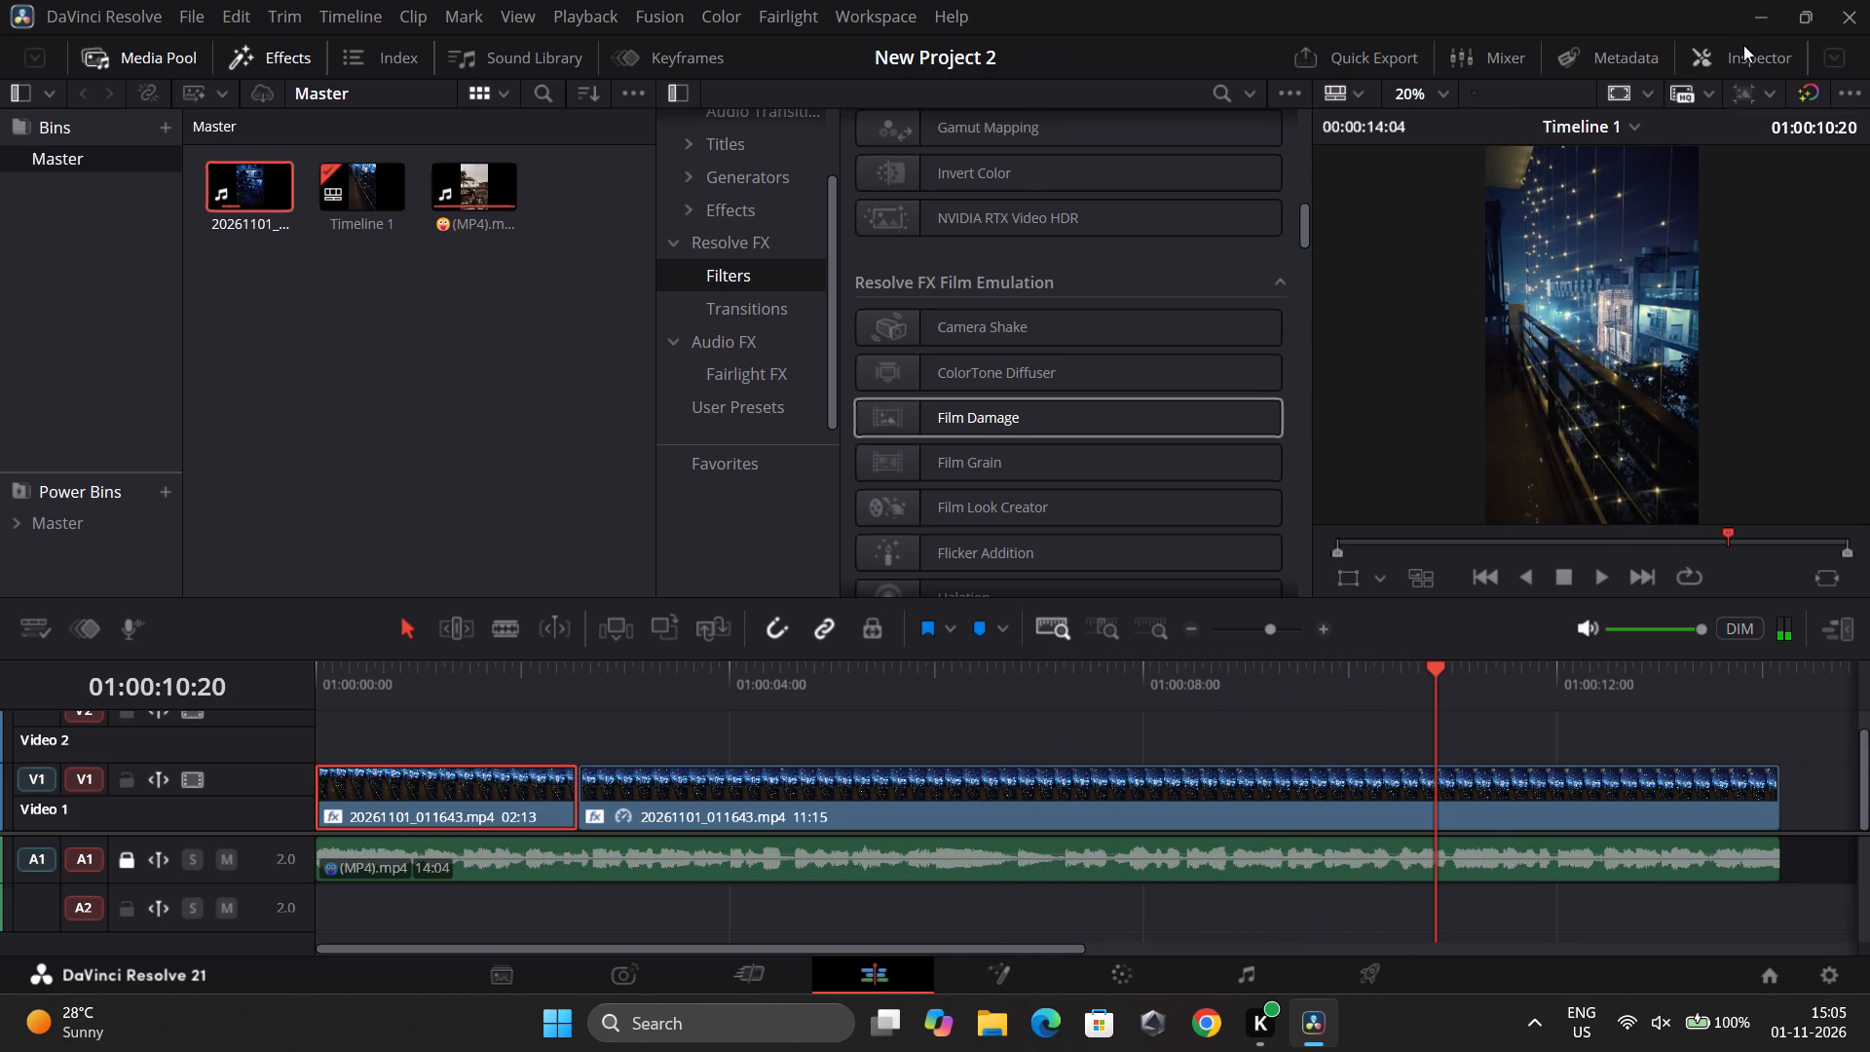
pyautogui.click(1743, 45)
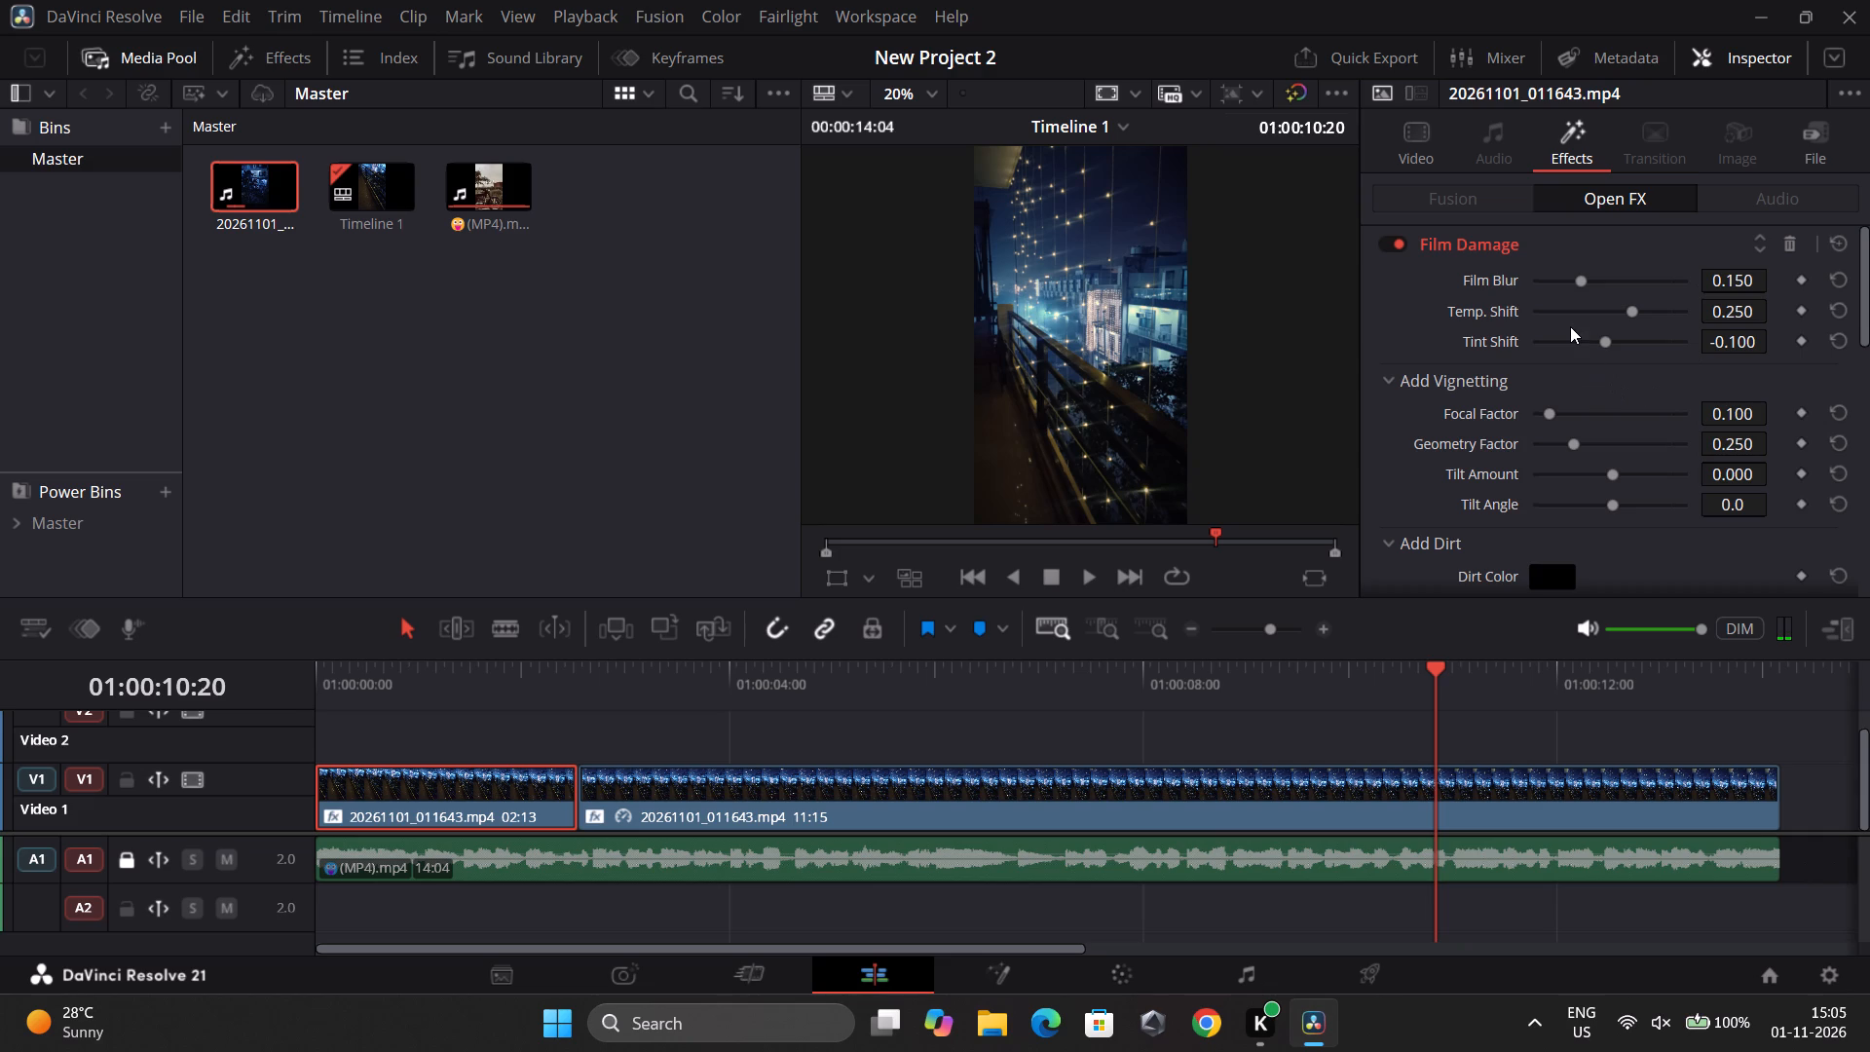
pyautogui.click(1411, 131)
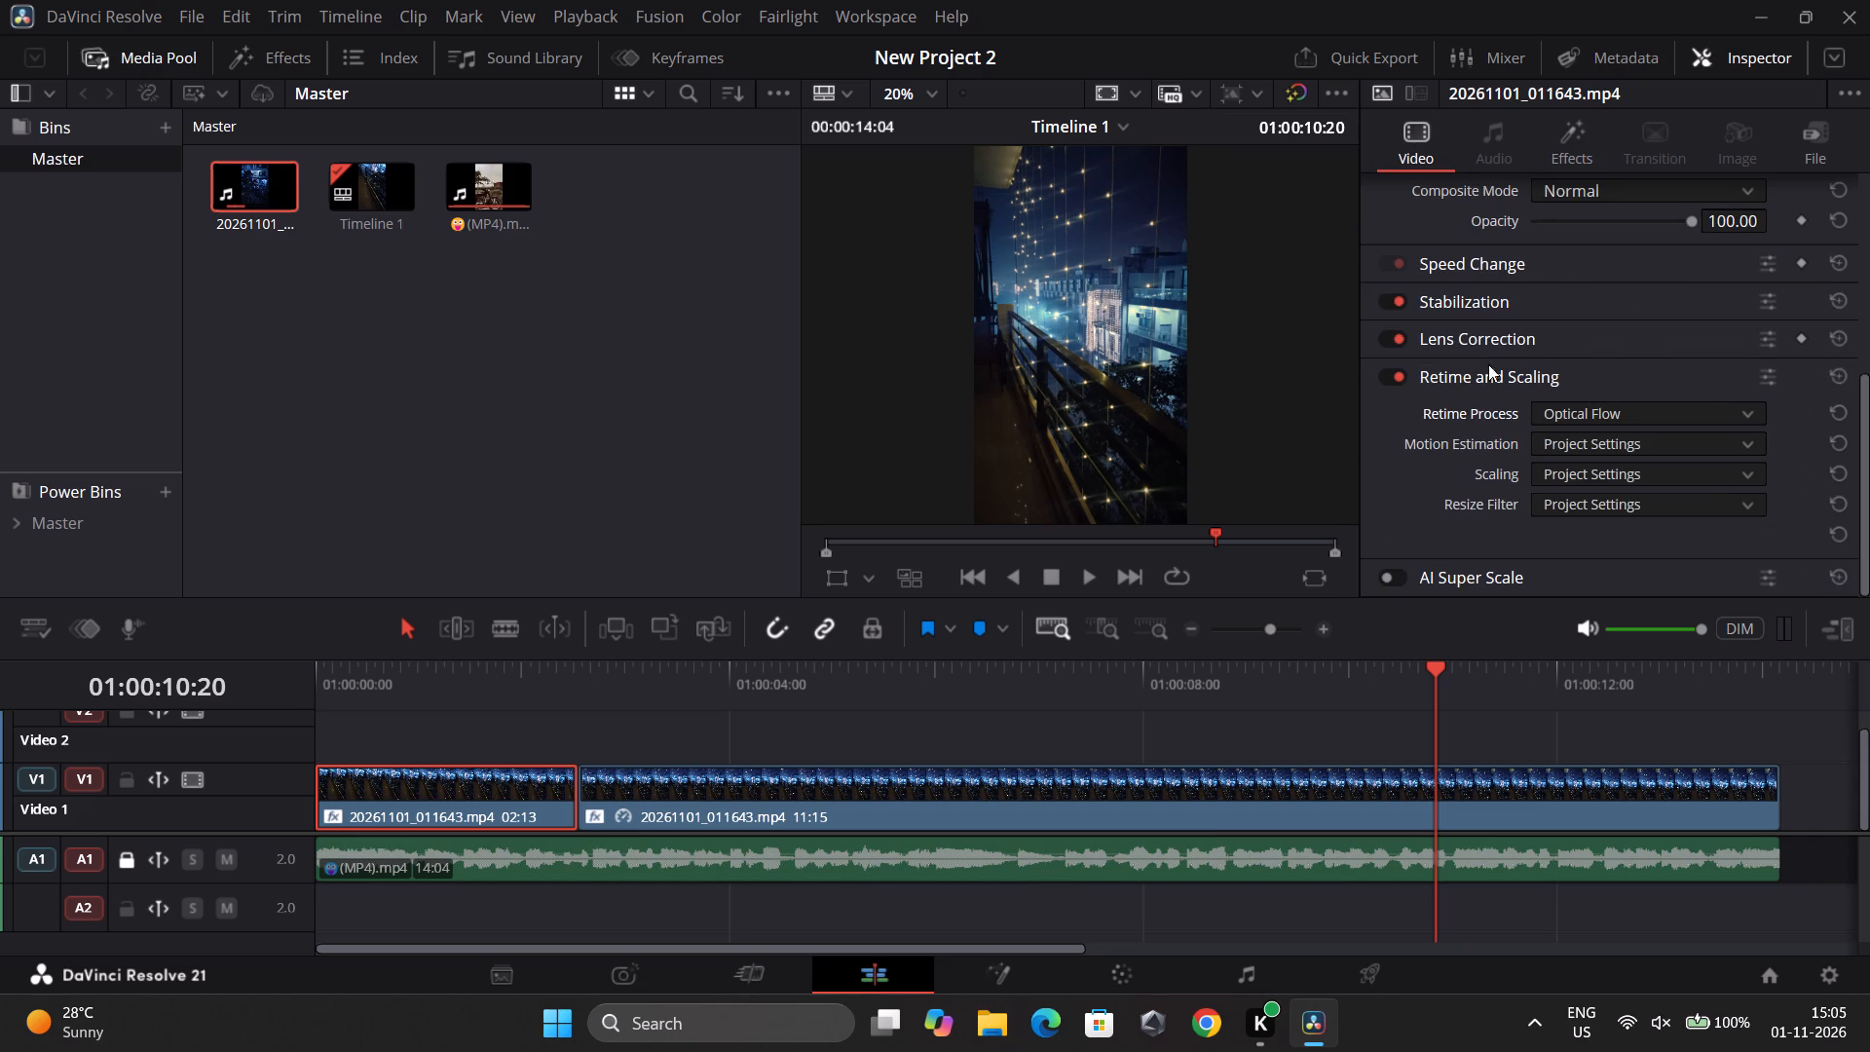
pyautogui.click(1617, 411)
pyautogui.click(1617, 530)
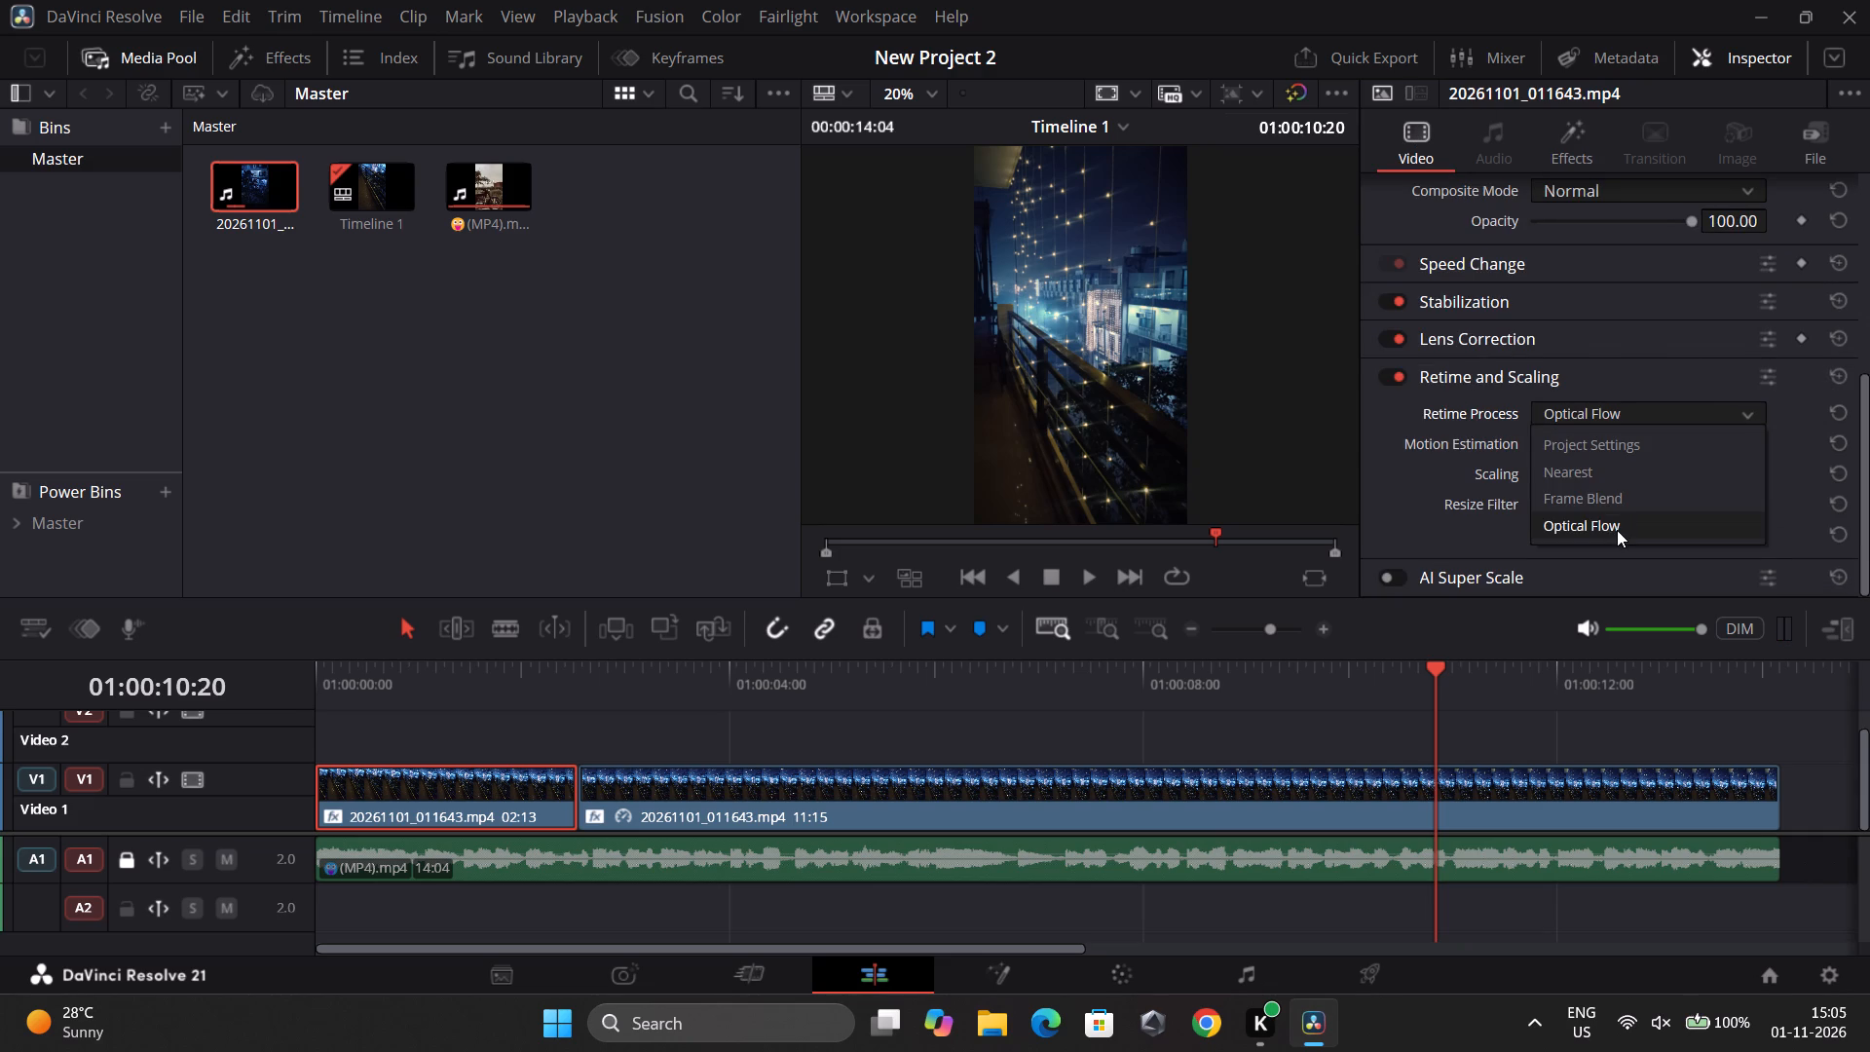
# Set the Retime Process of the slowed 11:15 clip to Optical Flow.
pyautogui.click(1212, 799)
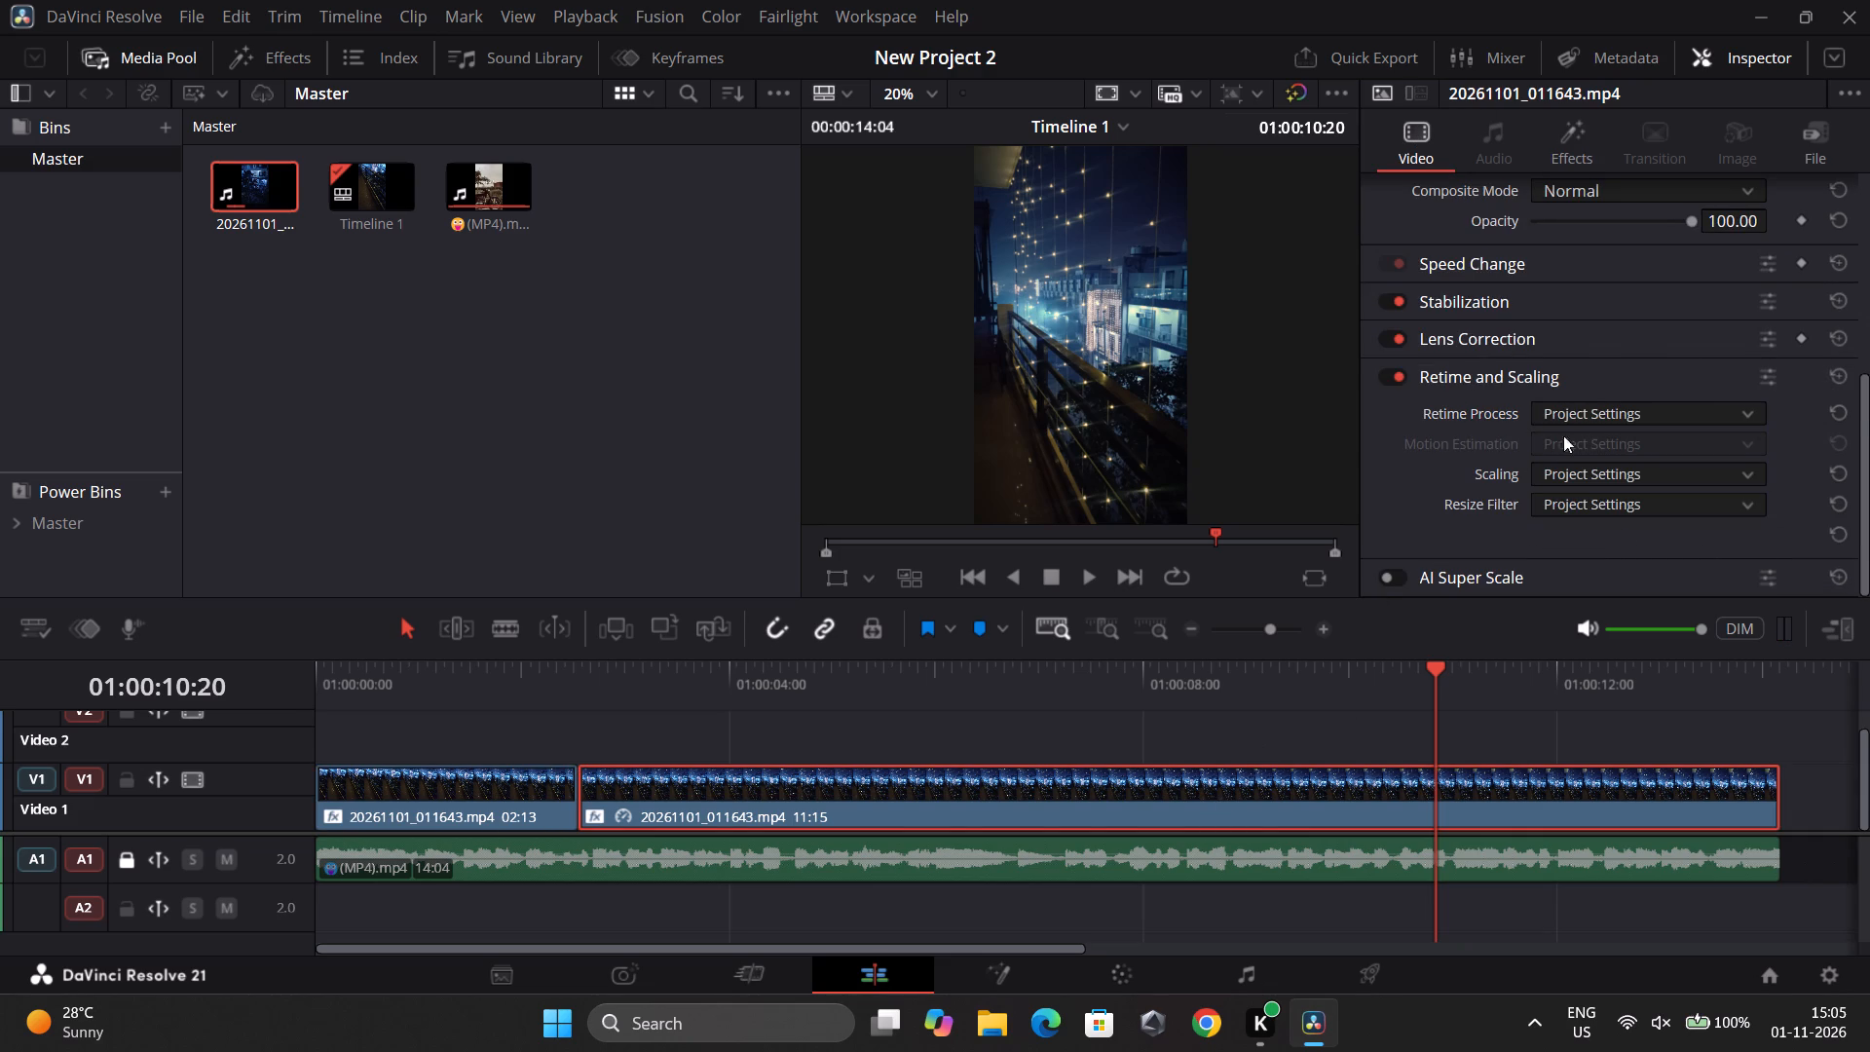
pyautogui.click(1602, 397)
pyautogui.click(1605, 405)
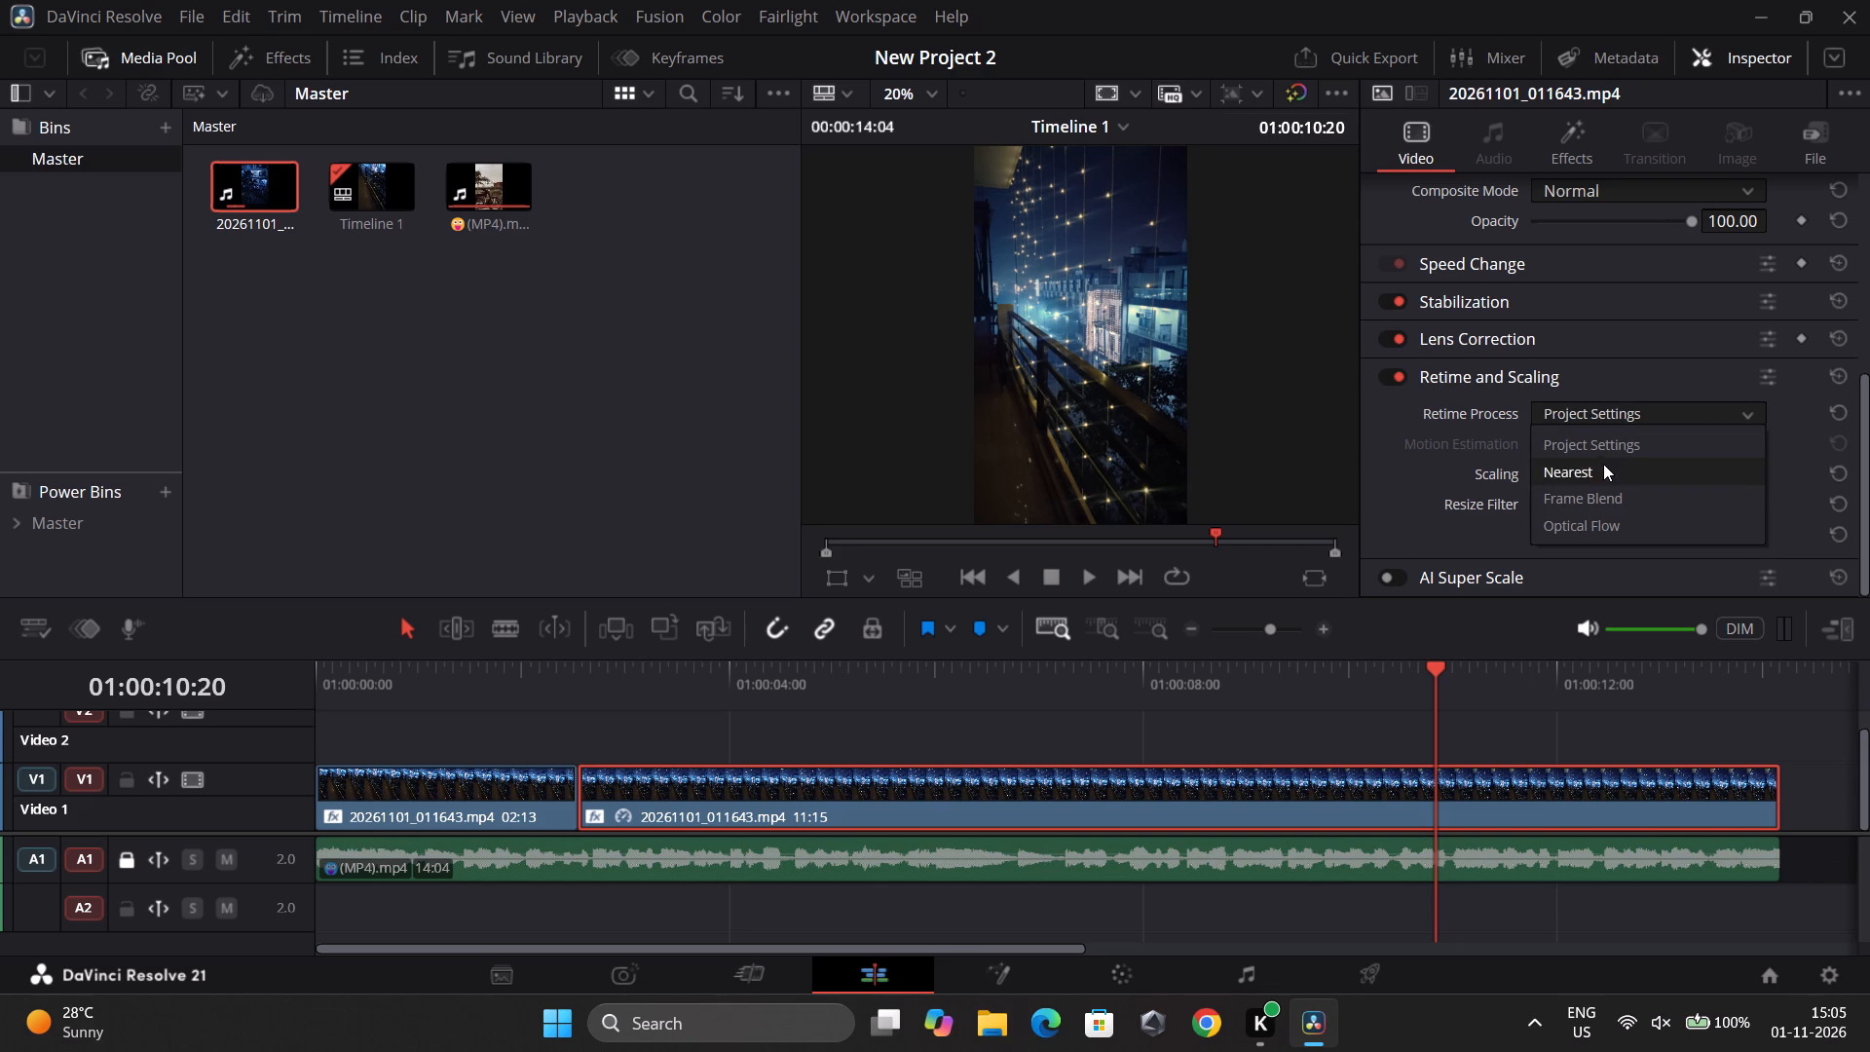
pyautogui.click(1604, 523)
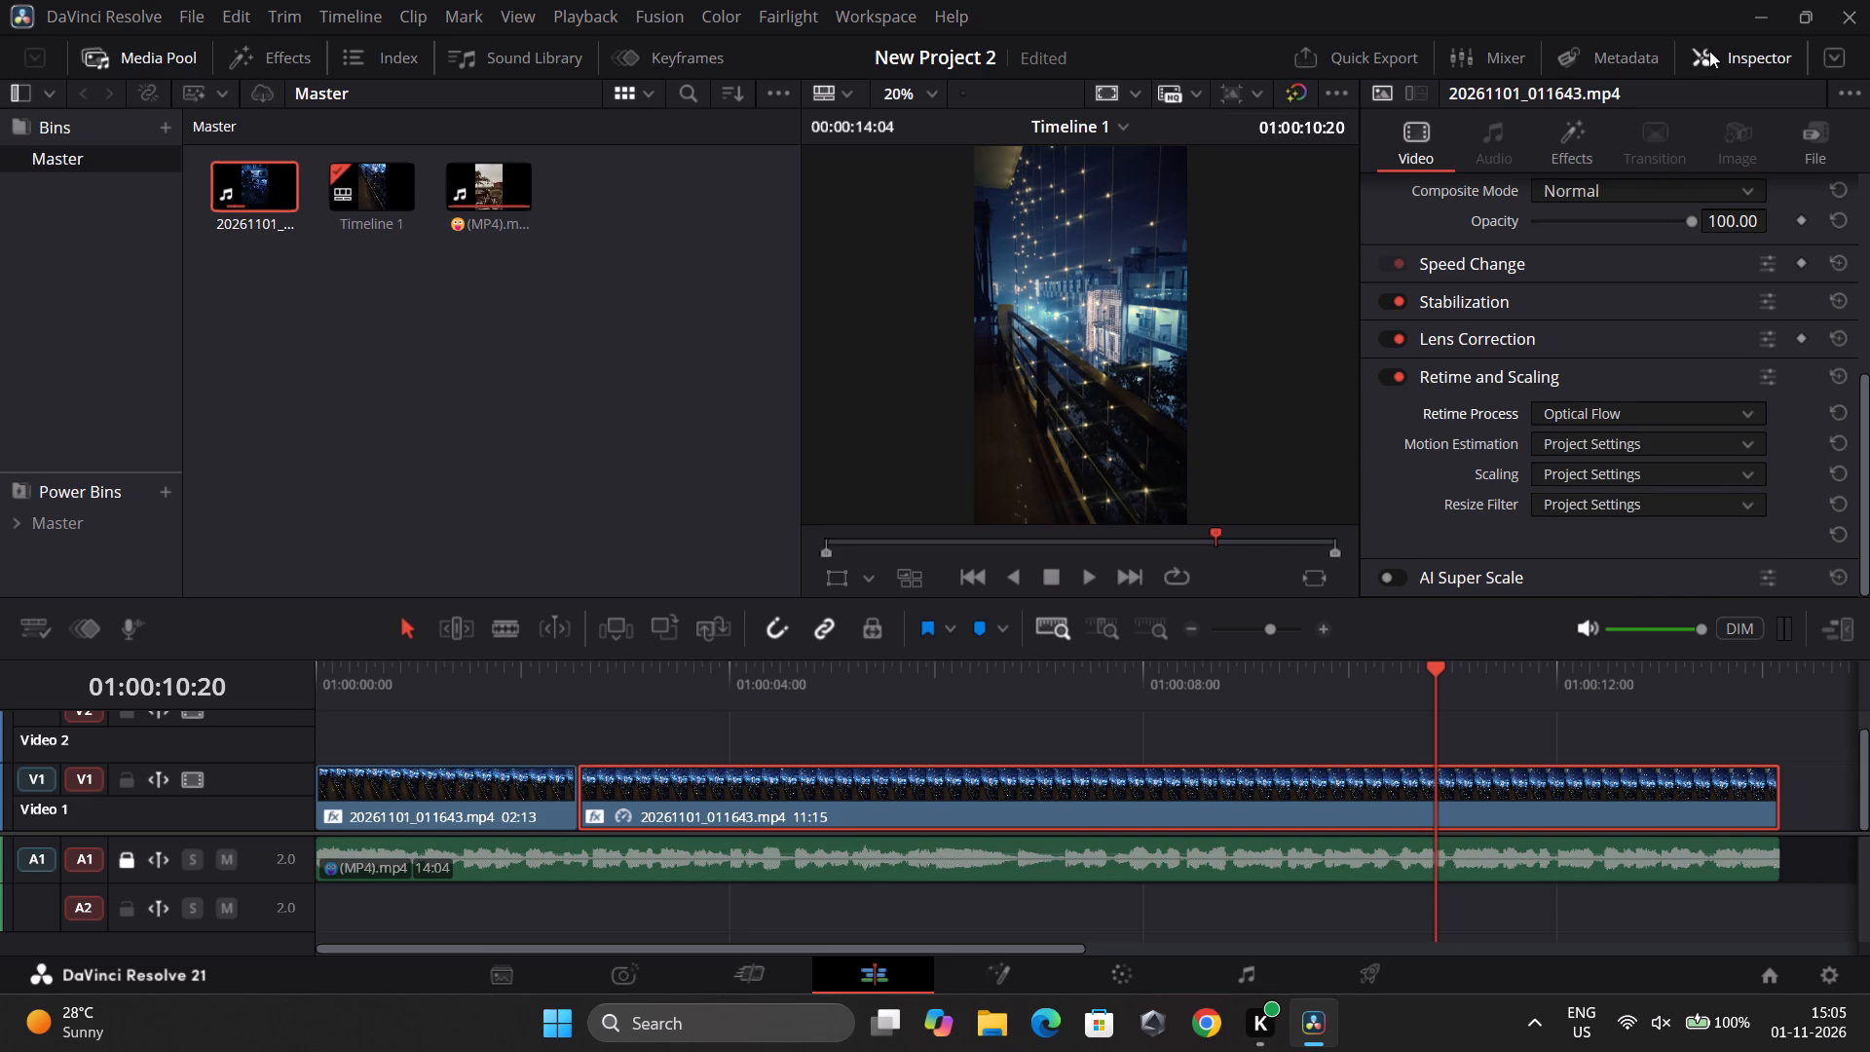
pyautogui.click(1709, 51)
# Replay the timeline from the start to check the slowed clip's motion with Optical Flow.
pyautogui.moveTo(1437, 674); pyautogui.dragTo(1432, 674)
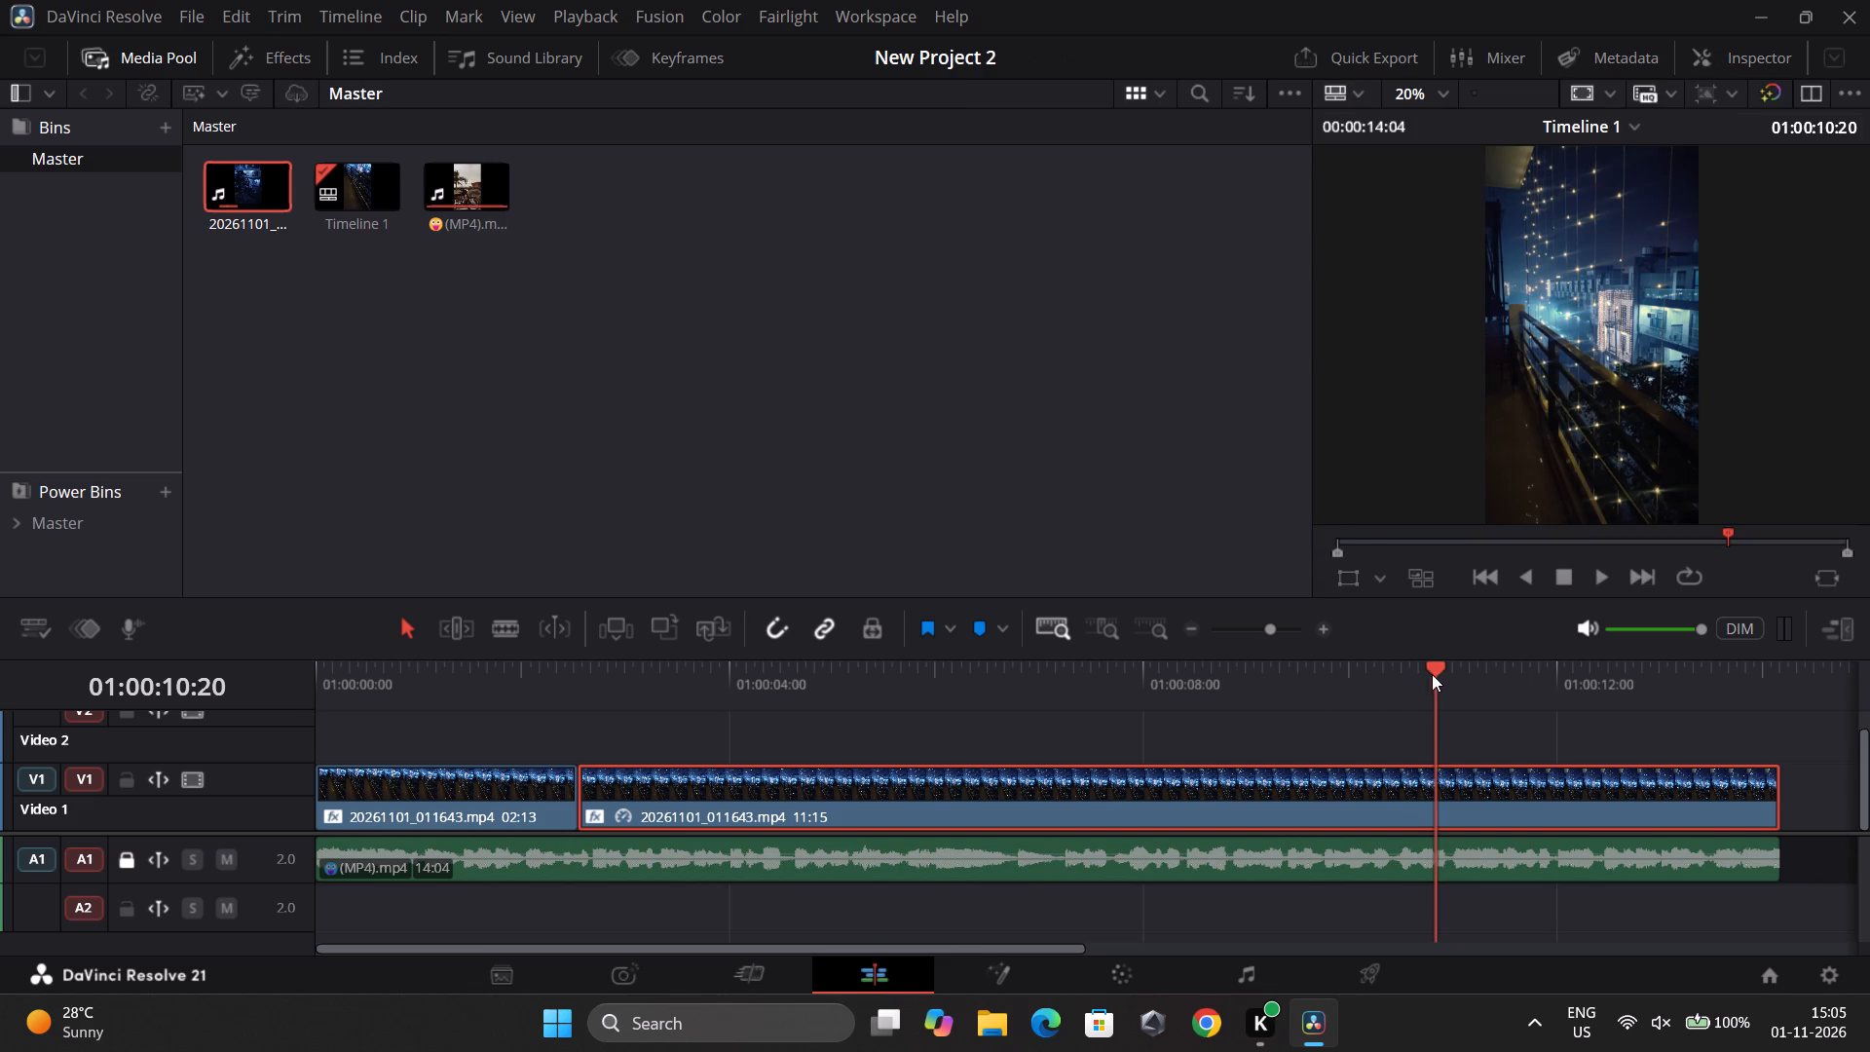
pyautogui.moveTo(1432, 674); pyautogui.dragTo(425, 781)
pyautogui.press('space')
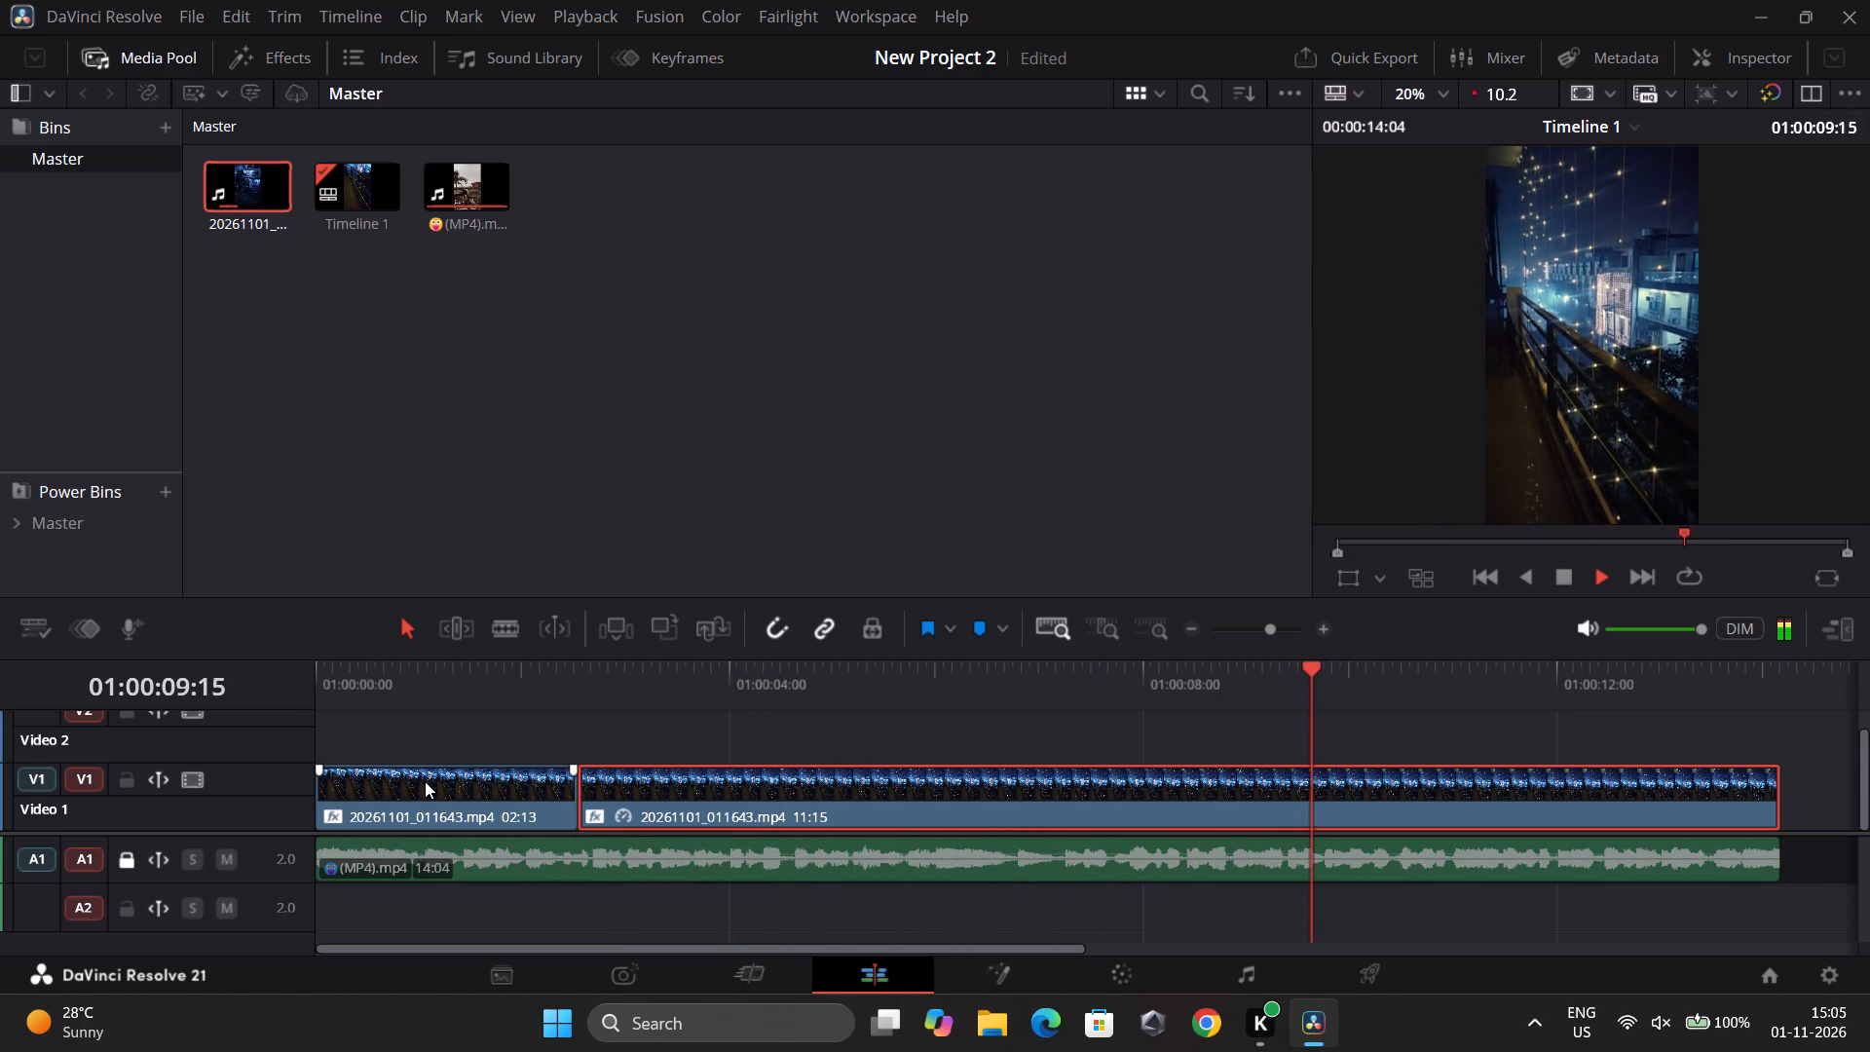
pyautogui.click(730, 787)
pyautogui.press('space')
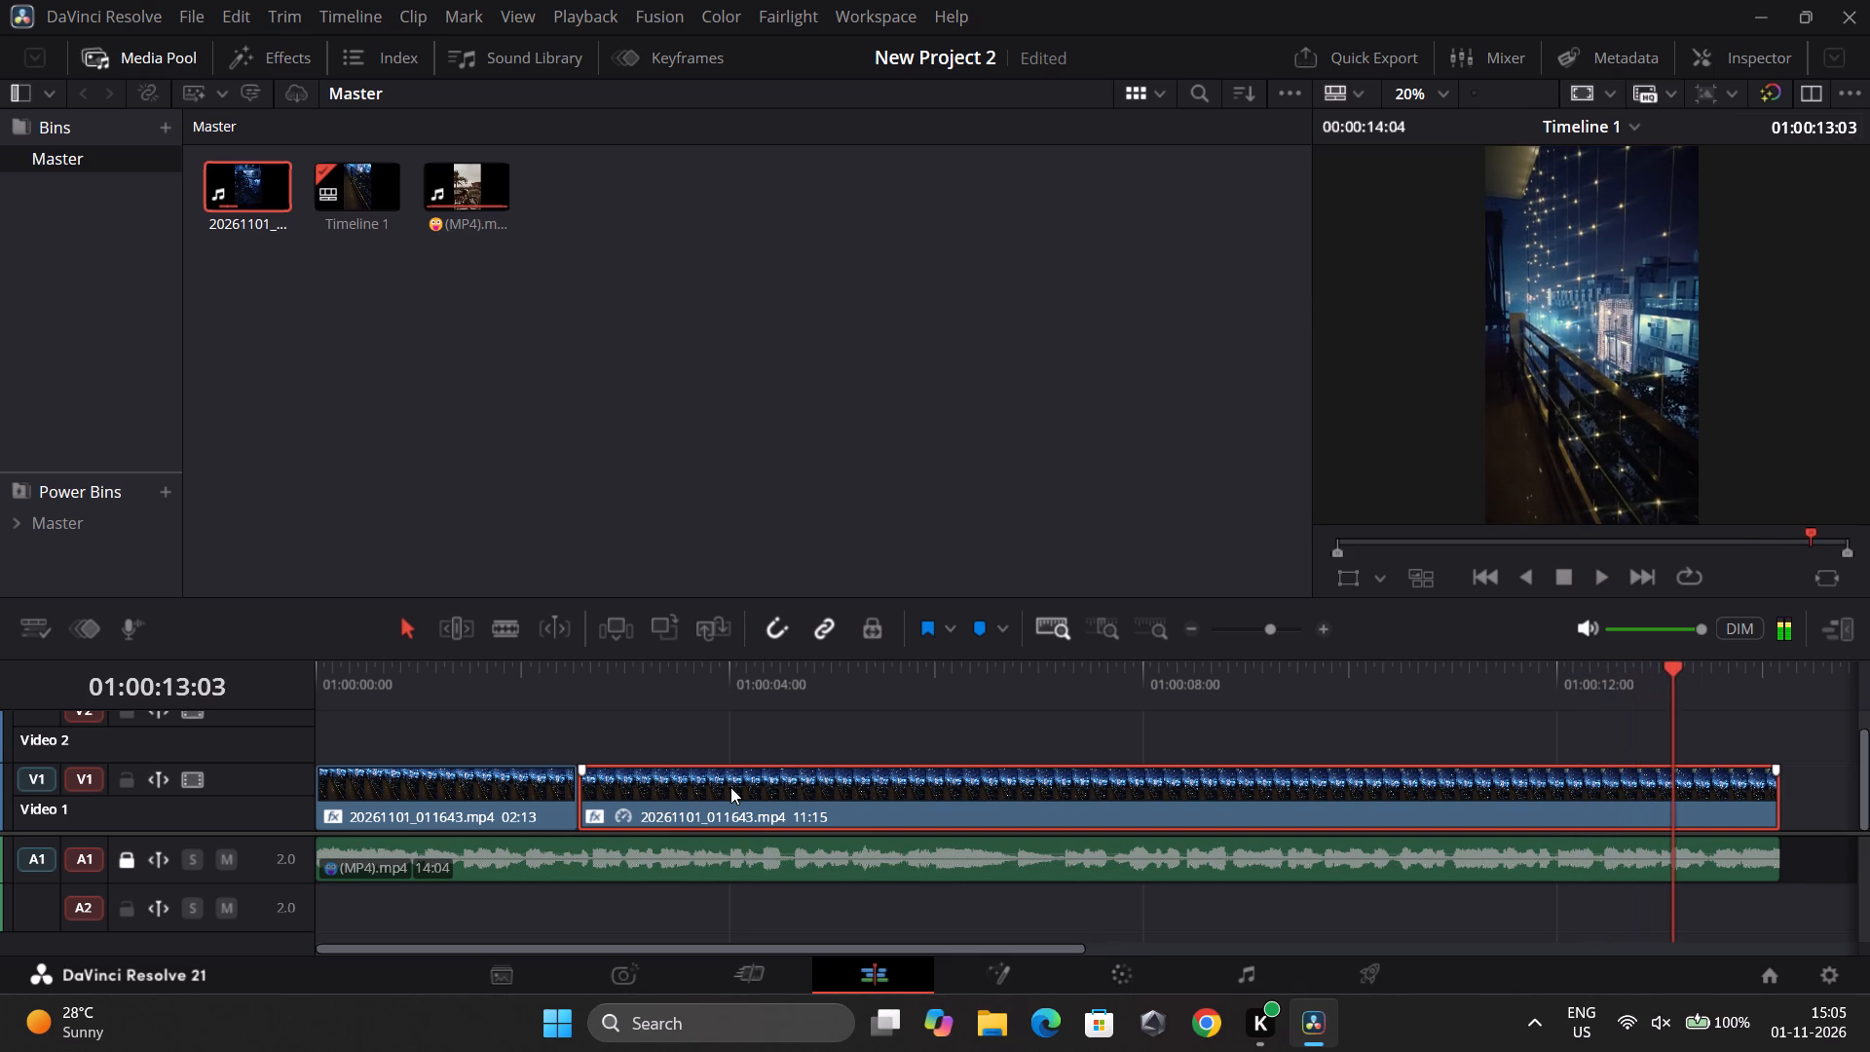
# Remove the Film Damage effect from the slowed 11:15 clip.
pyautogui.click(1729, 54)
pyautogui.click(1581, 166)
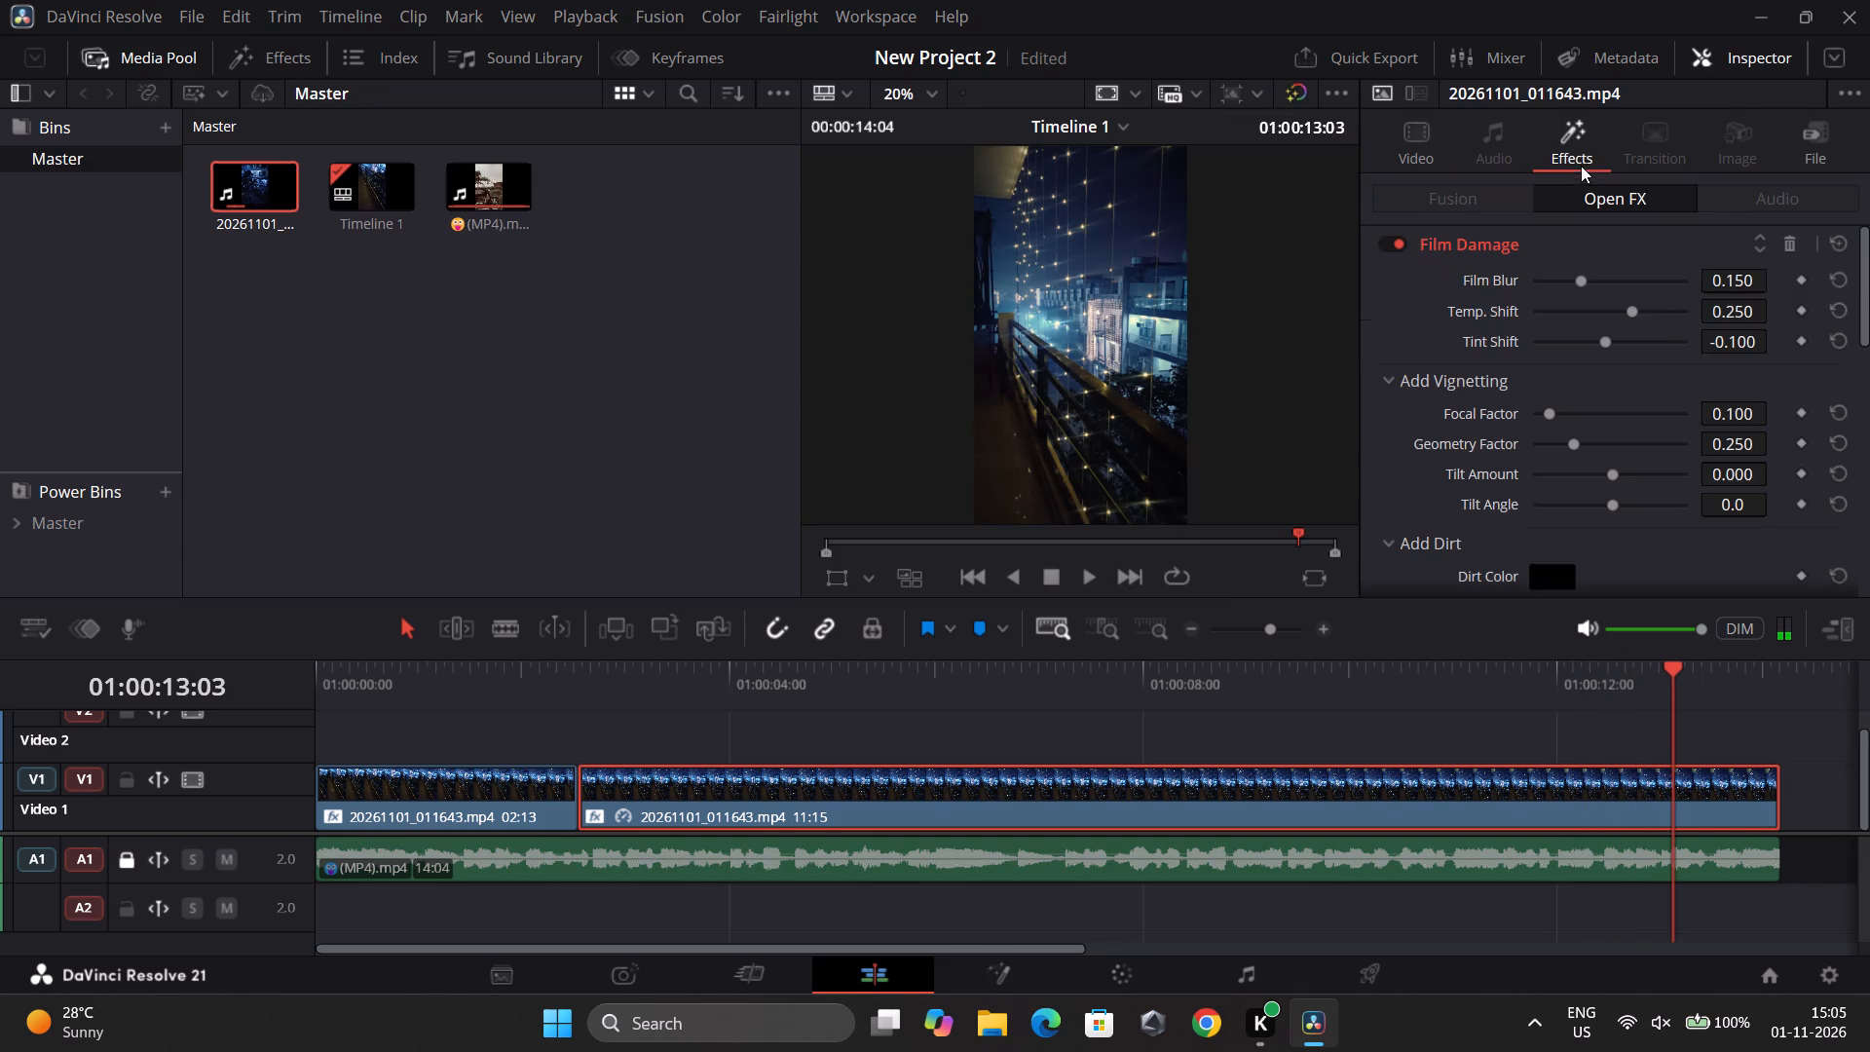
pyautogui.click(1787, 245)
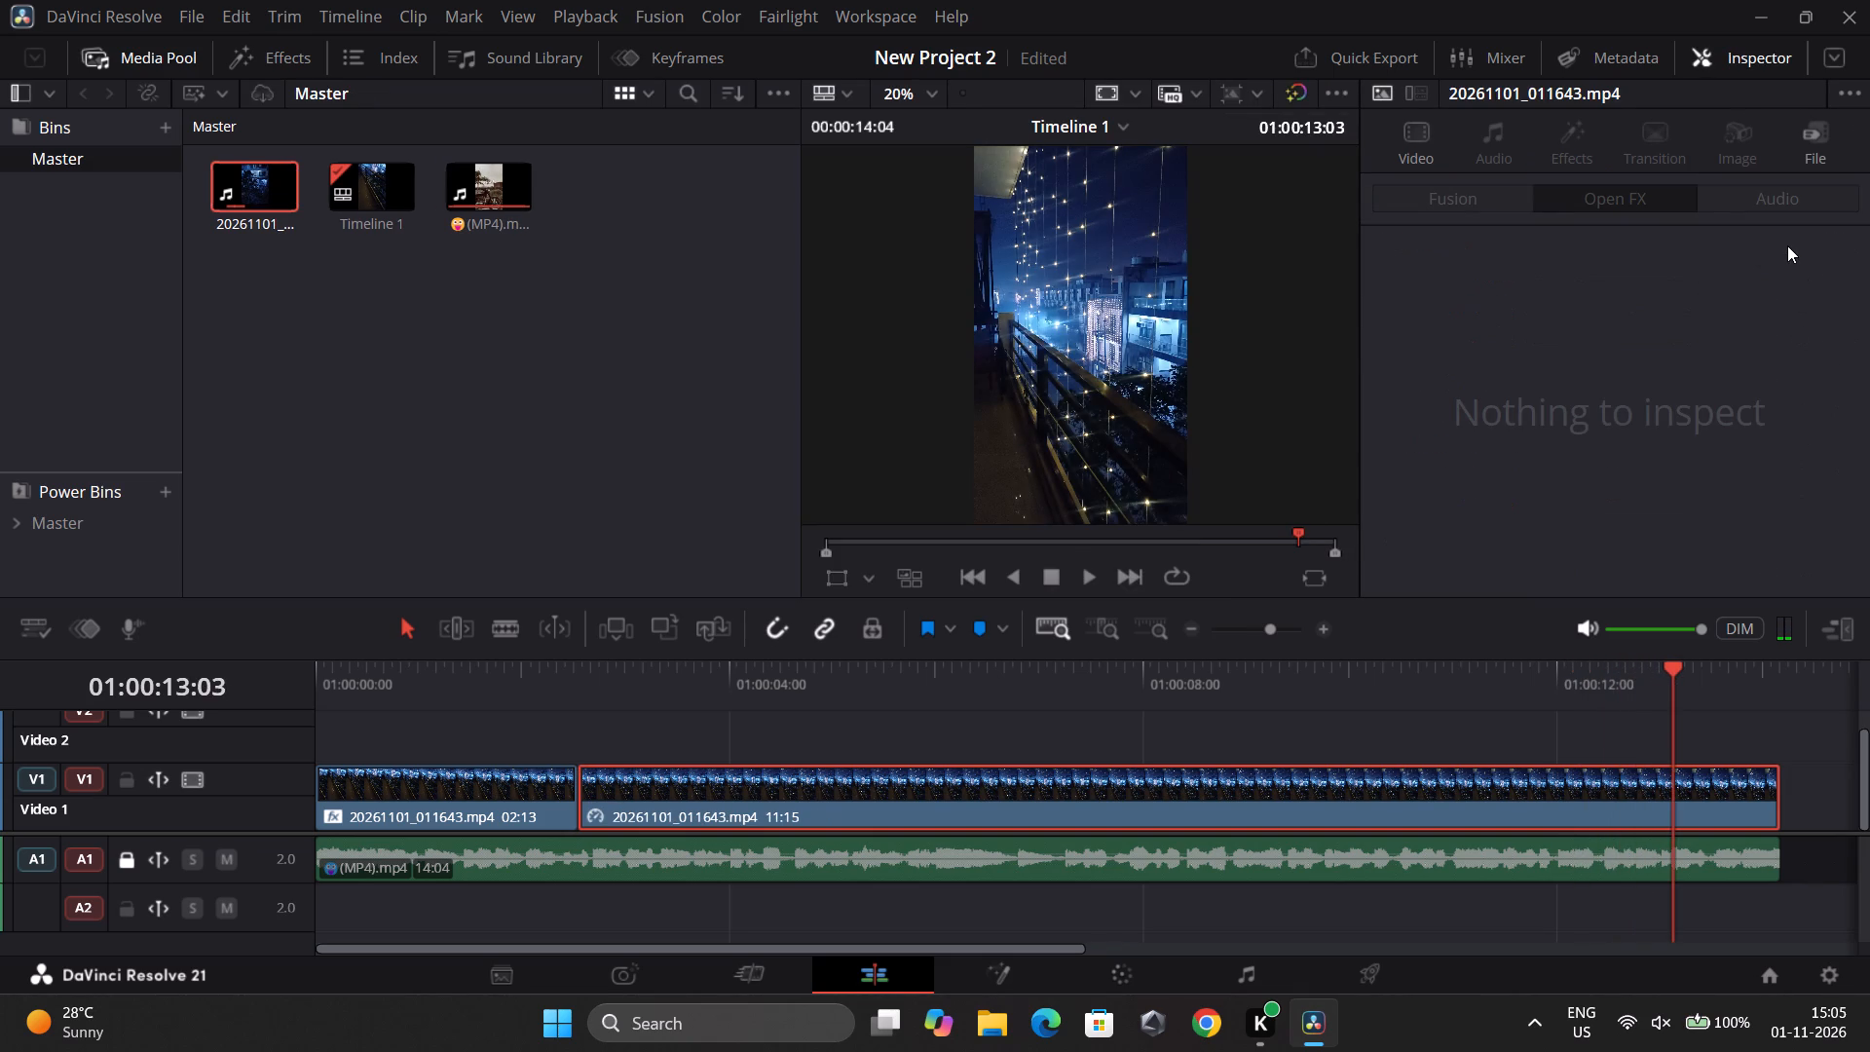
# Play to the timeline's end, and replay the slowed clip from about 01:00:04:10 to review it without Film Damage.
pyautogui.press('space')
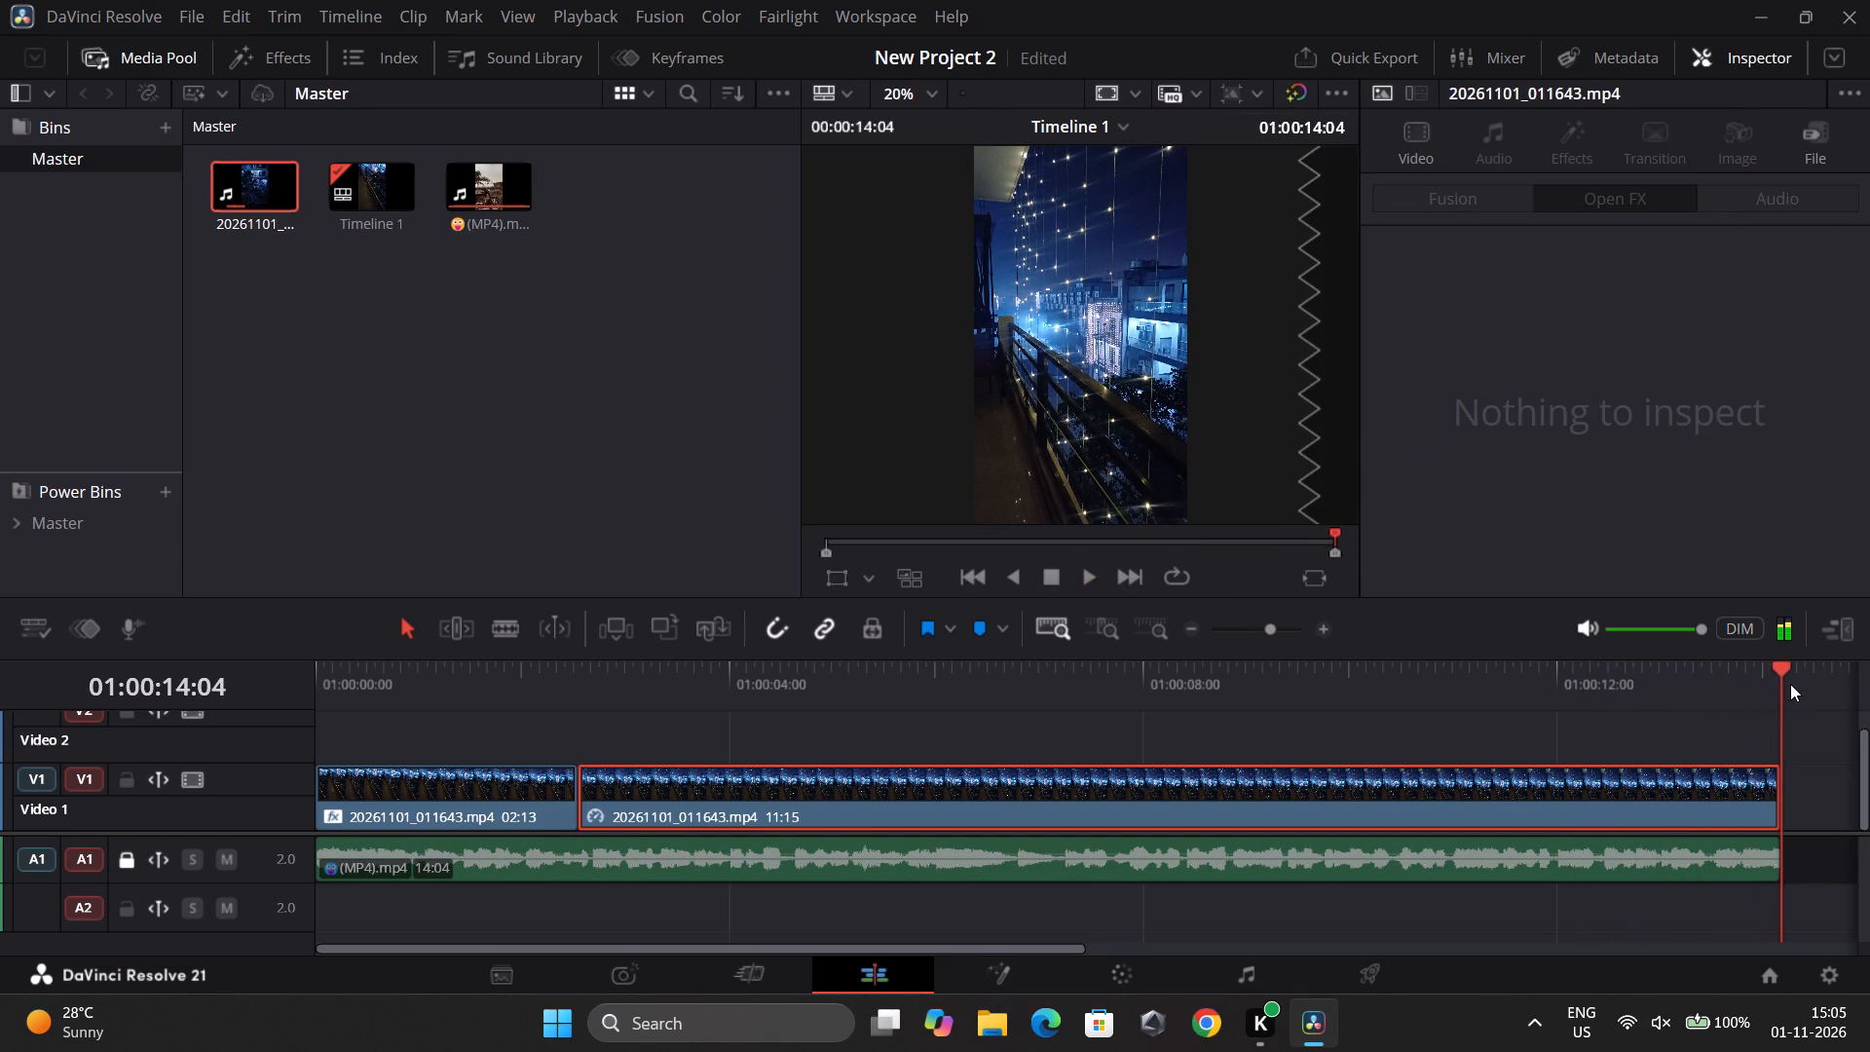
pyautogui.moveTo(1782, 673); pyautogui.dragTo(774, 674)
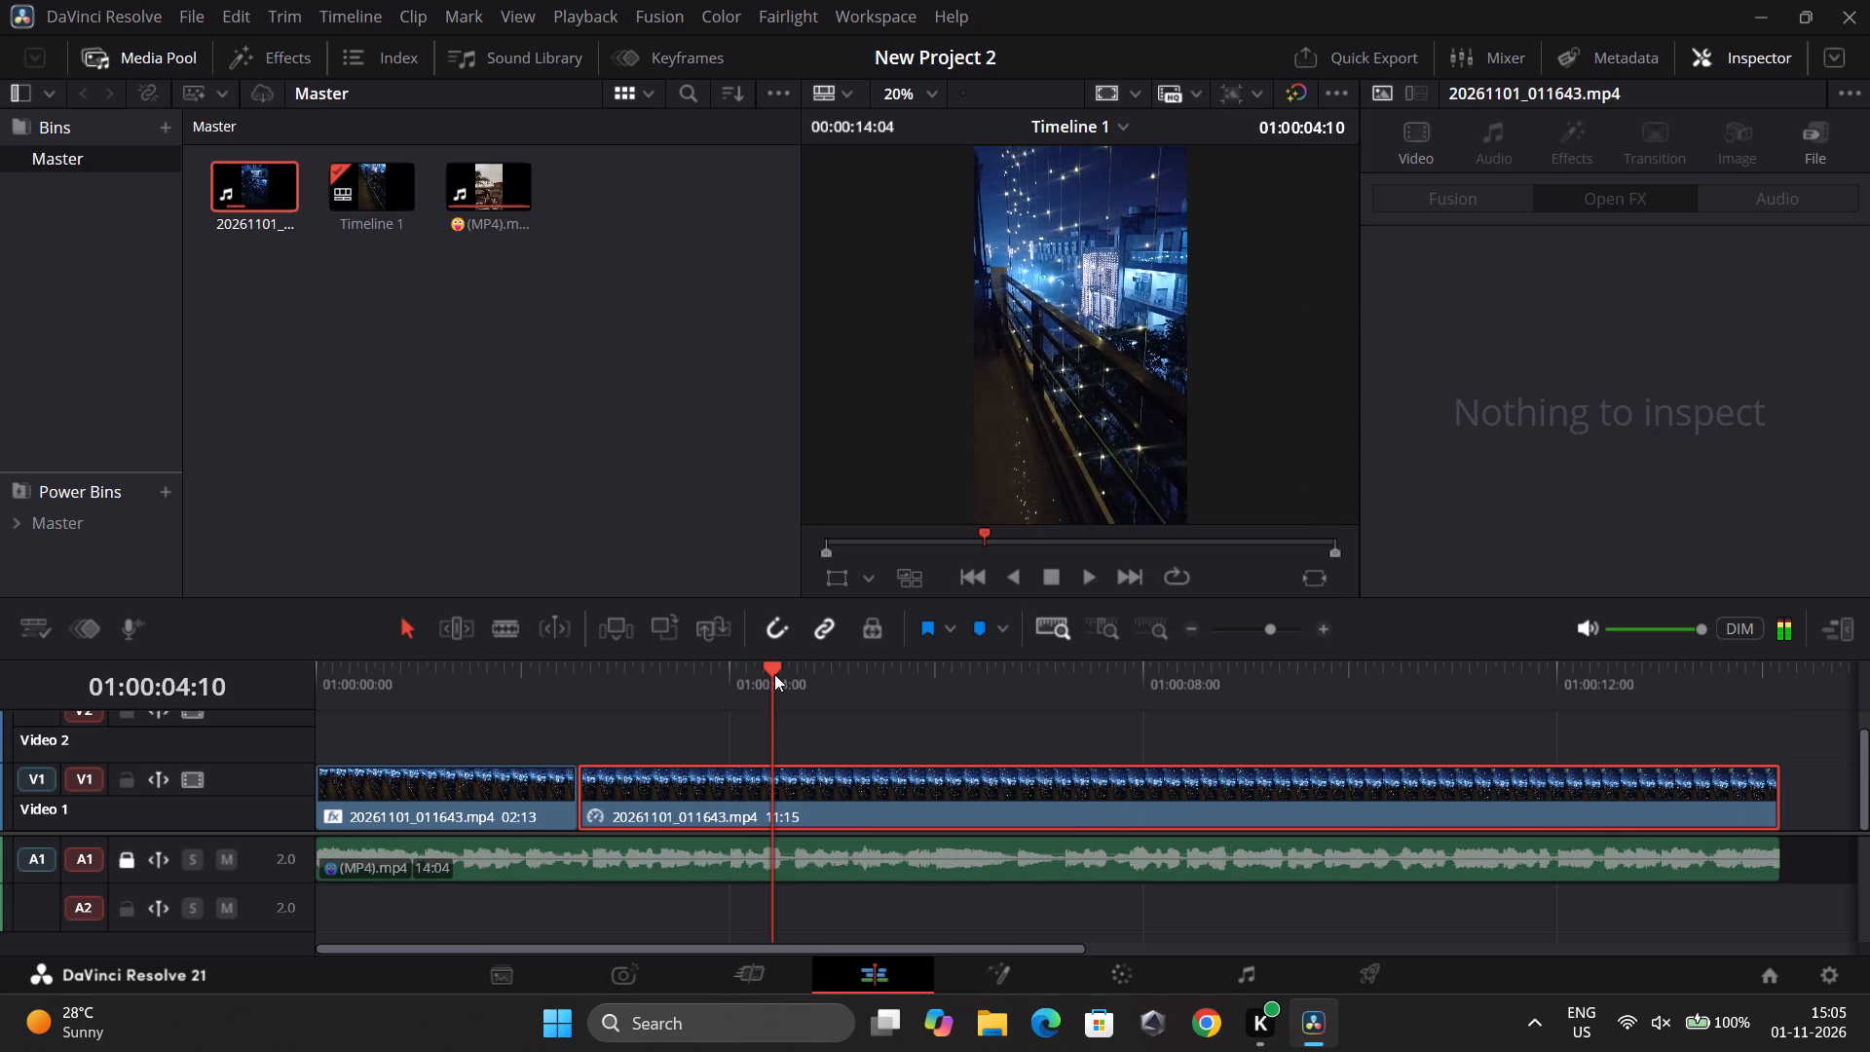
pyautogui.press('space')
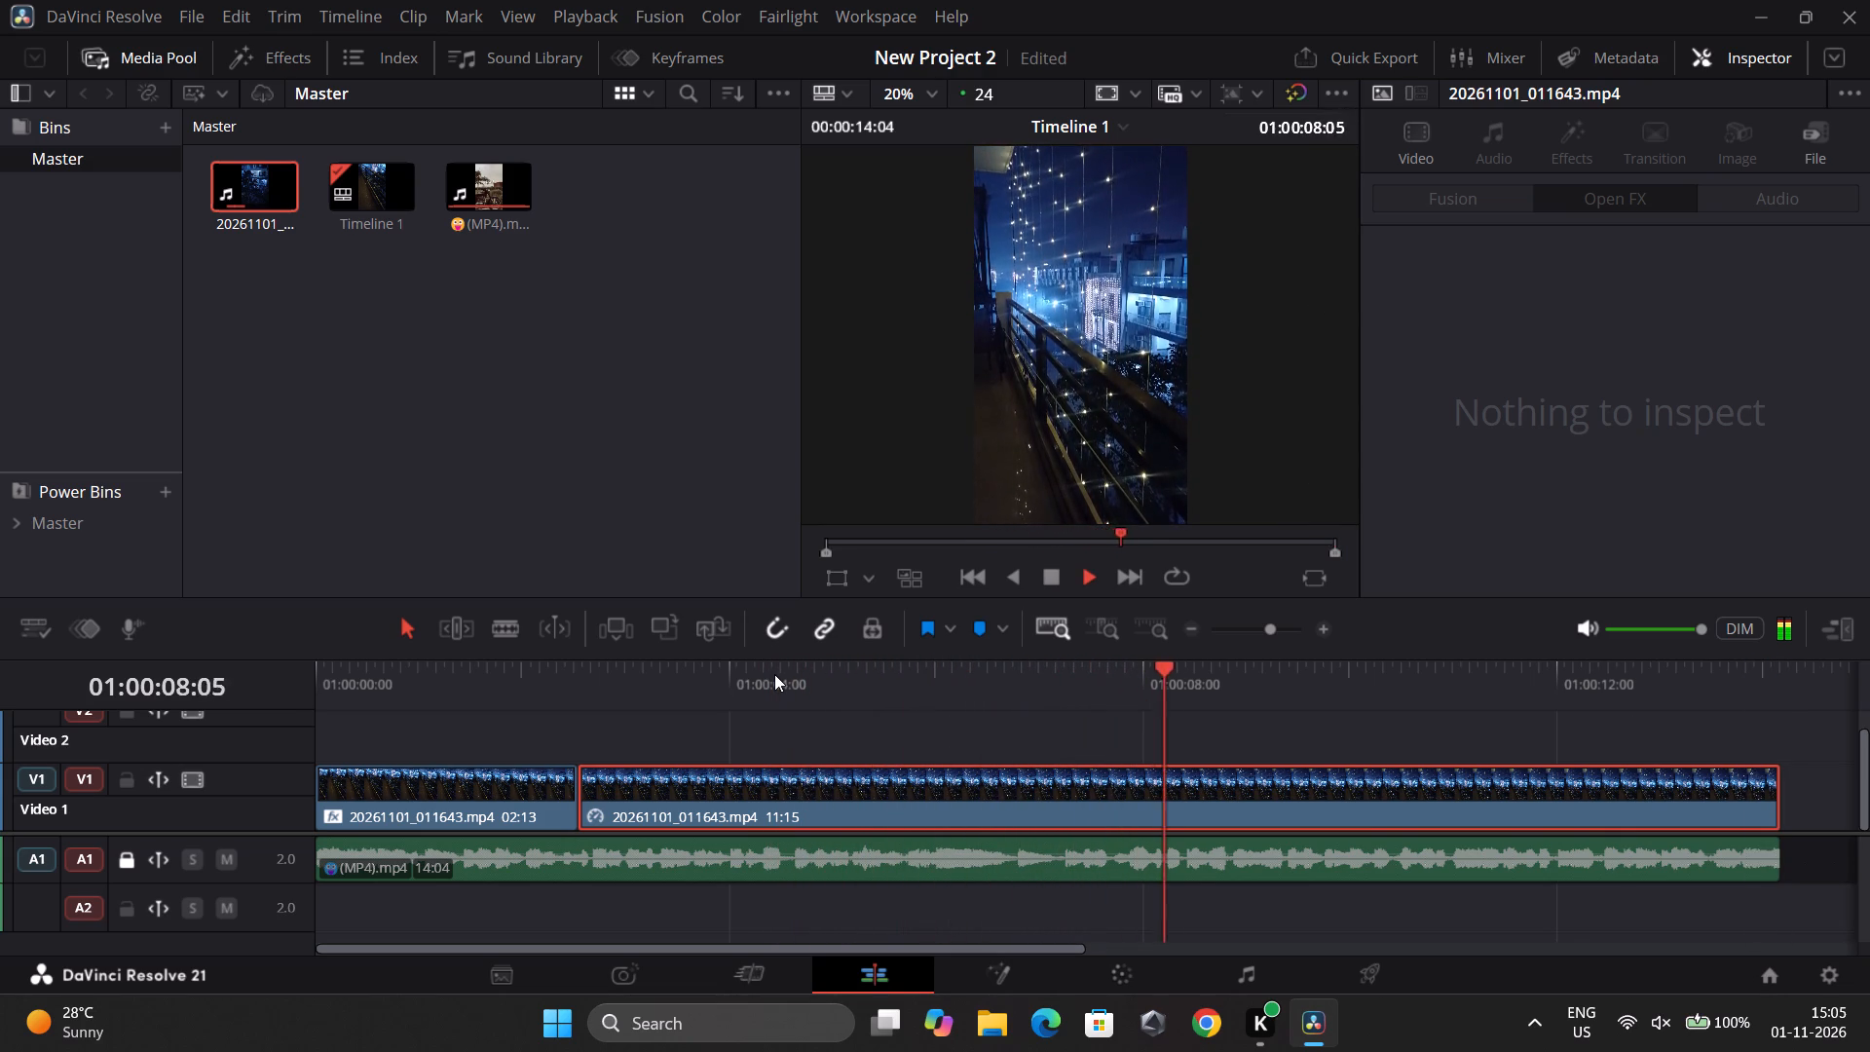
pyautogui.press('space')
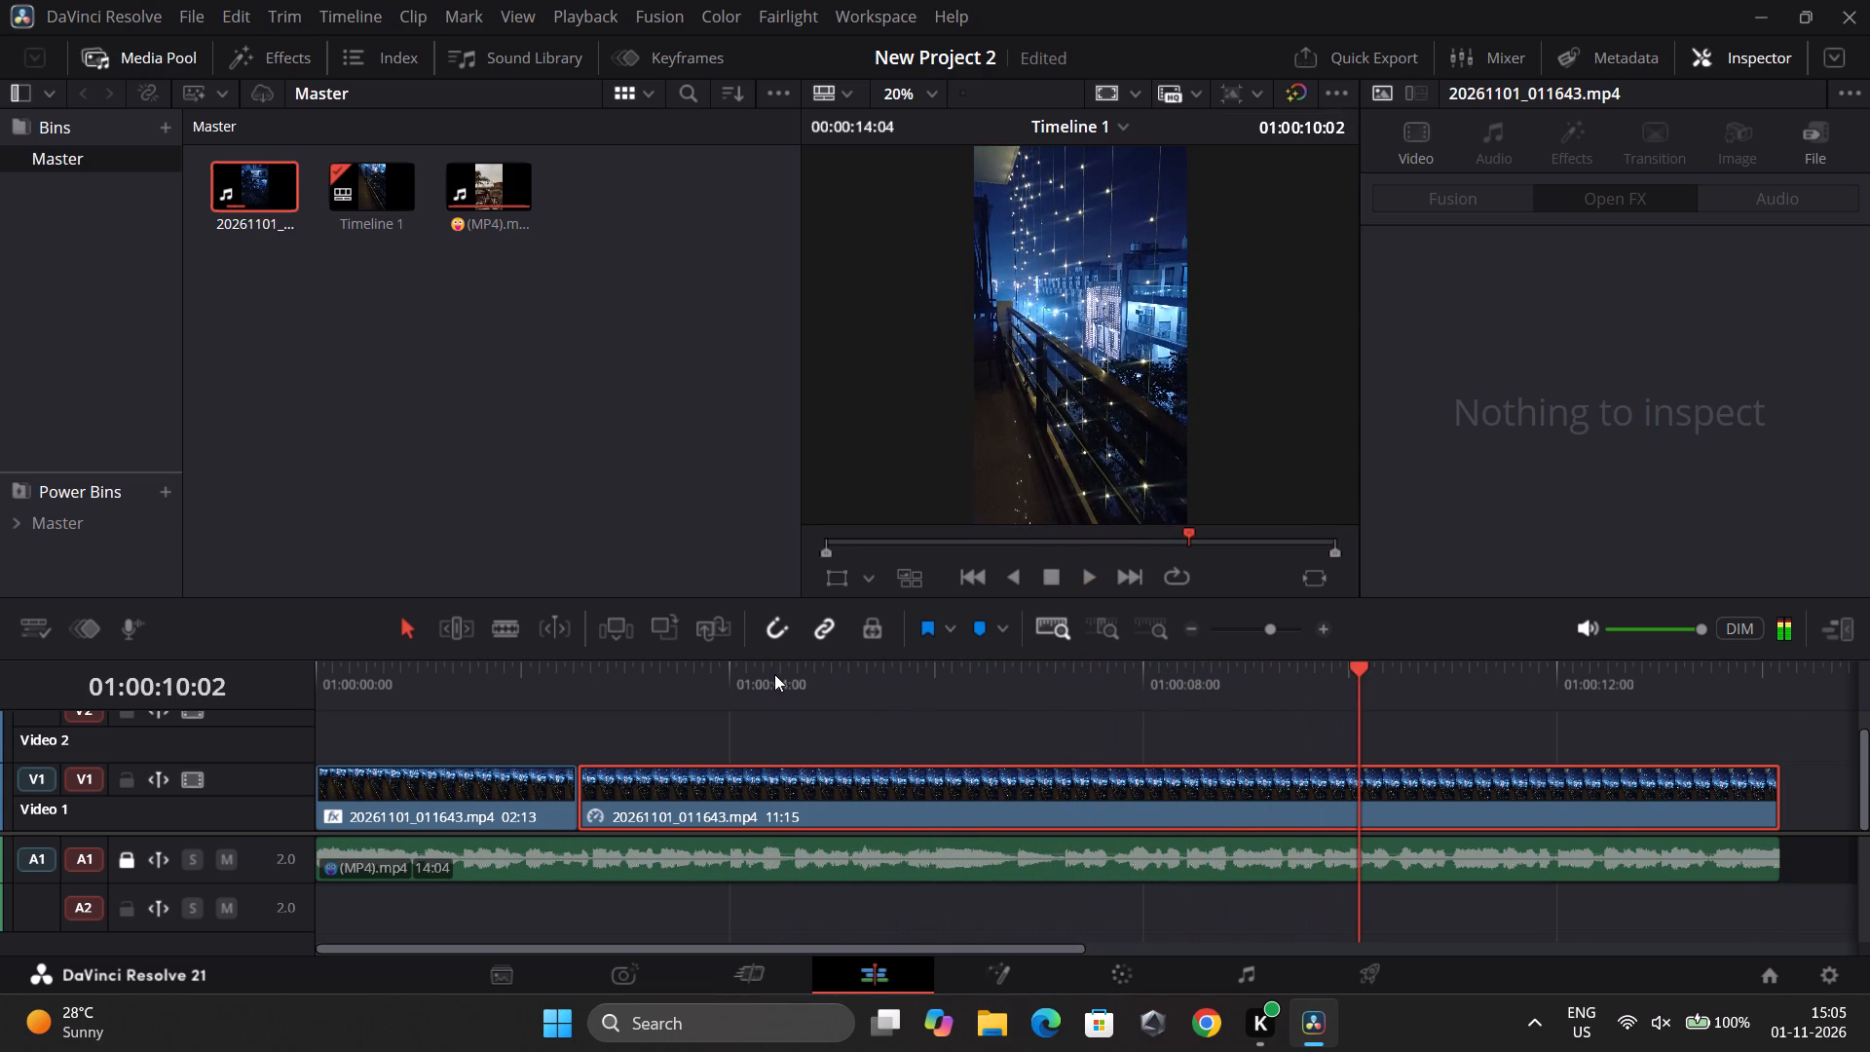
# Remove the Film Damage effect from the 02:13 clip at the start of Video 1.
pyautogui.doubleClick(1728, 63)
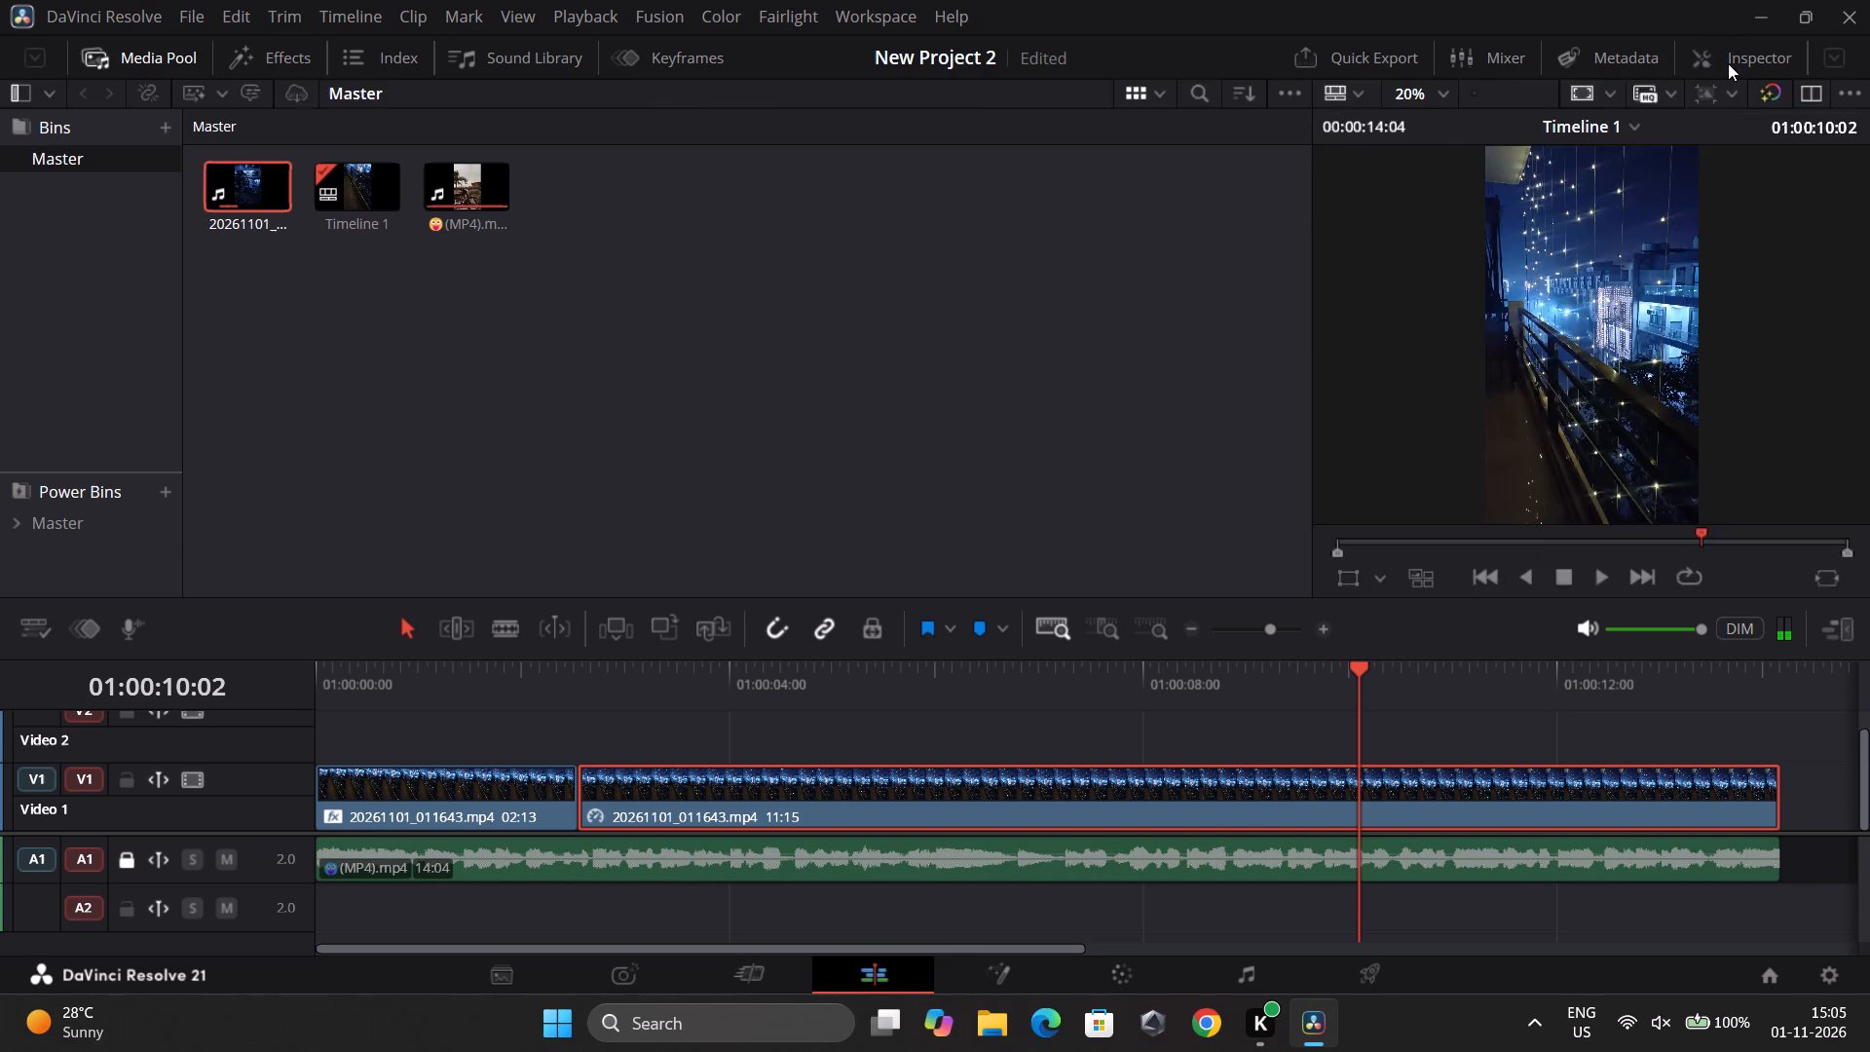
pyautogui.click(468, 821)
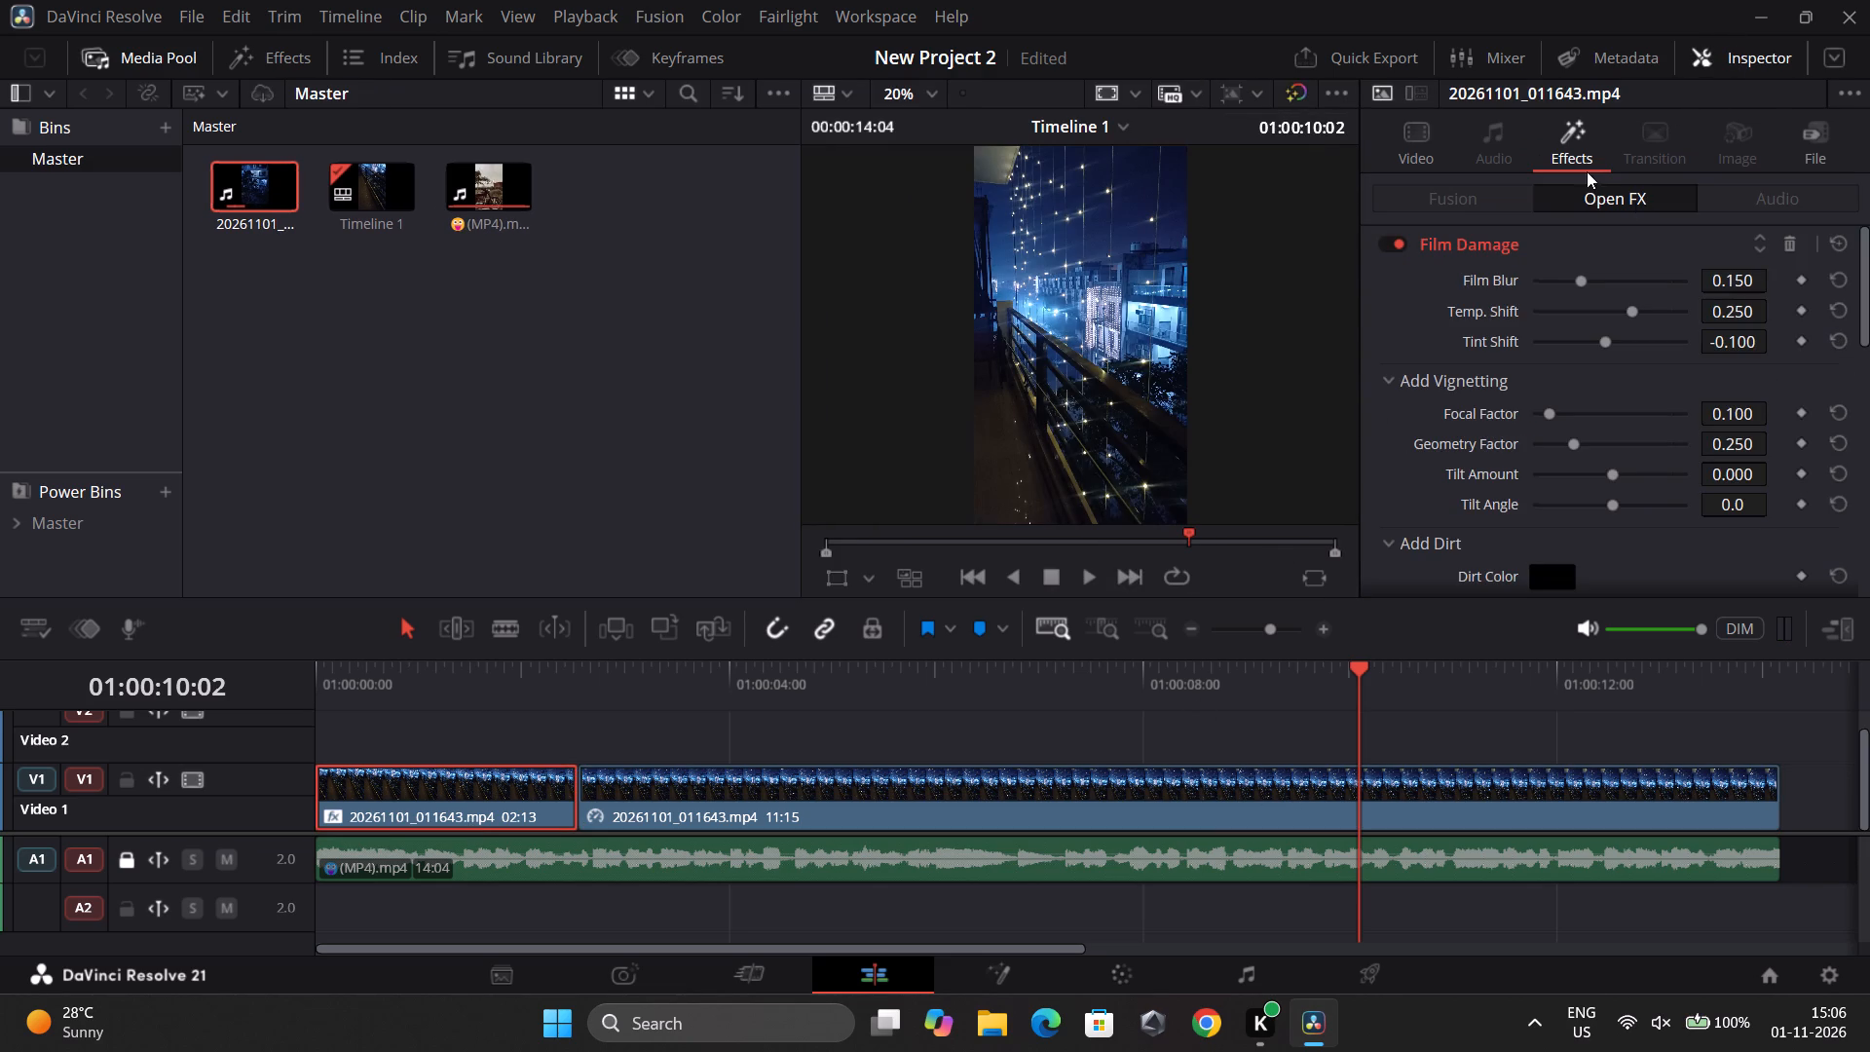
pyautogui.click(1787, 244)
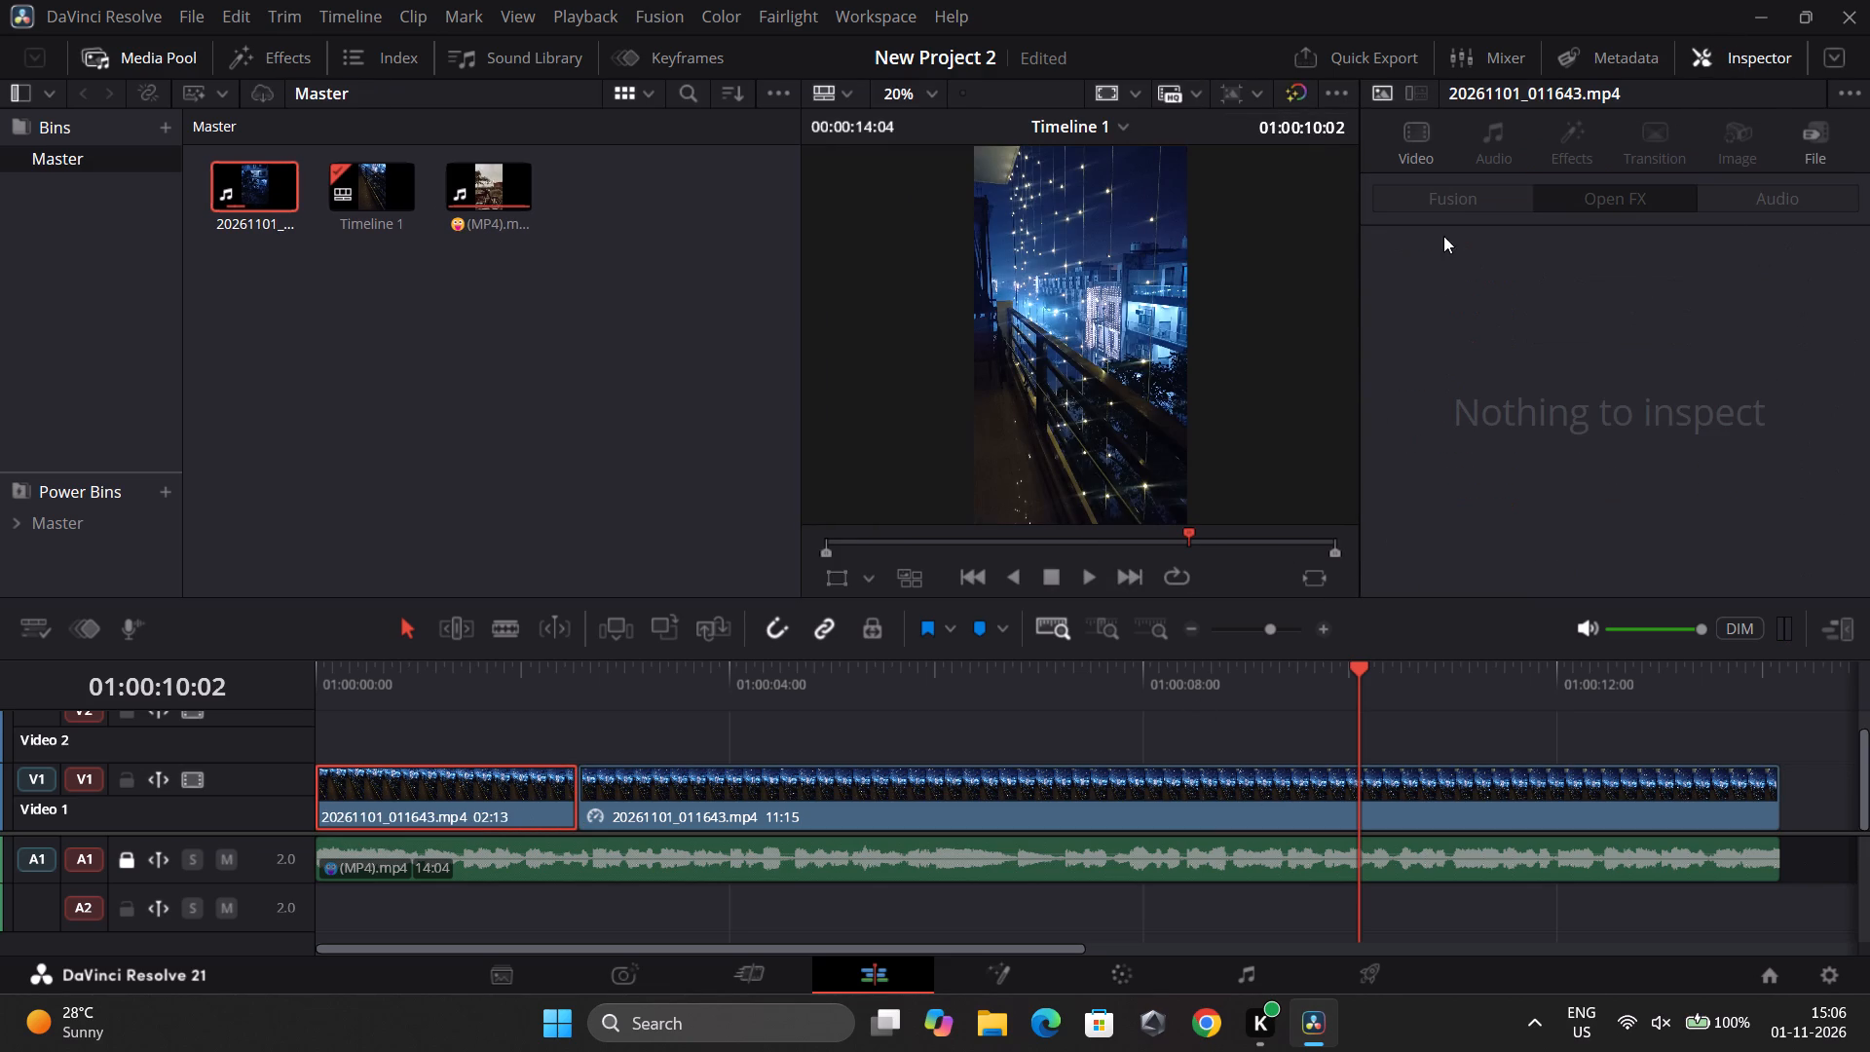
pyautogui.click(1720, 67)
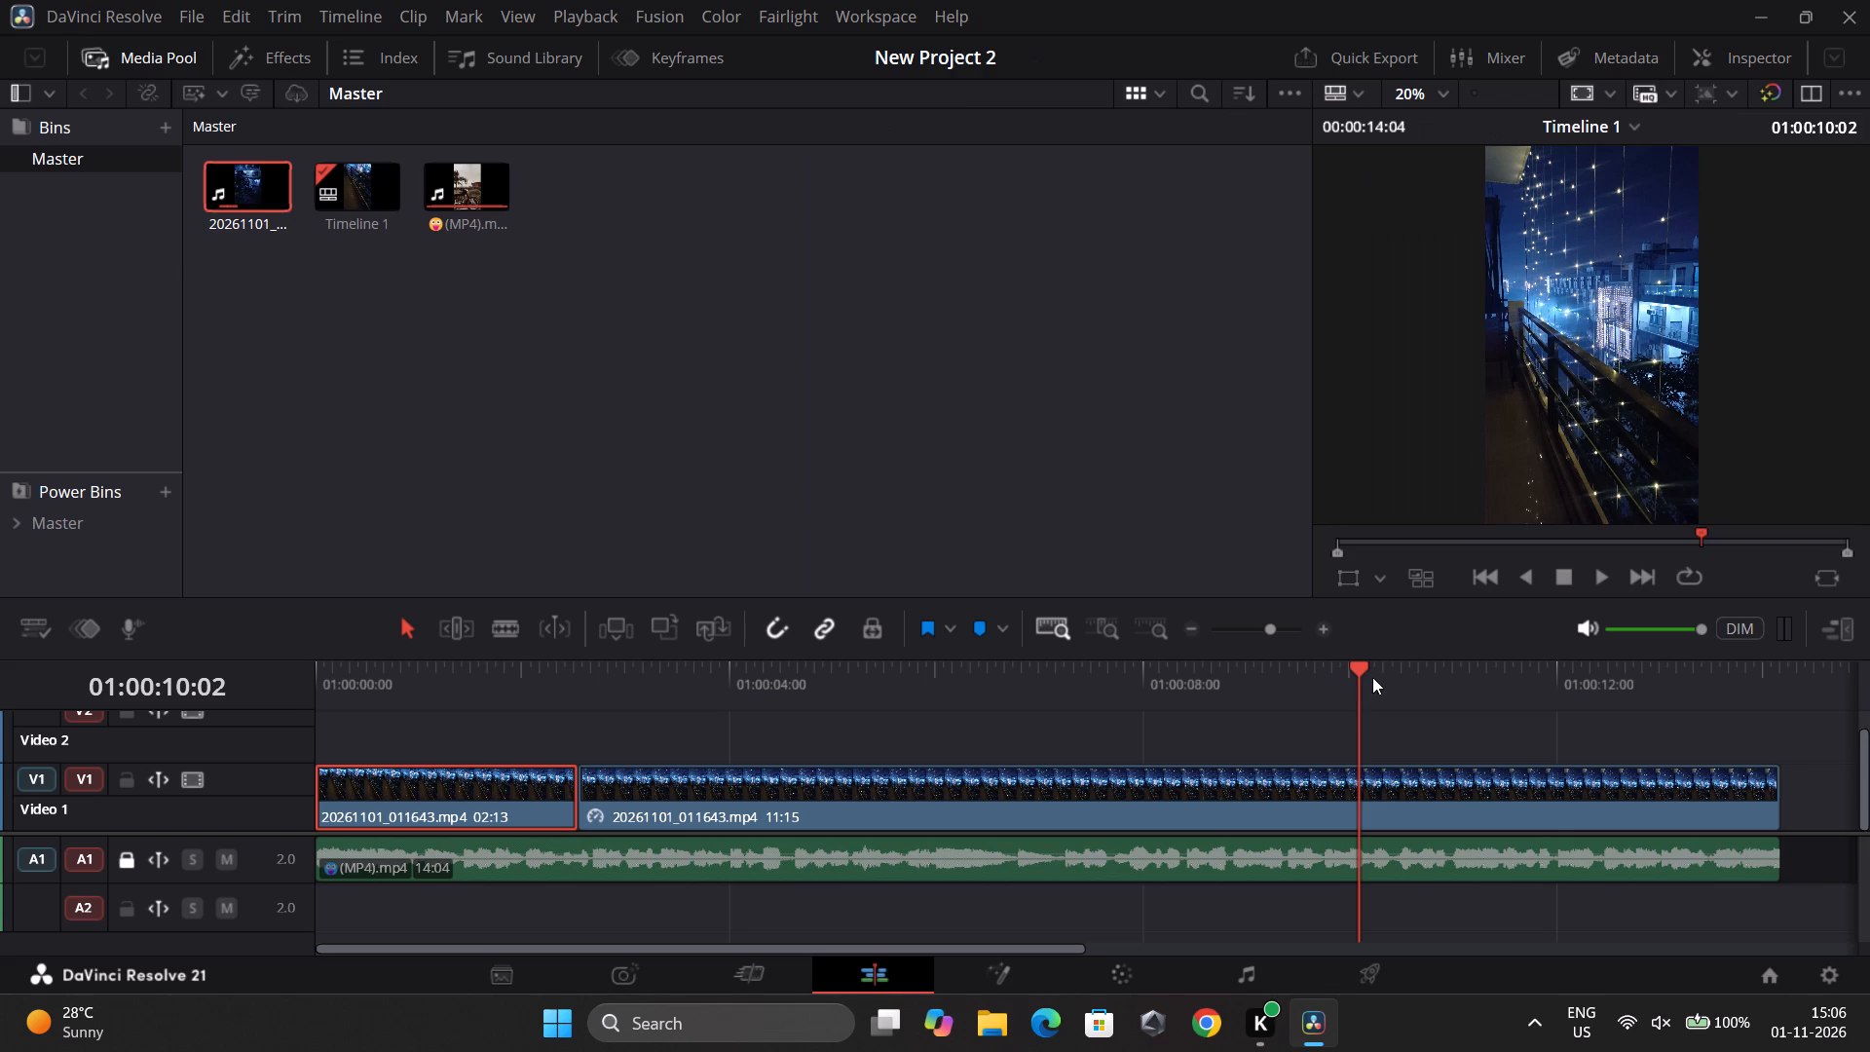
# Return to the timeline's start and browse the Resolve FX filters and transitions and the Toolbox effects for a look to use.
pyautogui.moveTo(1359, 669); pyautogui.dragTo(239, 788)
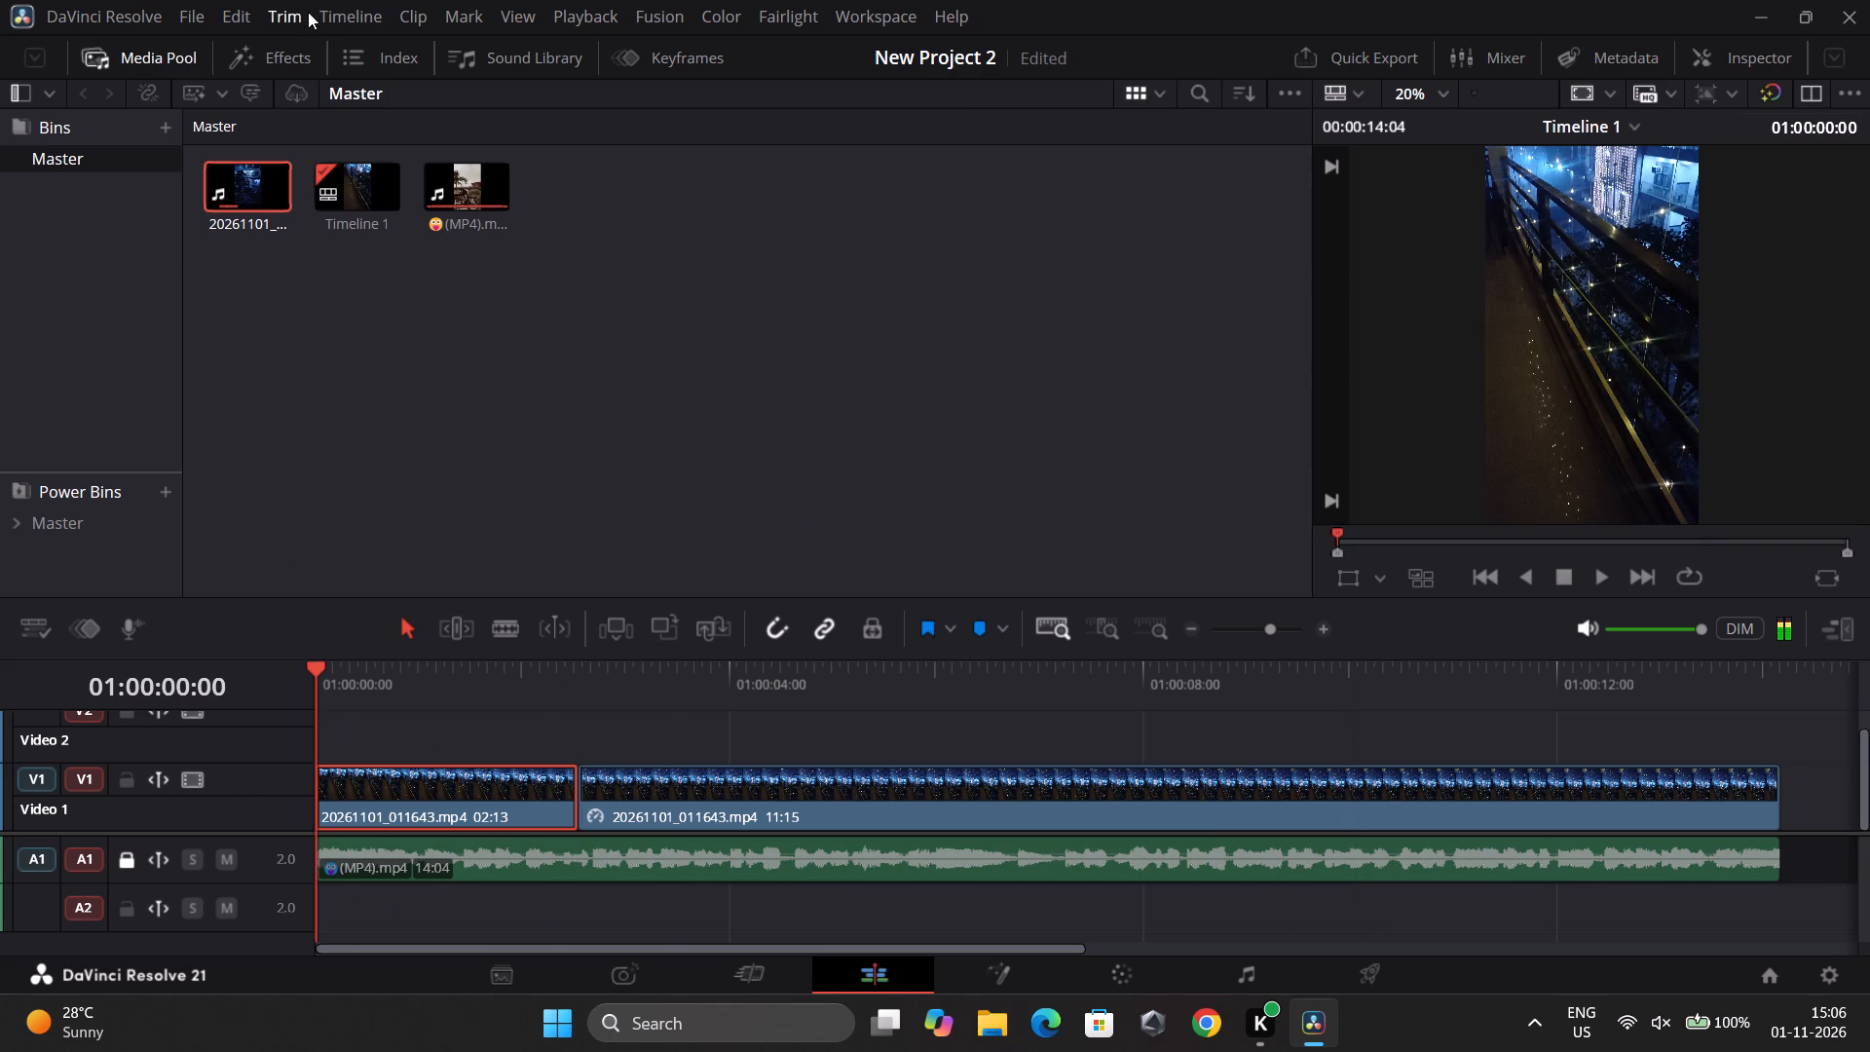
pyautogui.click(279, 46)
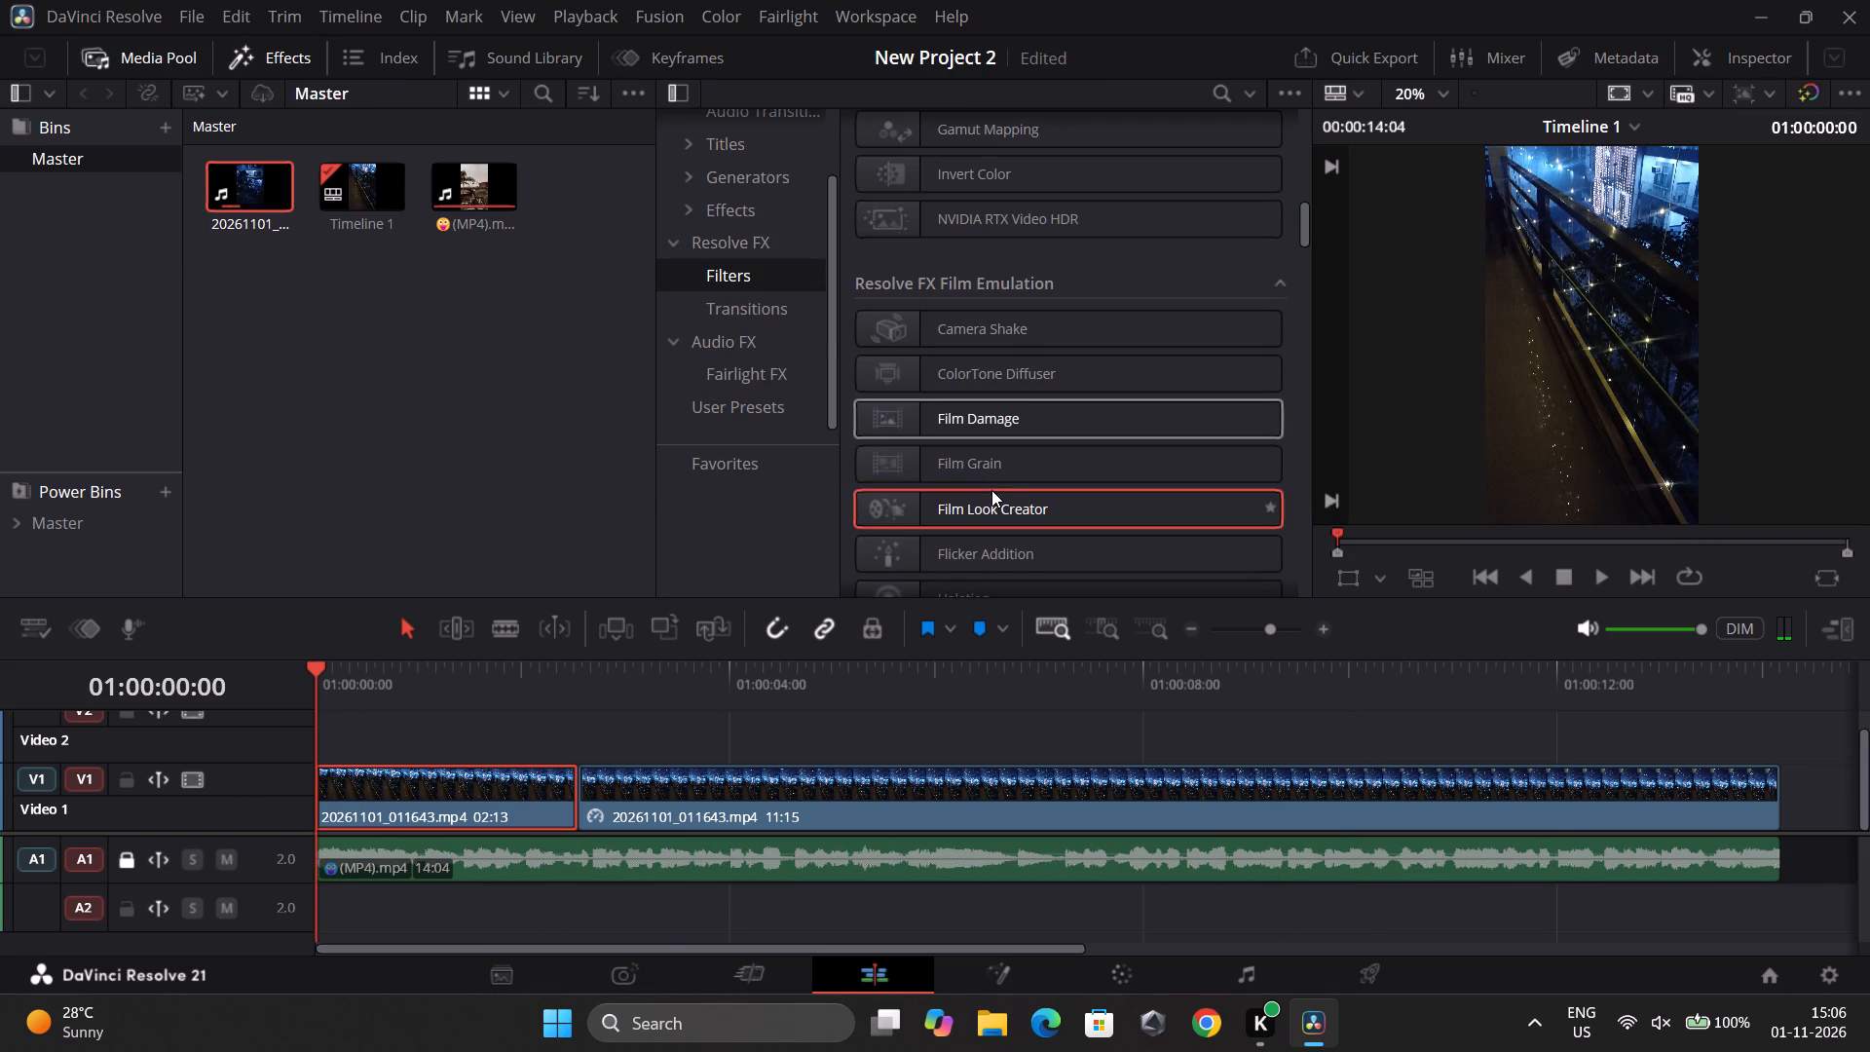
pyautogui.scroll(-1, 1019, 487)
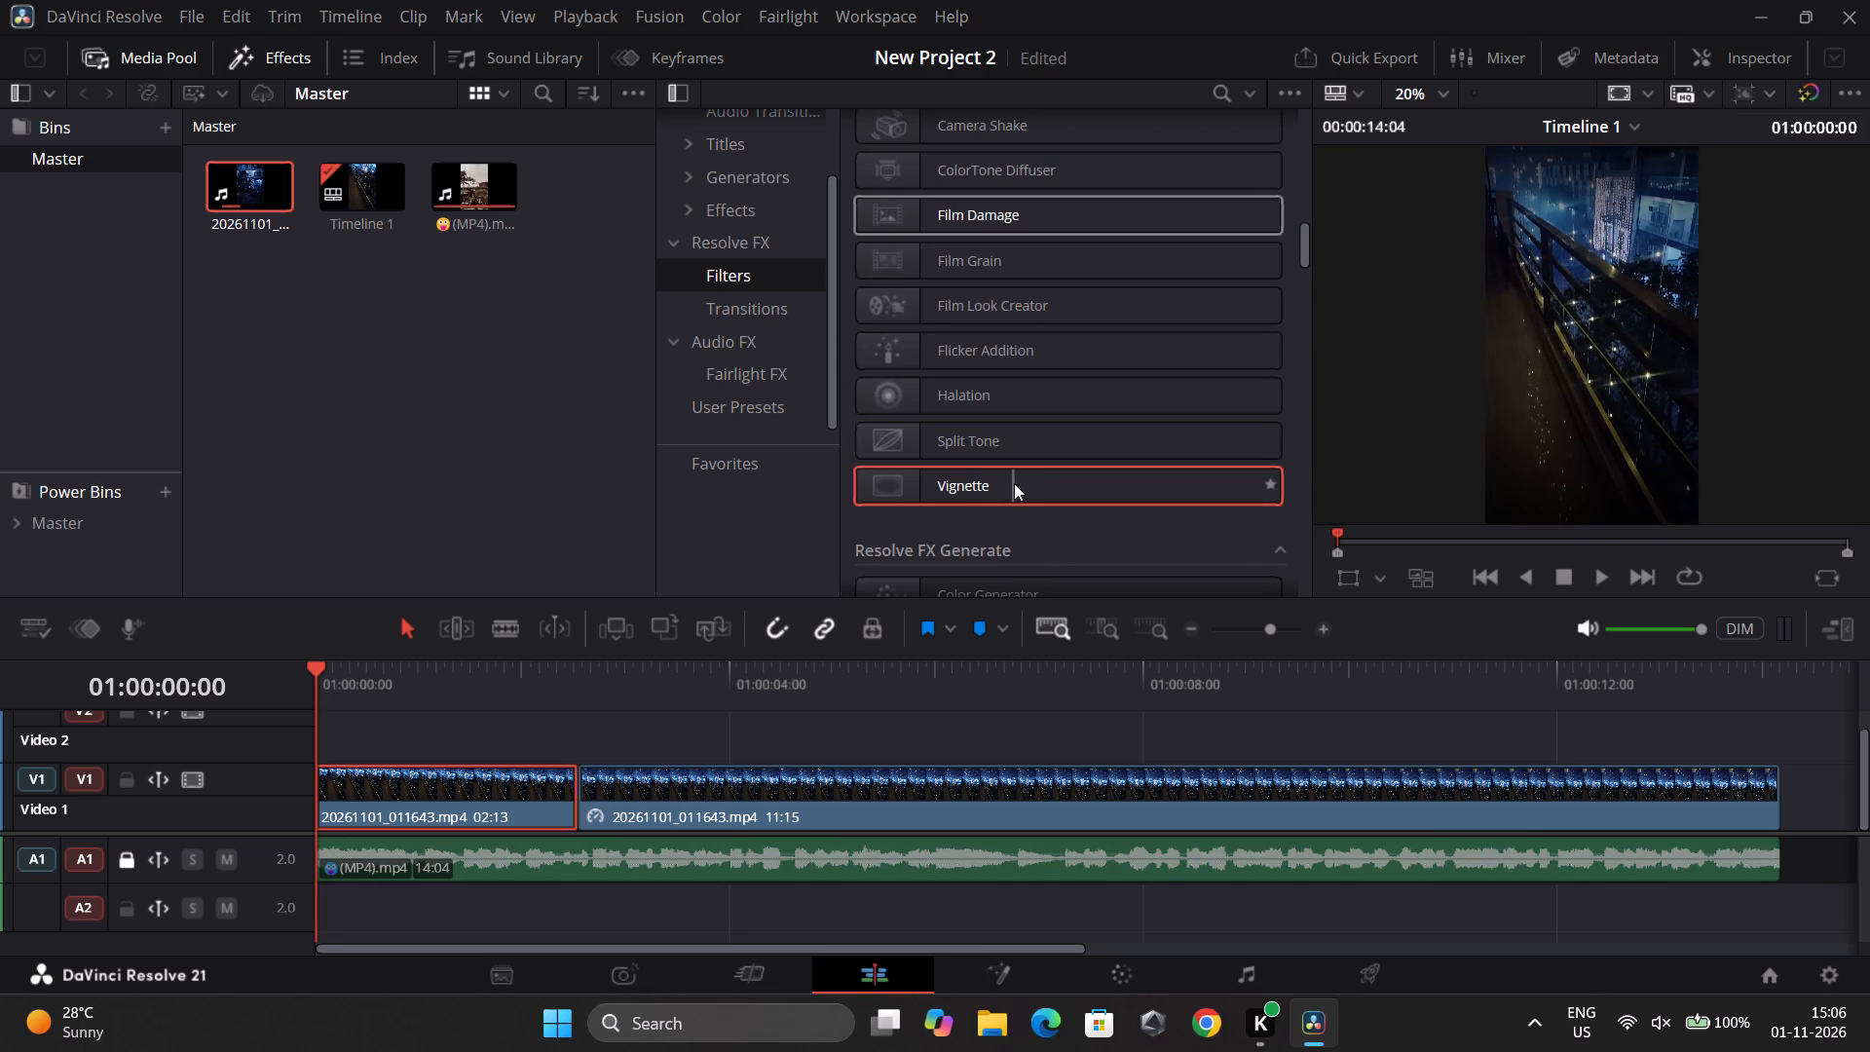
pyautogui.scroll(-2, 995, 483)
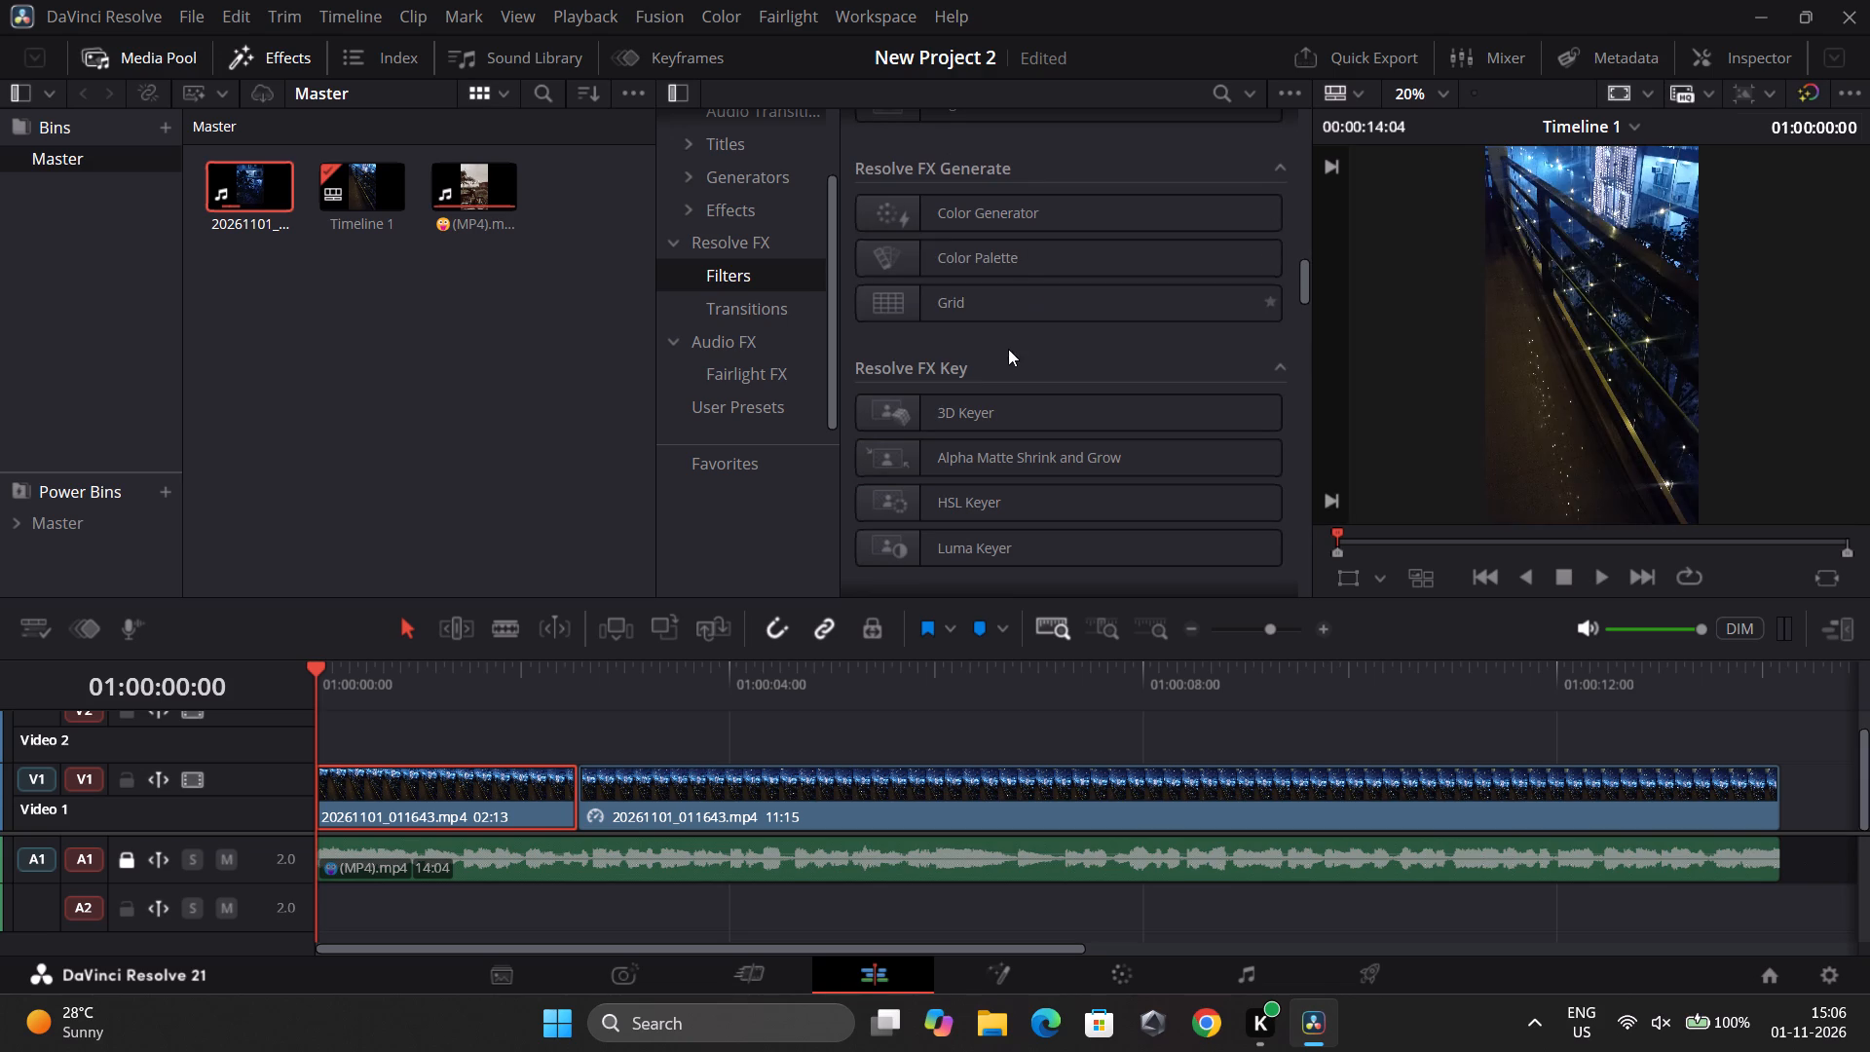
pyautogui.scroll(-1, 1004, 401)
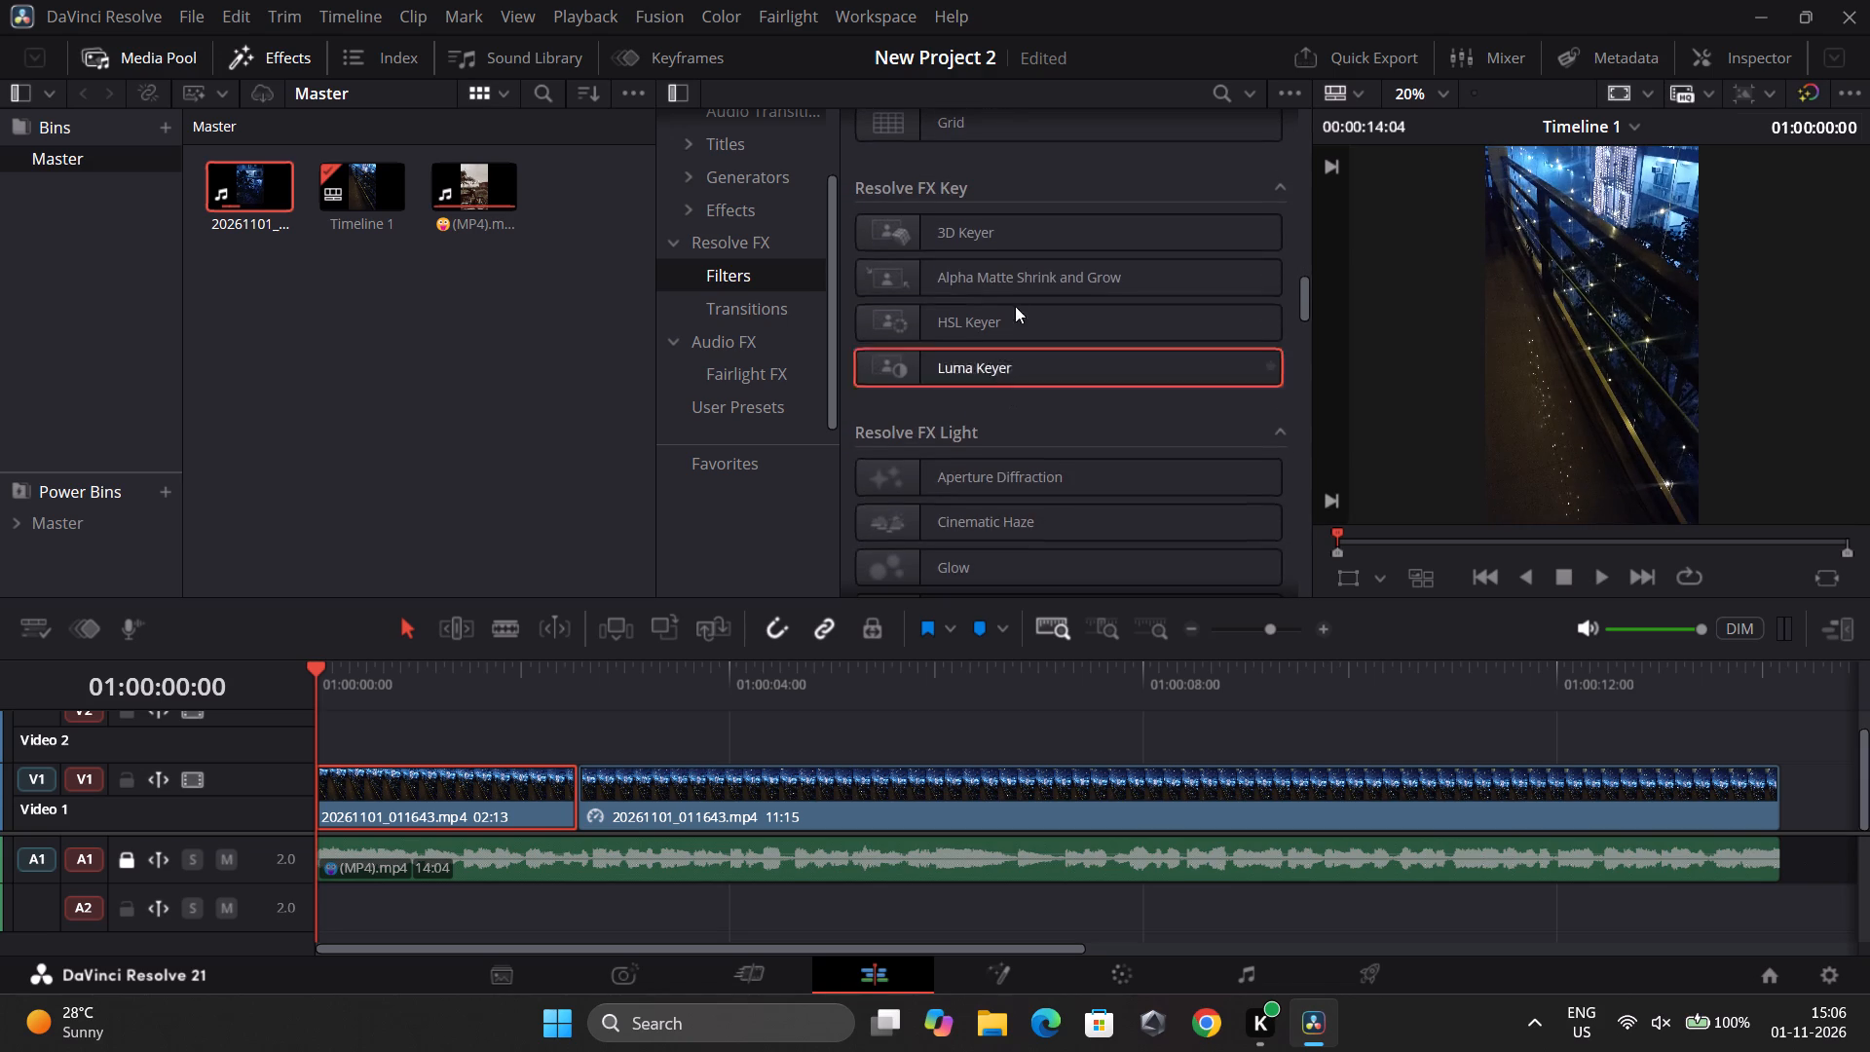
pyautogui.scroll(-2, 995, 438)
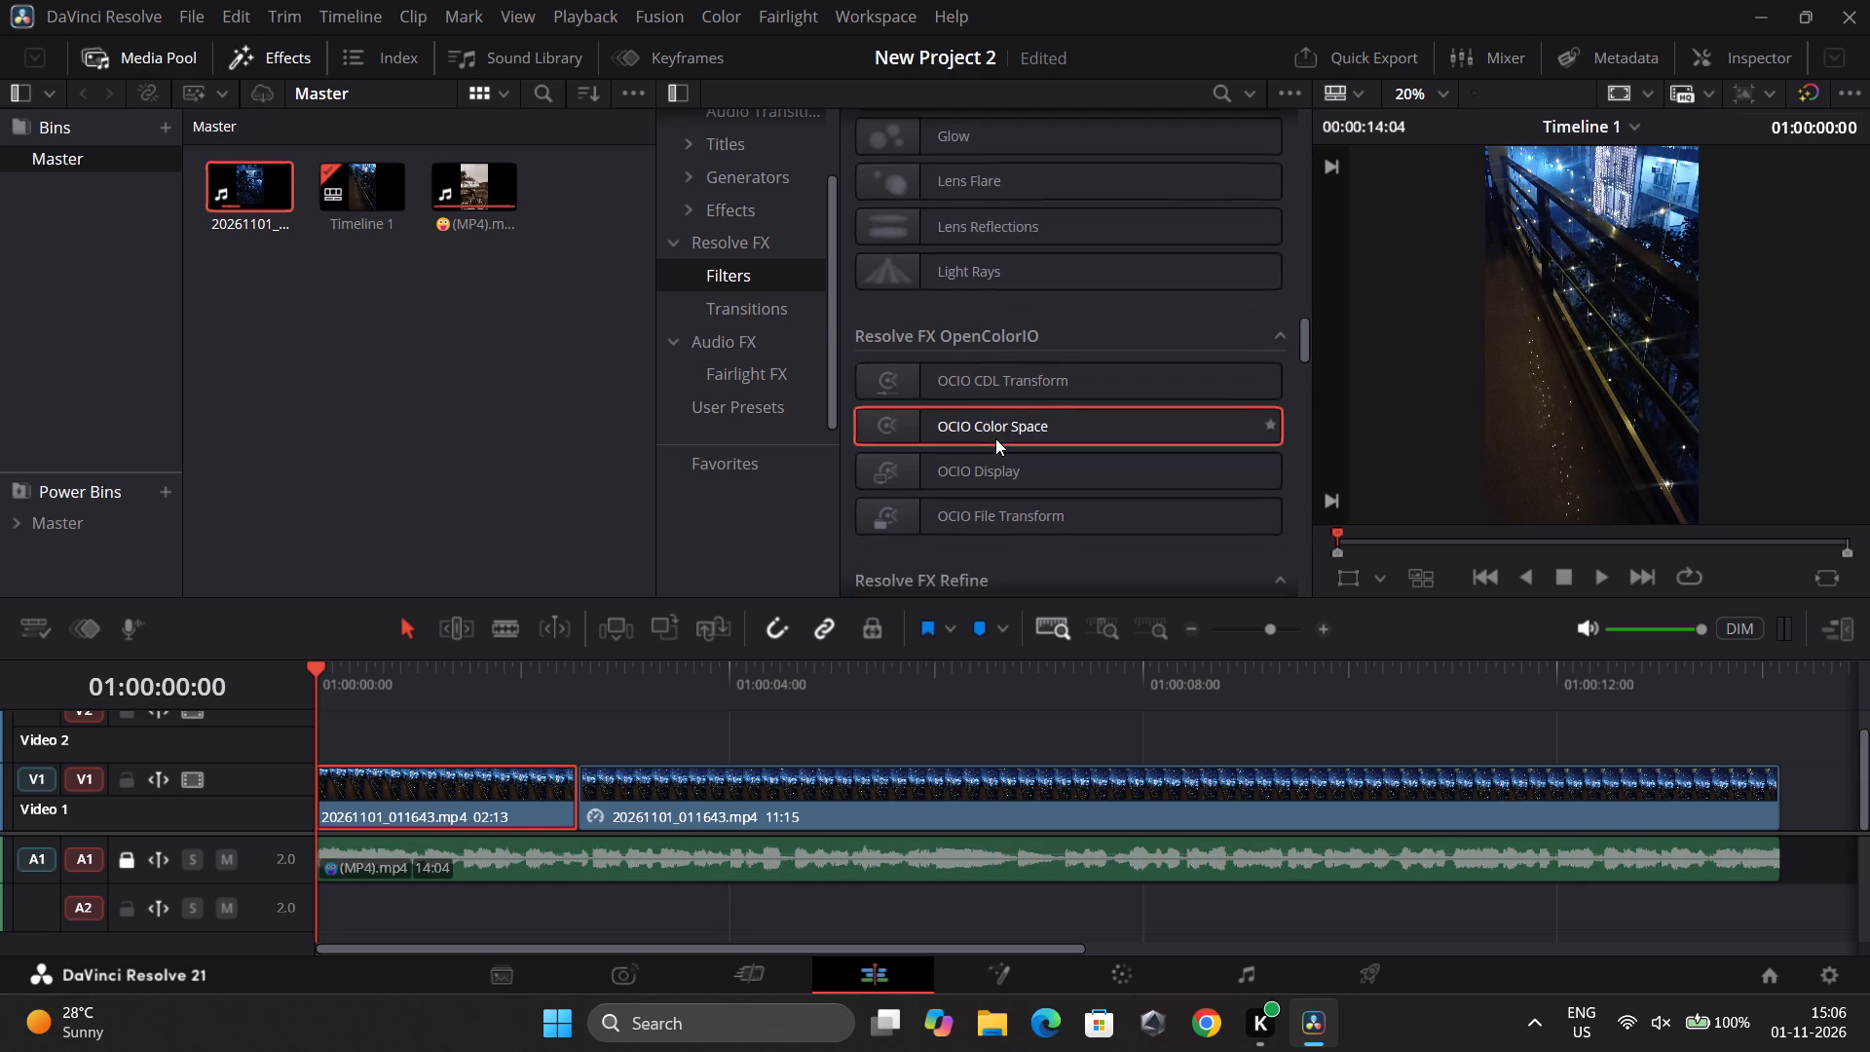
pyautogui.scroll(-1, 937, 422)
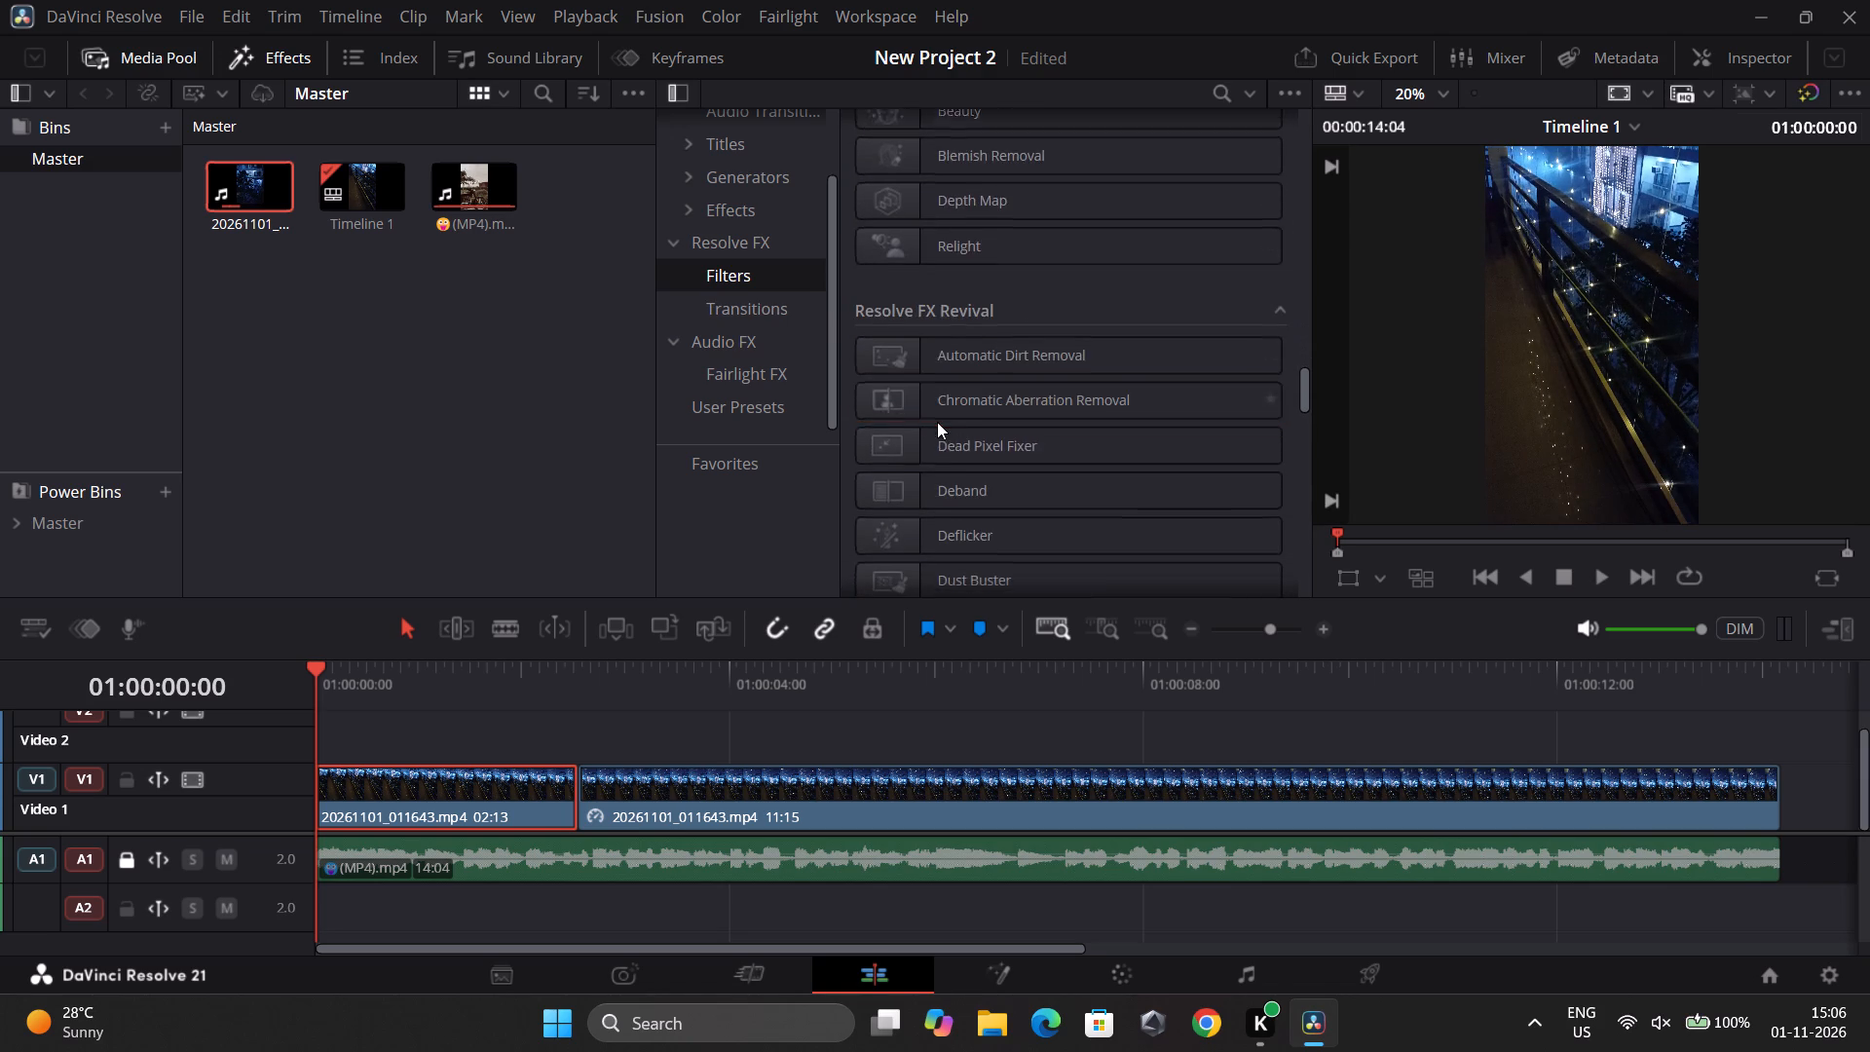
pyautogui.scroll(-1, 937, 422)
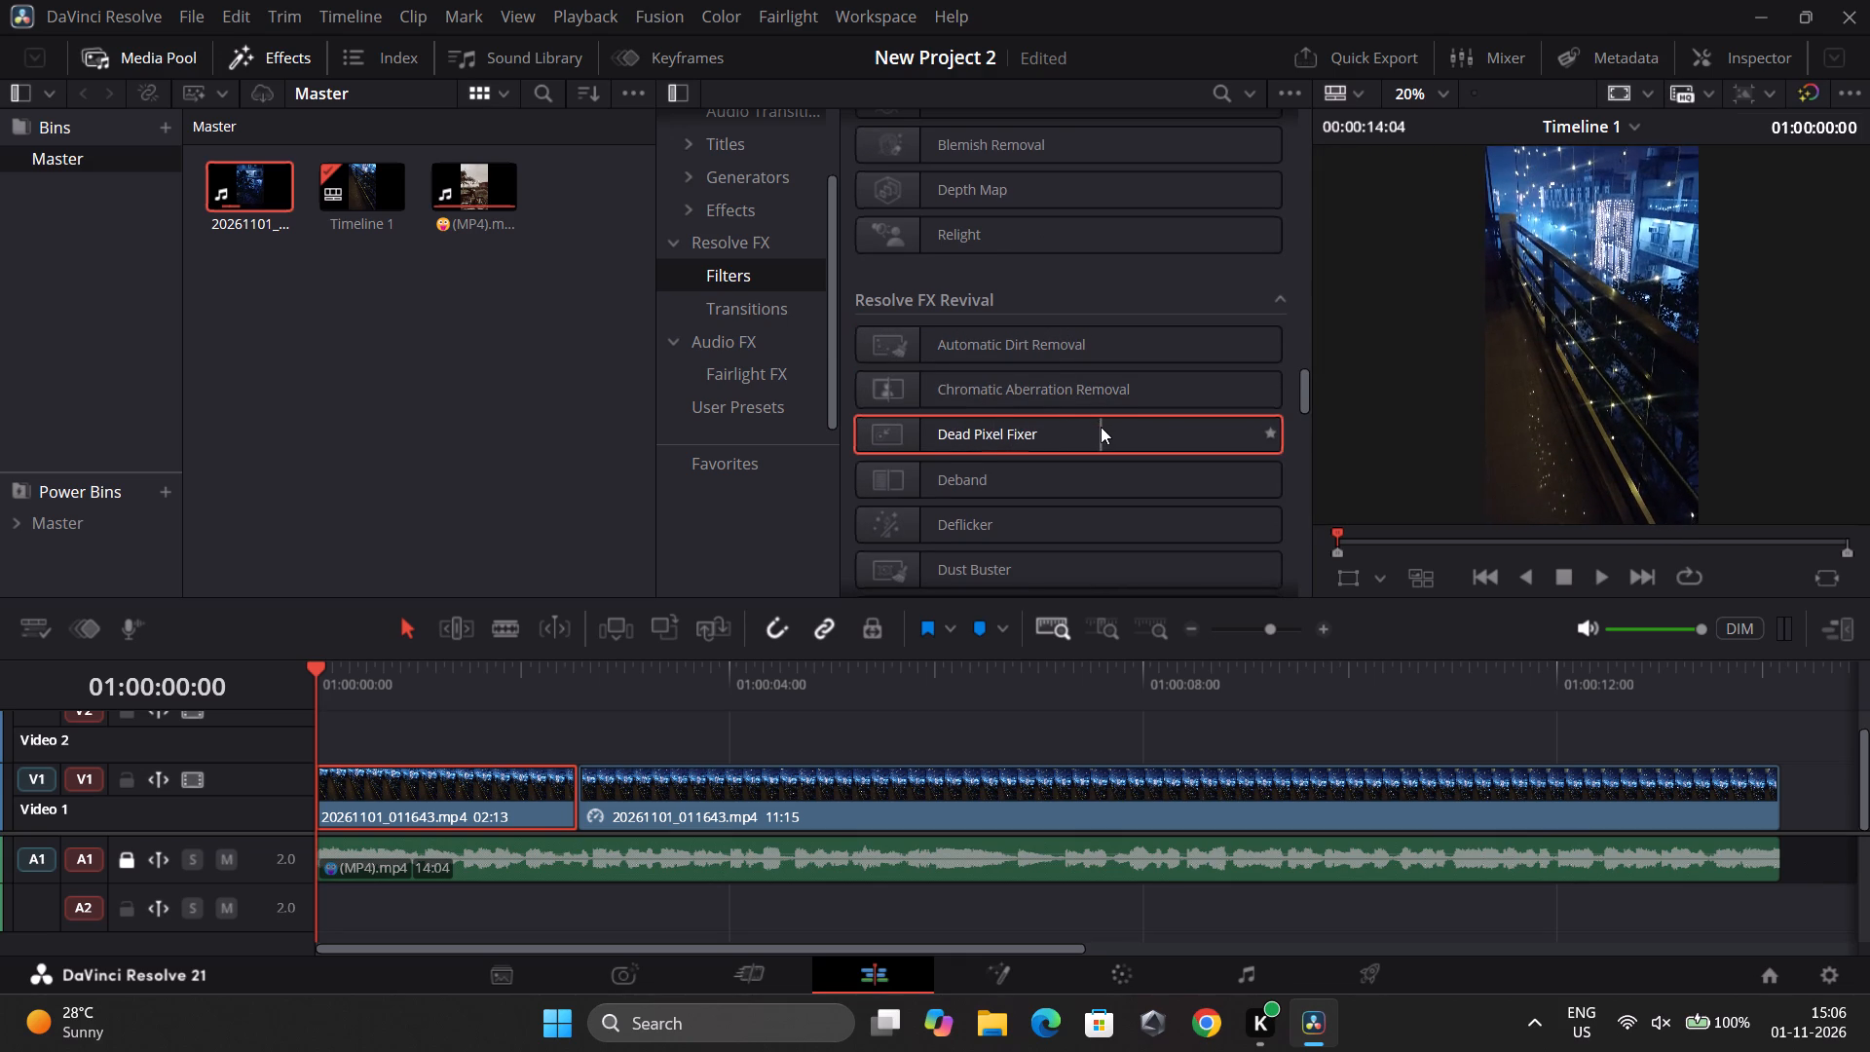
pyautogui.scroll(-1, 1101, 427)
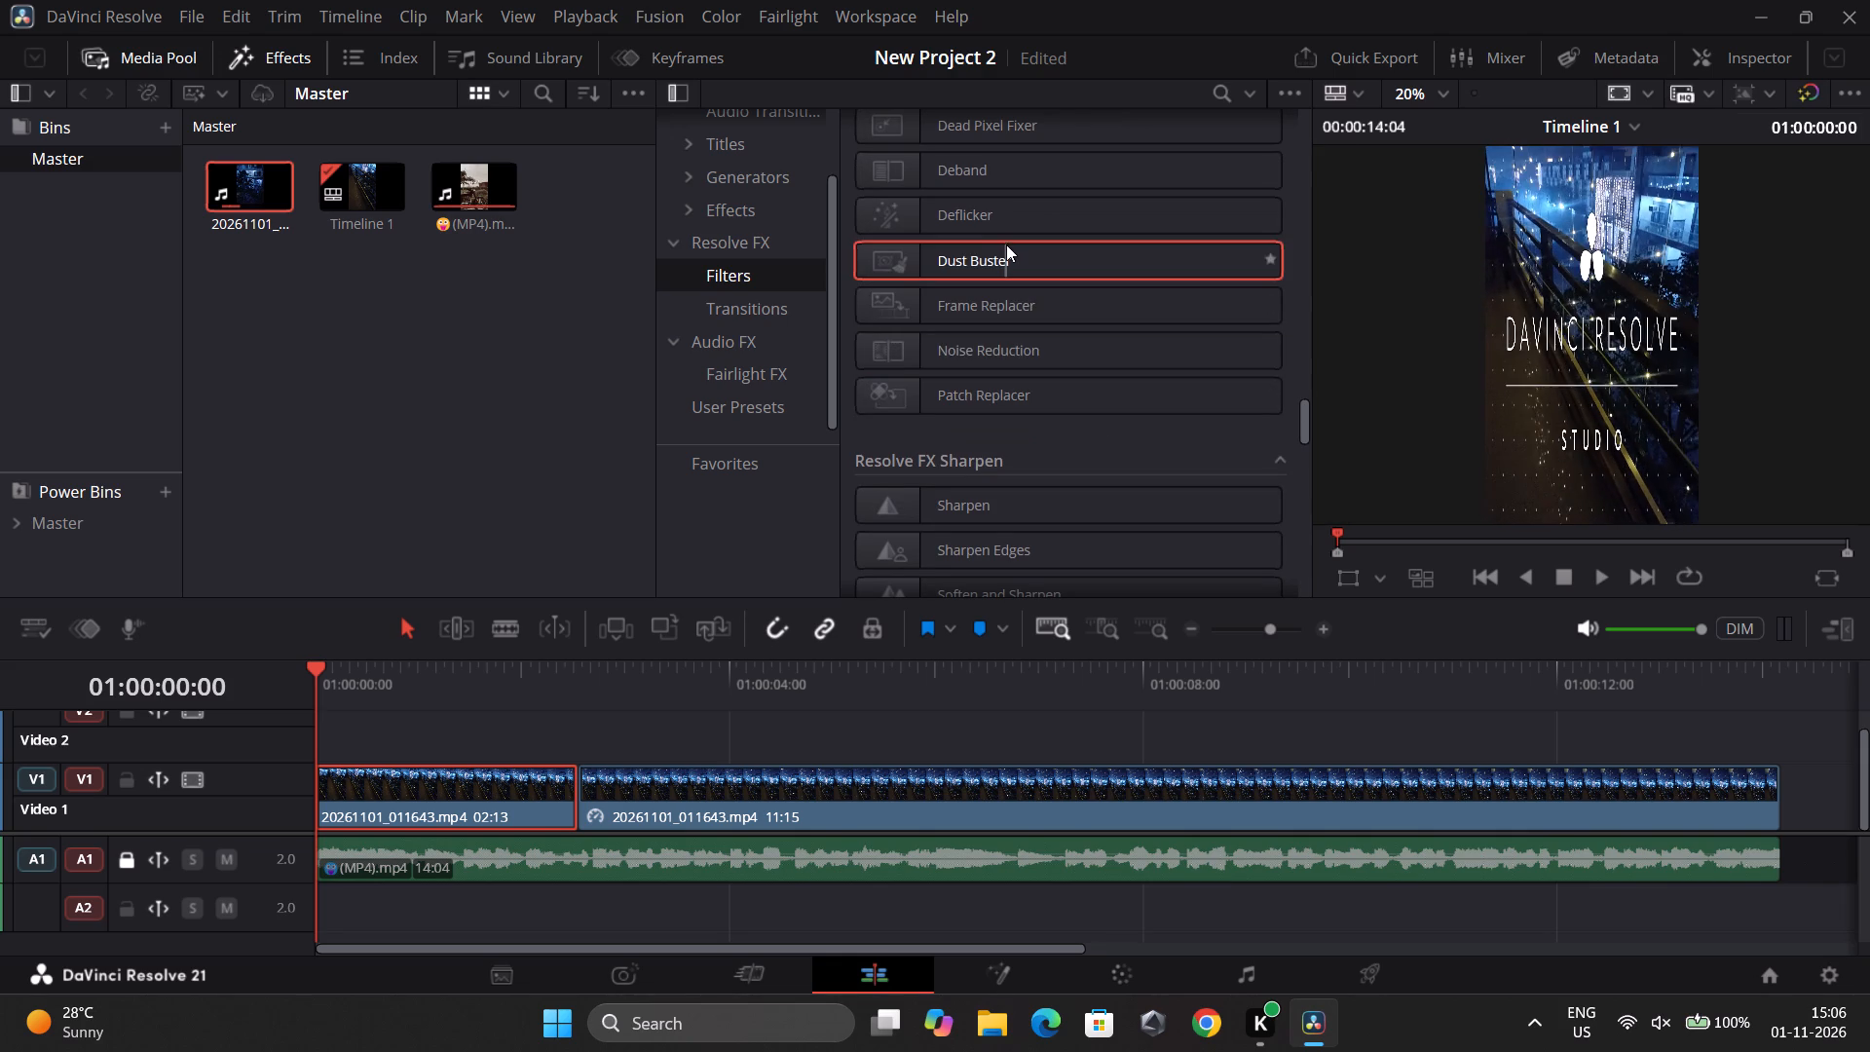
pyautogui.scroll(-1, 965, 494)
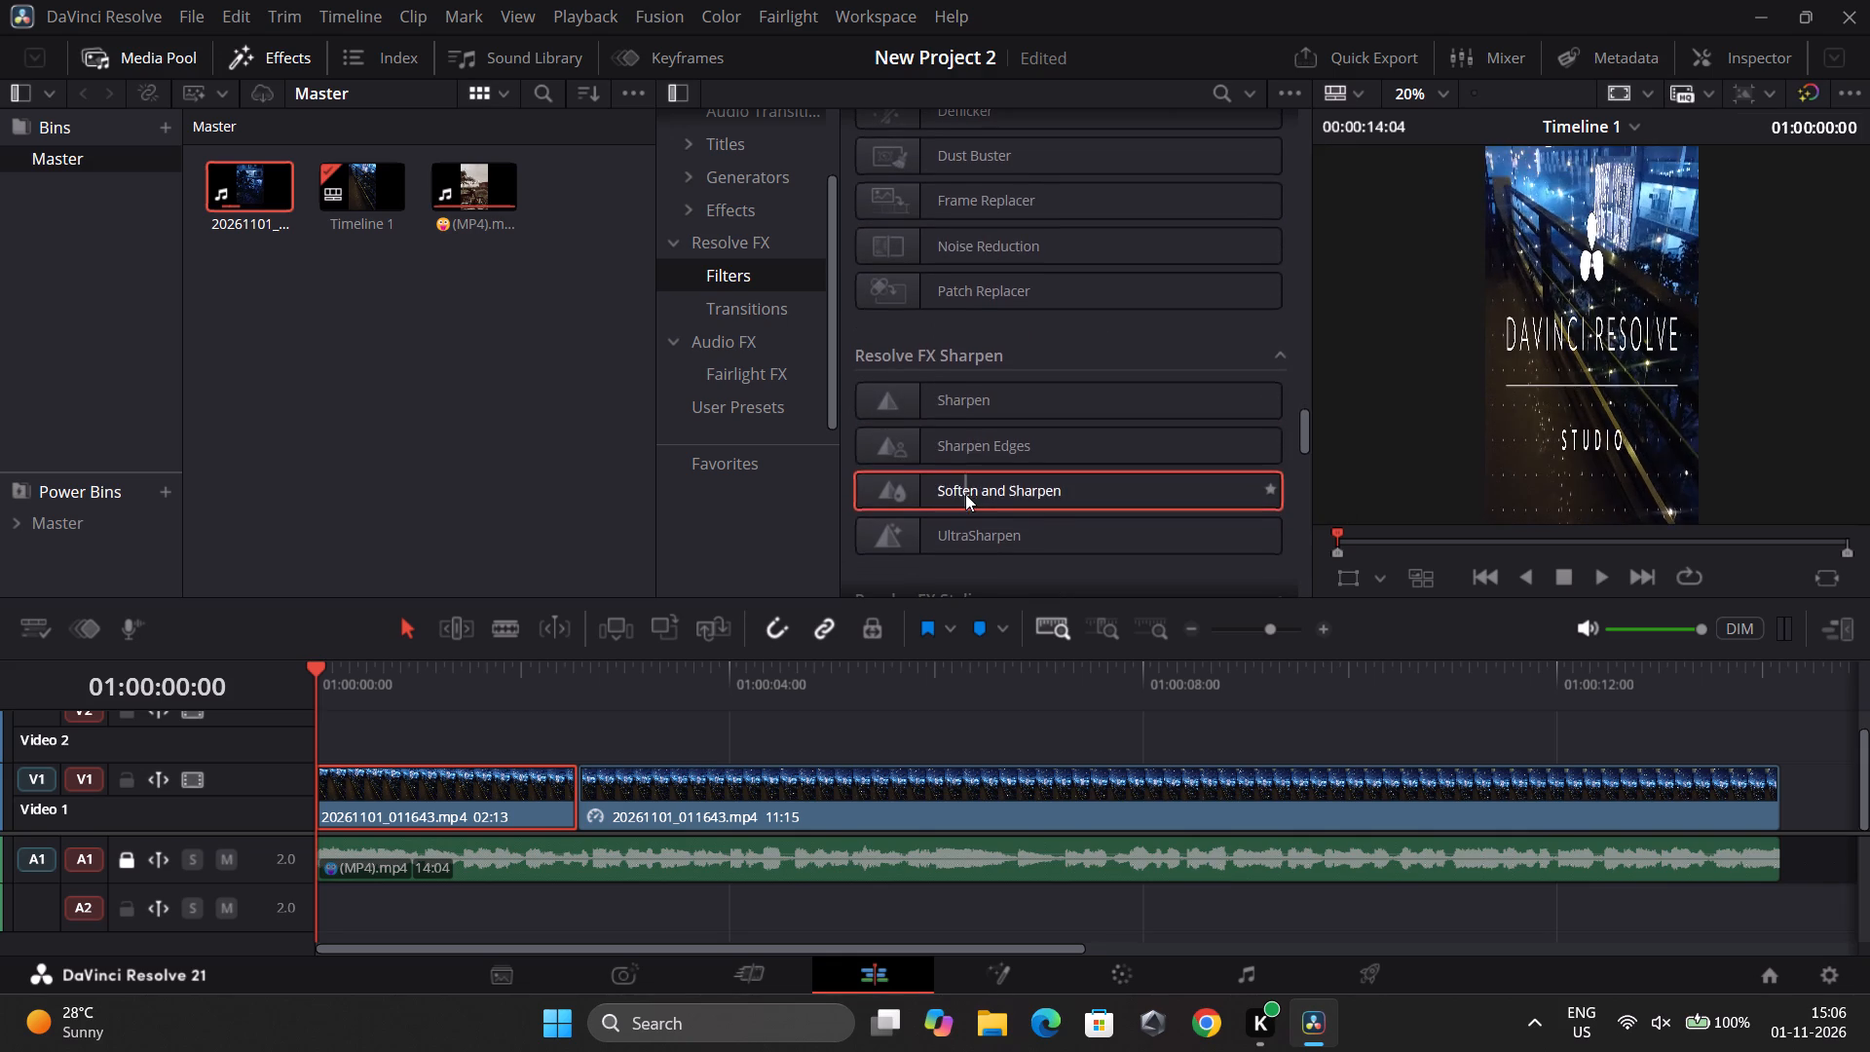
pyautogui.scroll(-1, 950, 303)
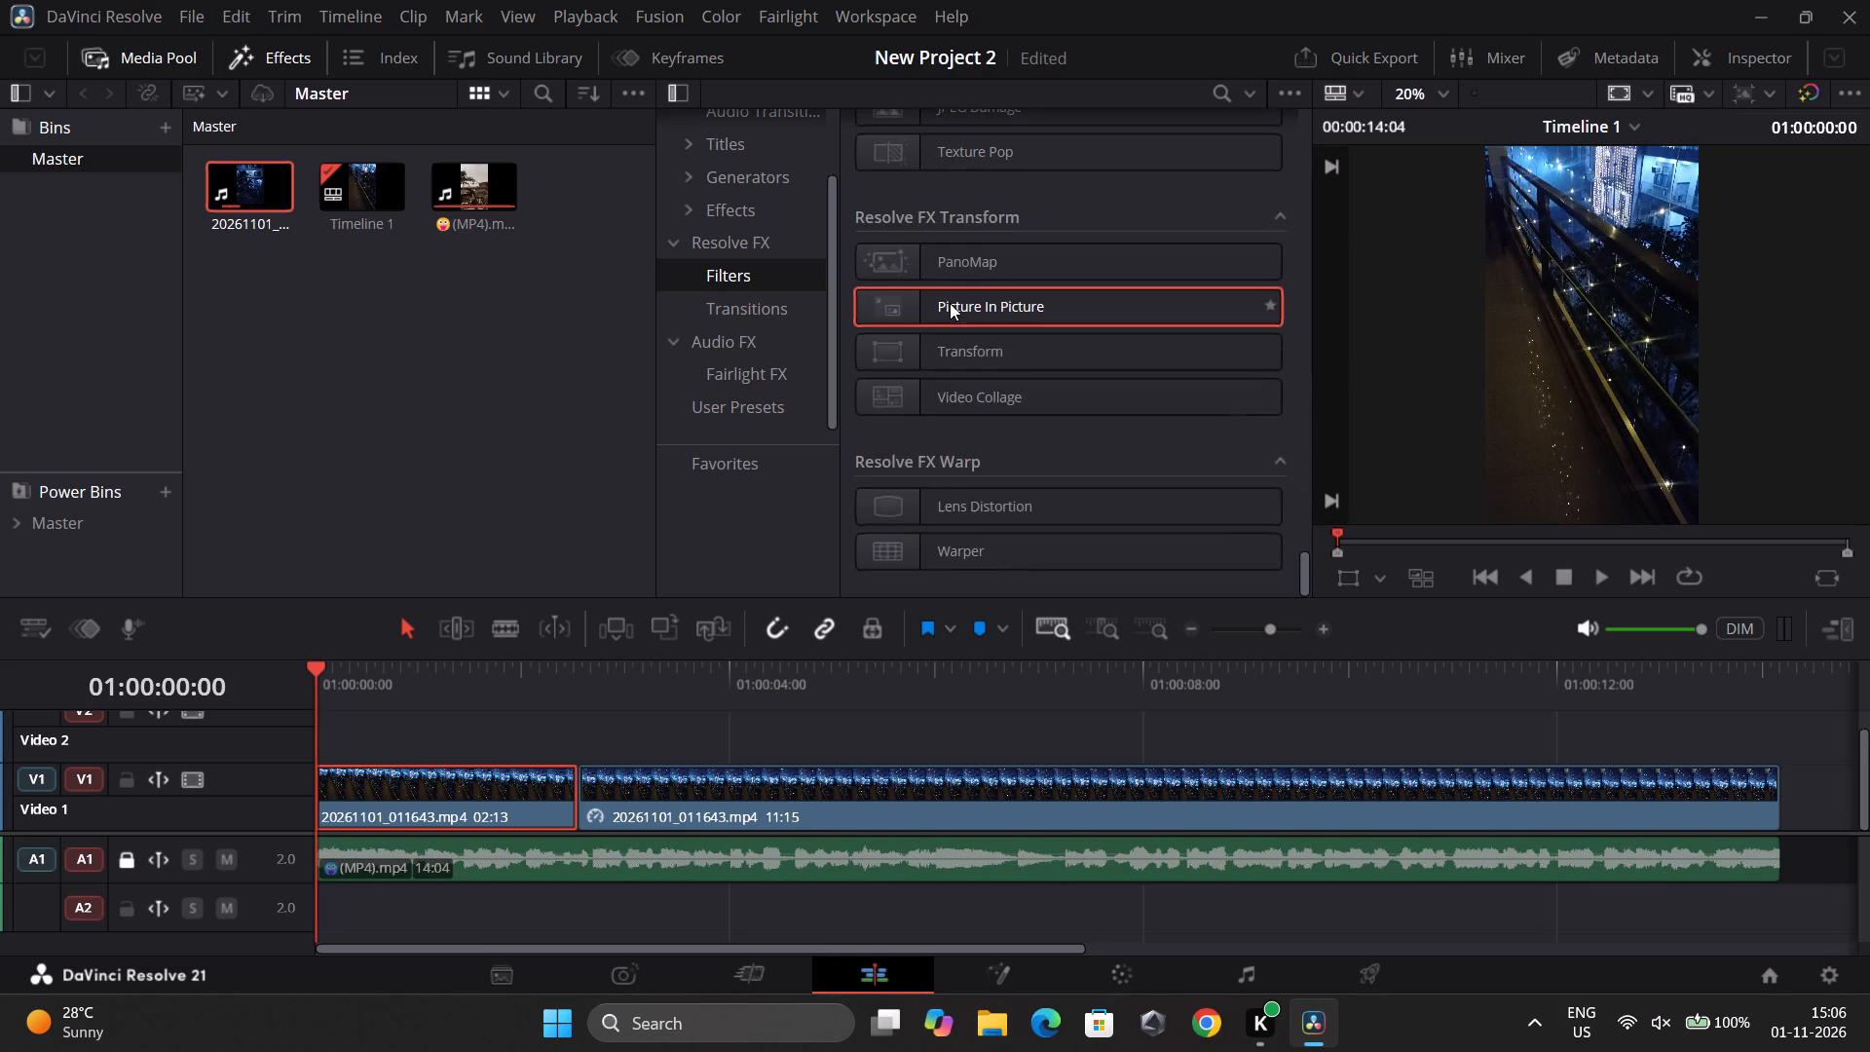
pyautogui.scroll(-1, 950, 303)
pyautogui.click(742, 304)
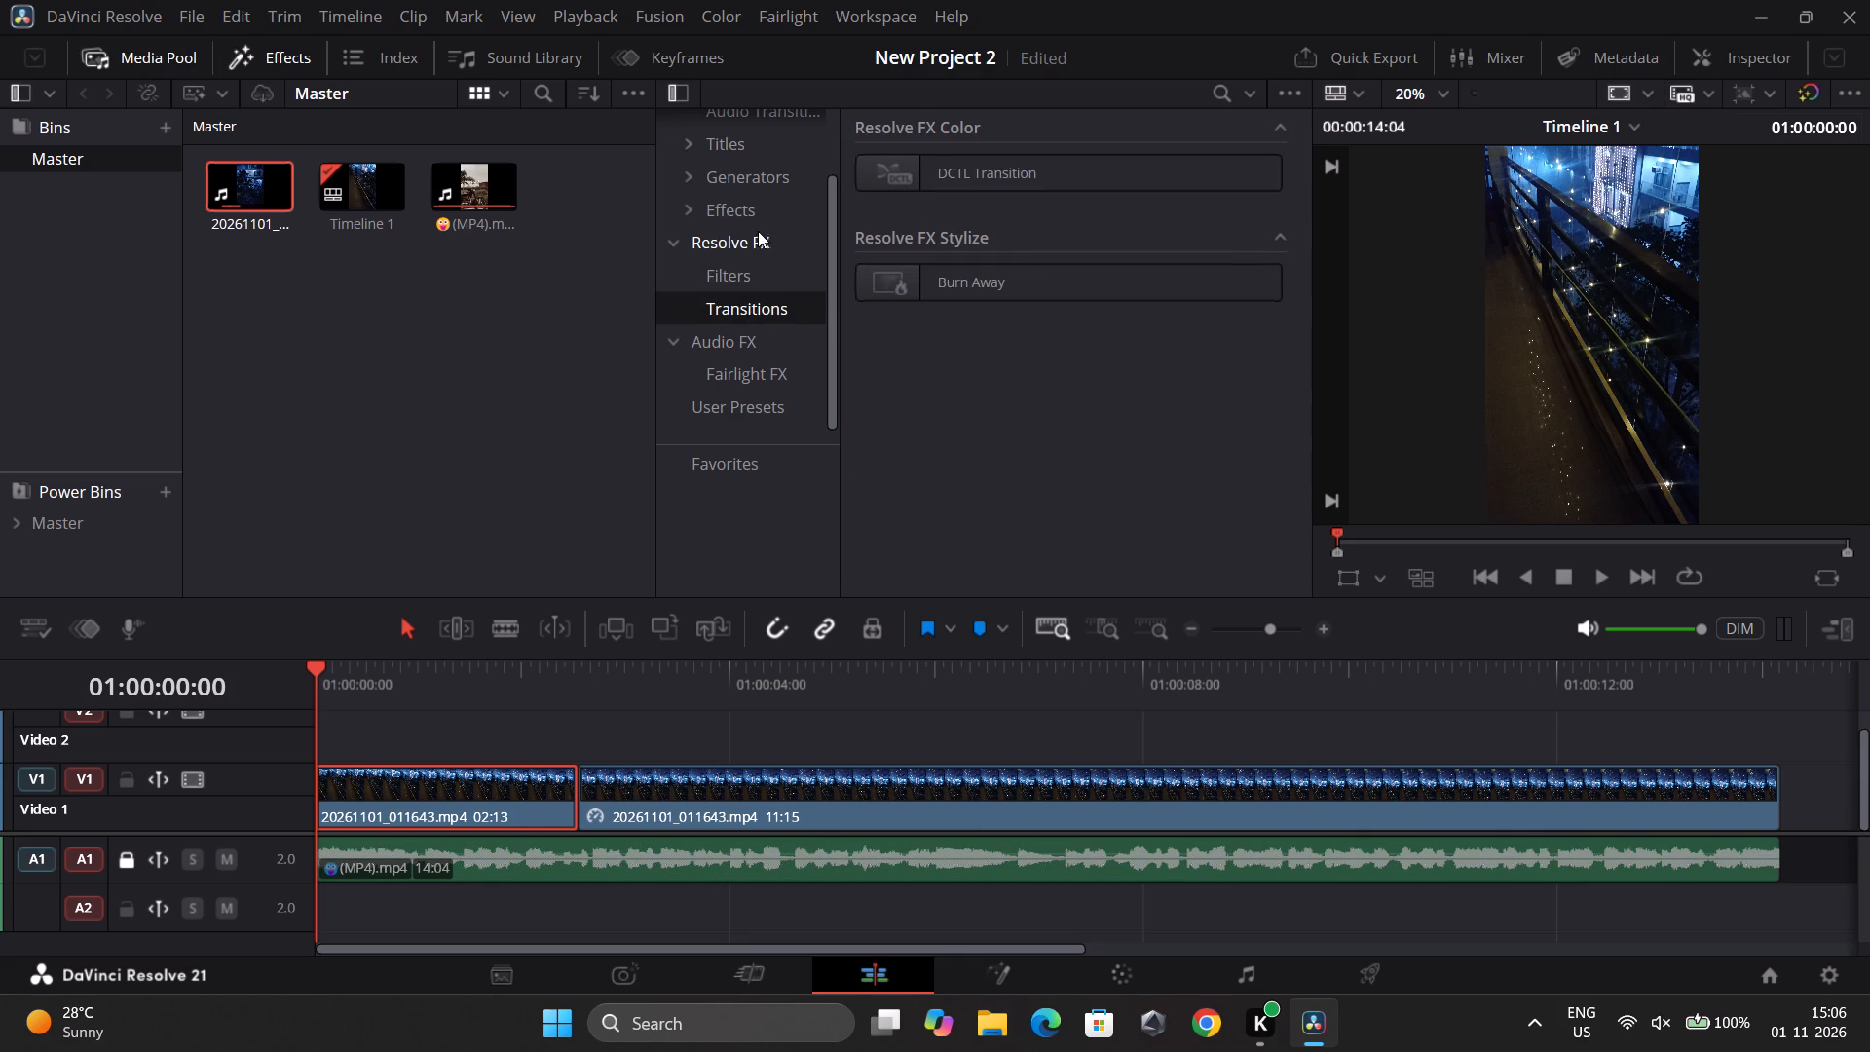
pyautogui.click(748, 207)
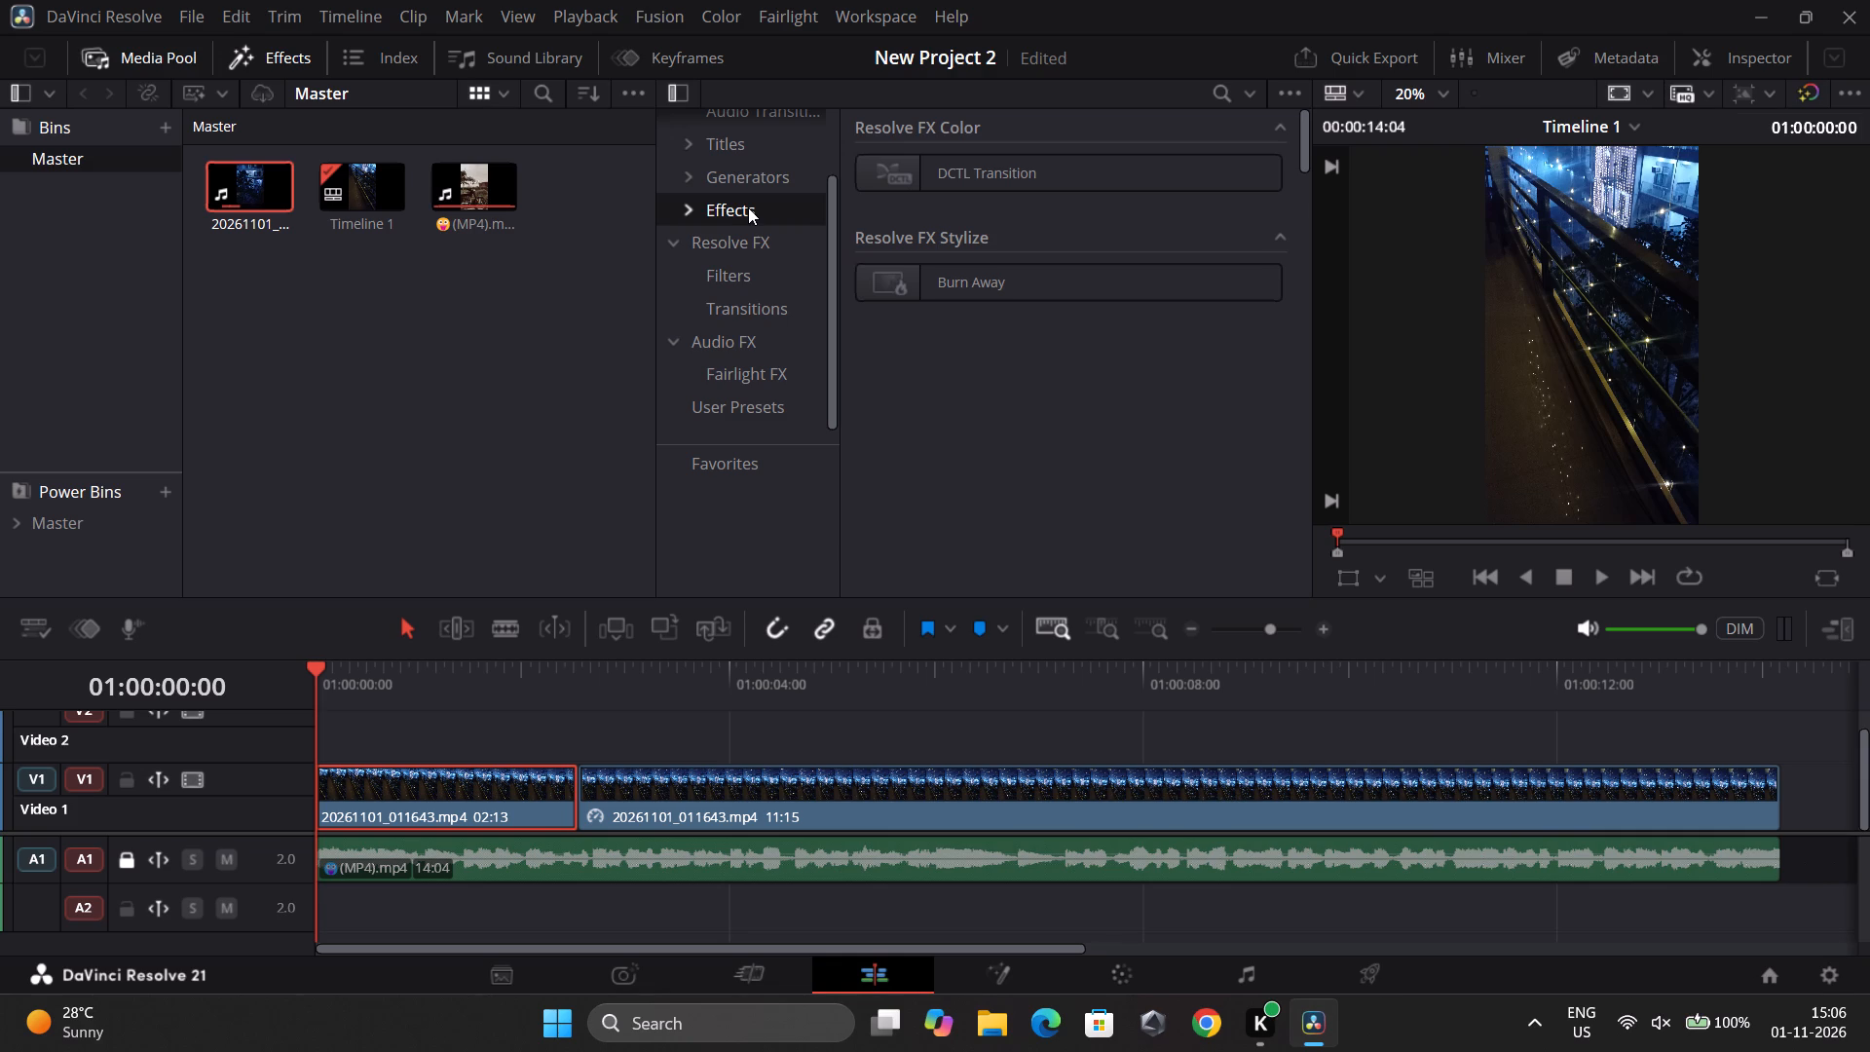
pyautogui.scroll(-1, 972, 346)
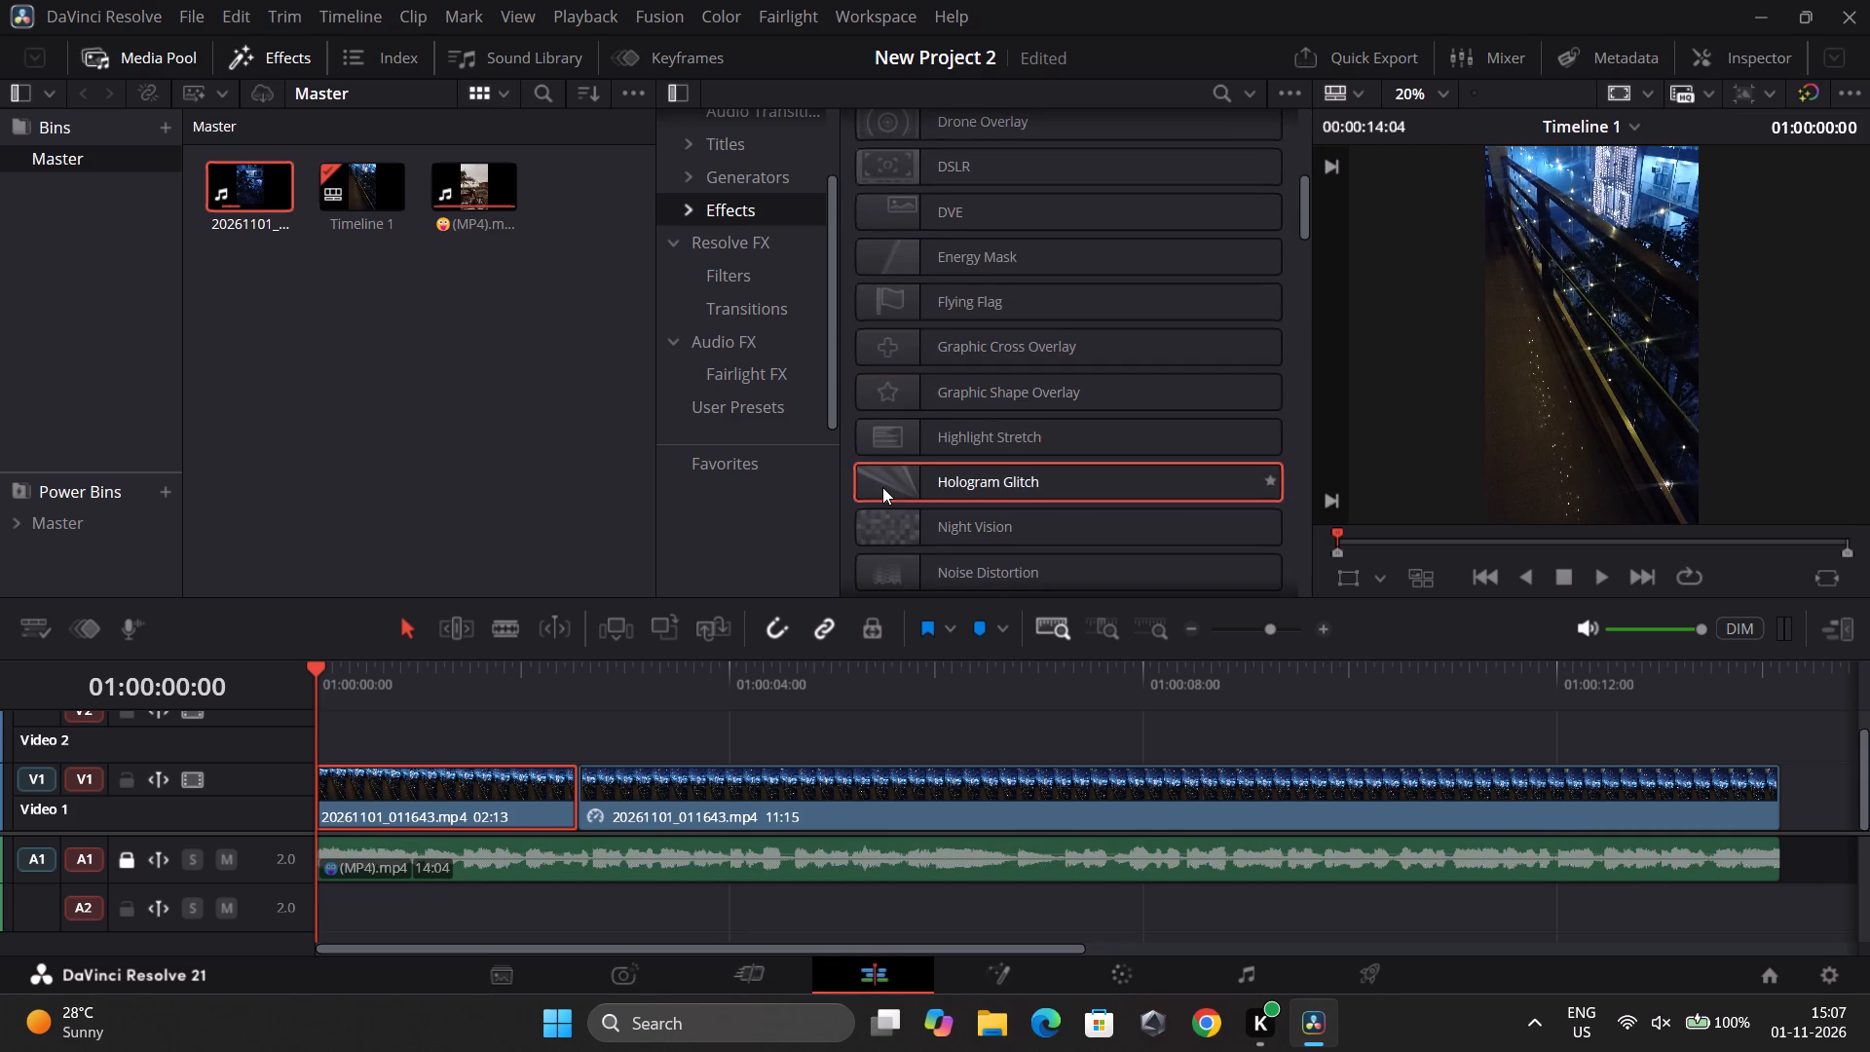
pyautogui.scroll(-3, 882, 487)
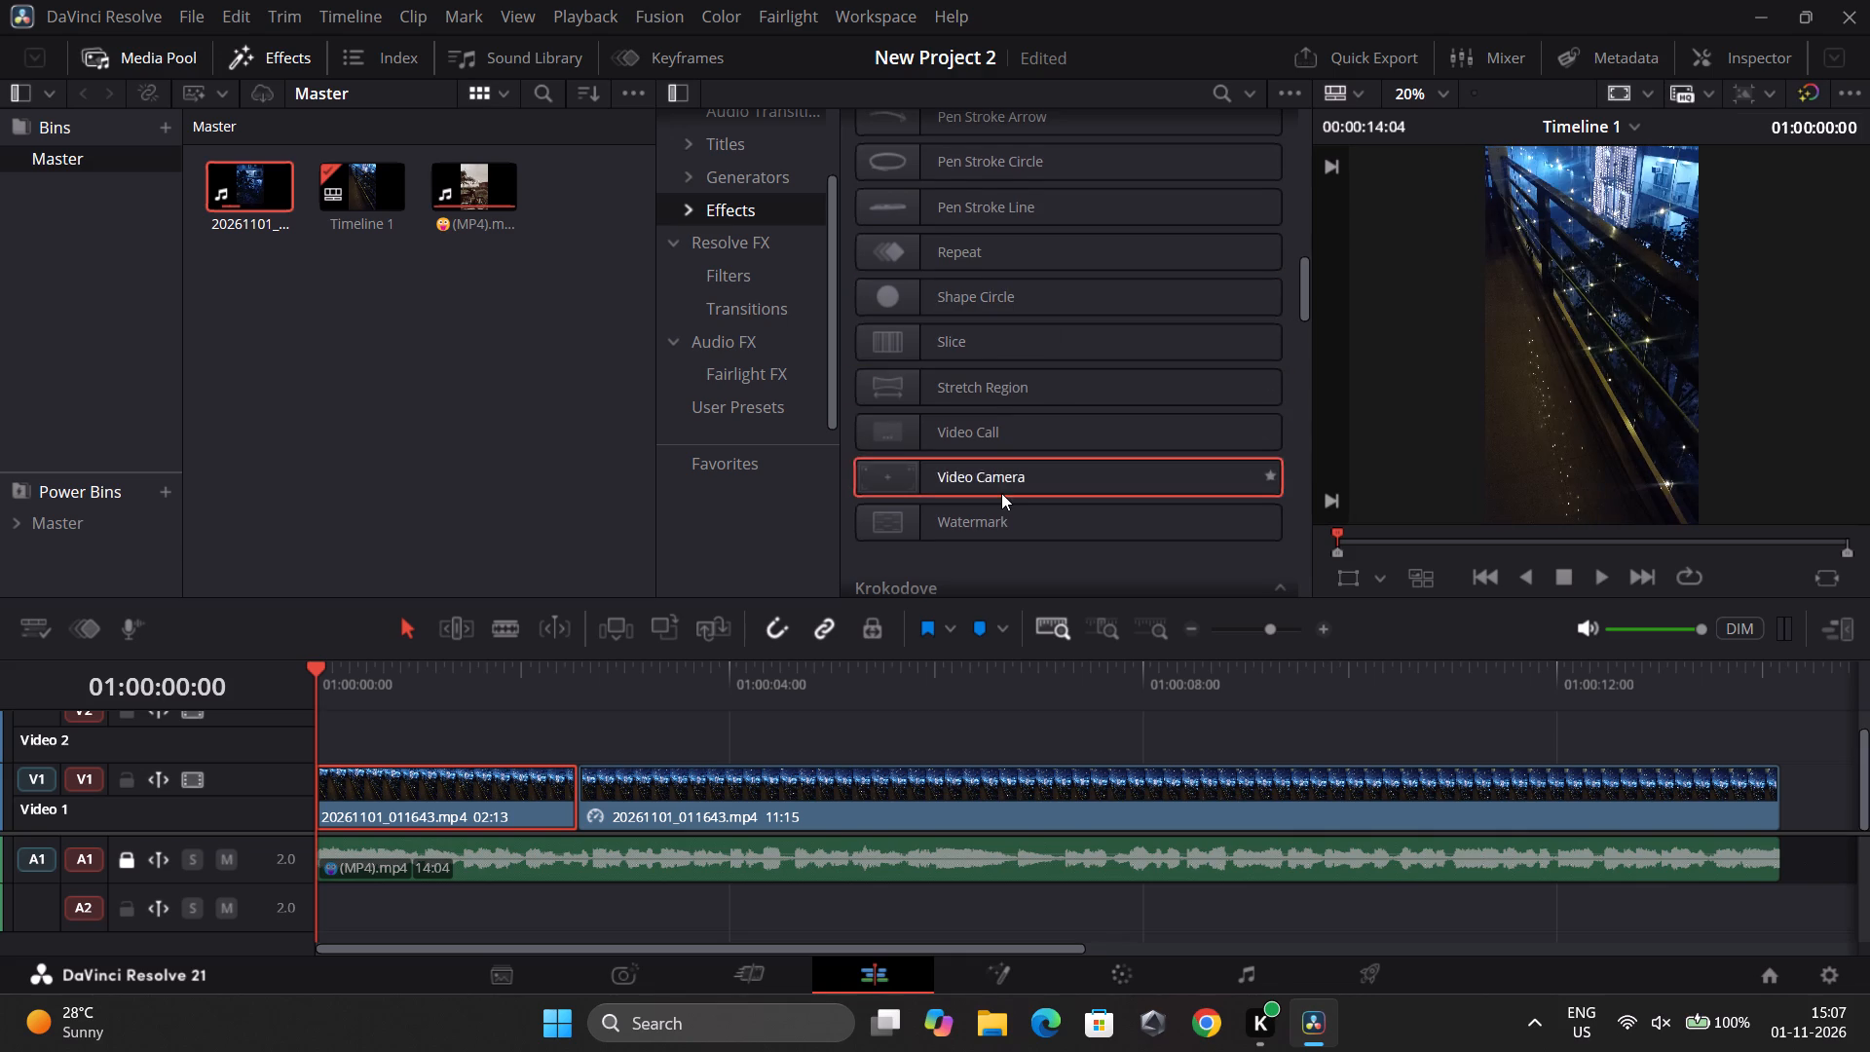
pyautogui.scroll(-2, 1001, 493)
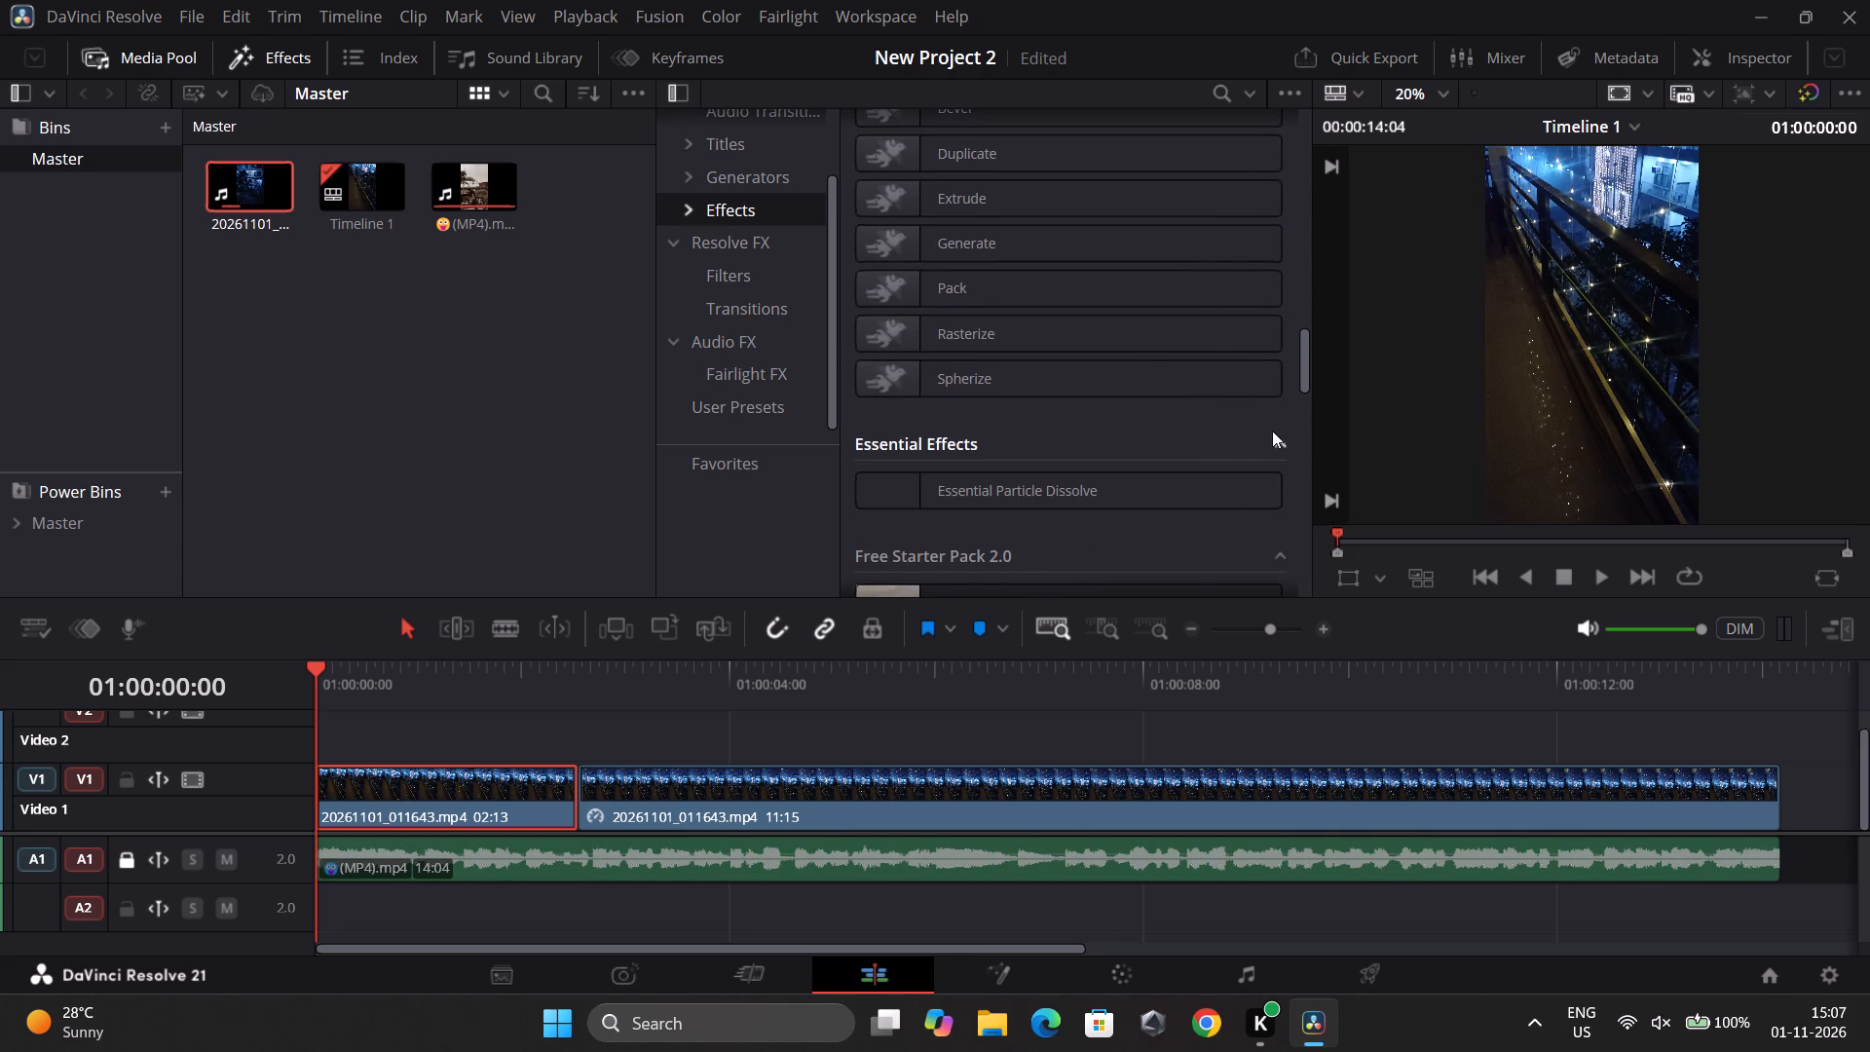
# Play the timeline from the start to review the two night-lights clips.
pyautogui.press('space')
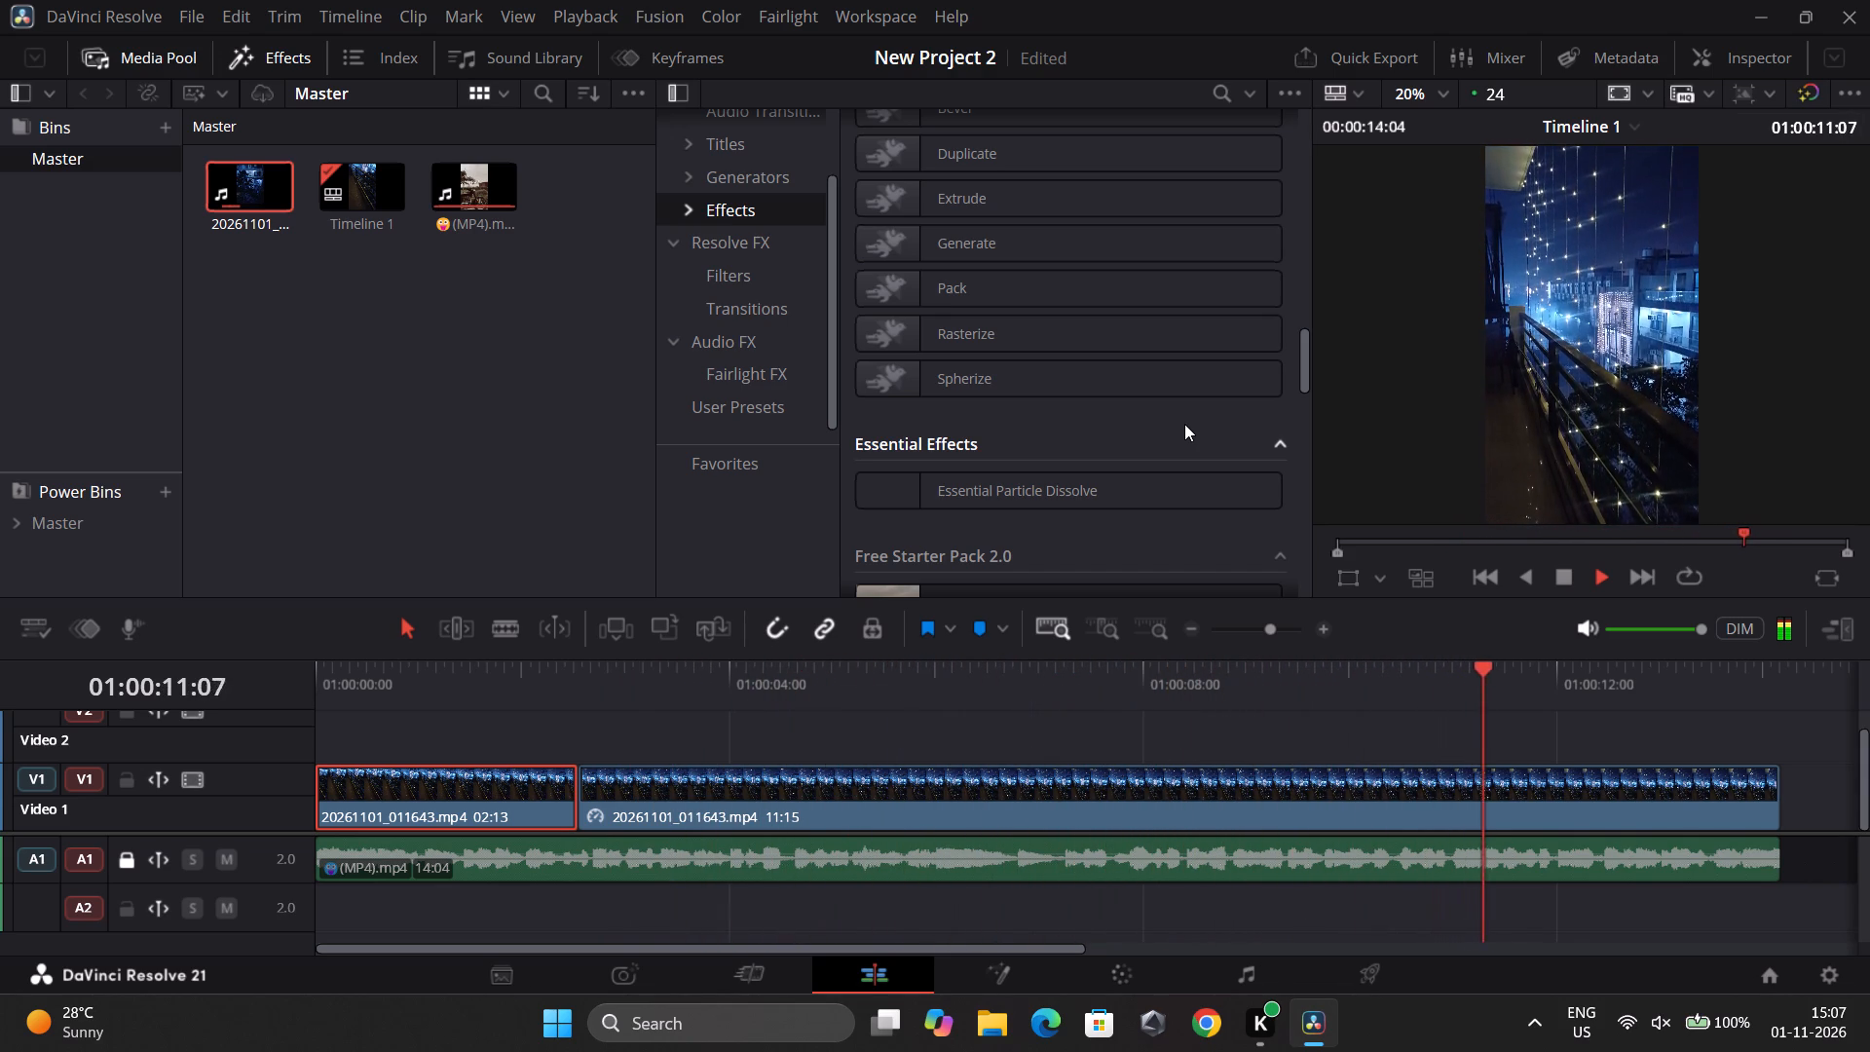
# Ripple delete the 02:13 clip so the slowed night-lights clip starts the timeline.
pyautogui.click(500, 790)
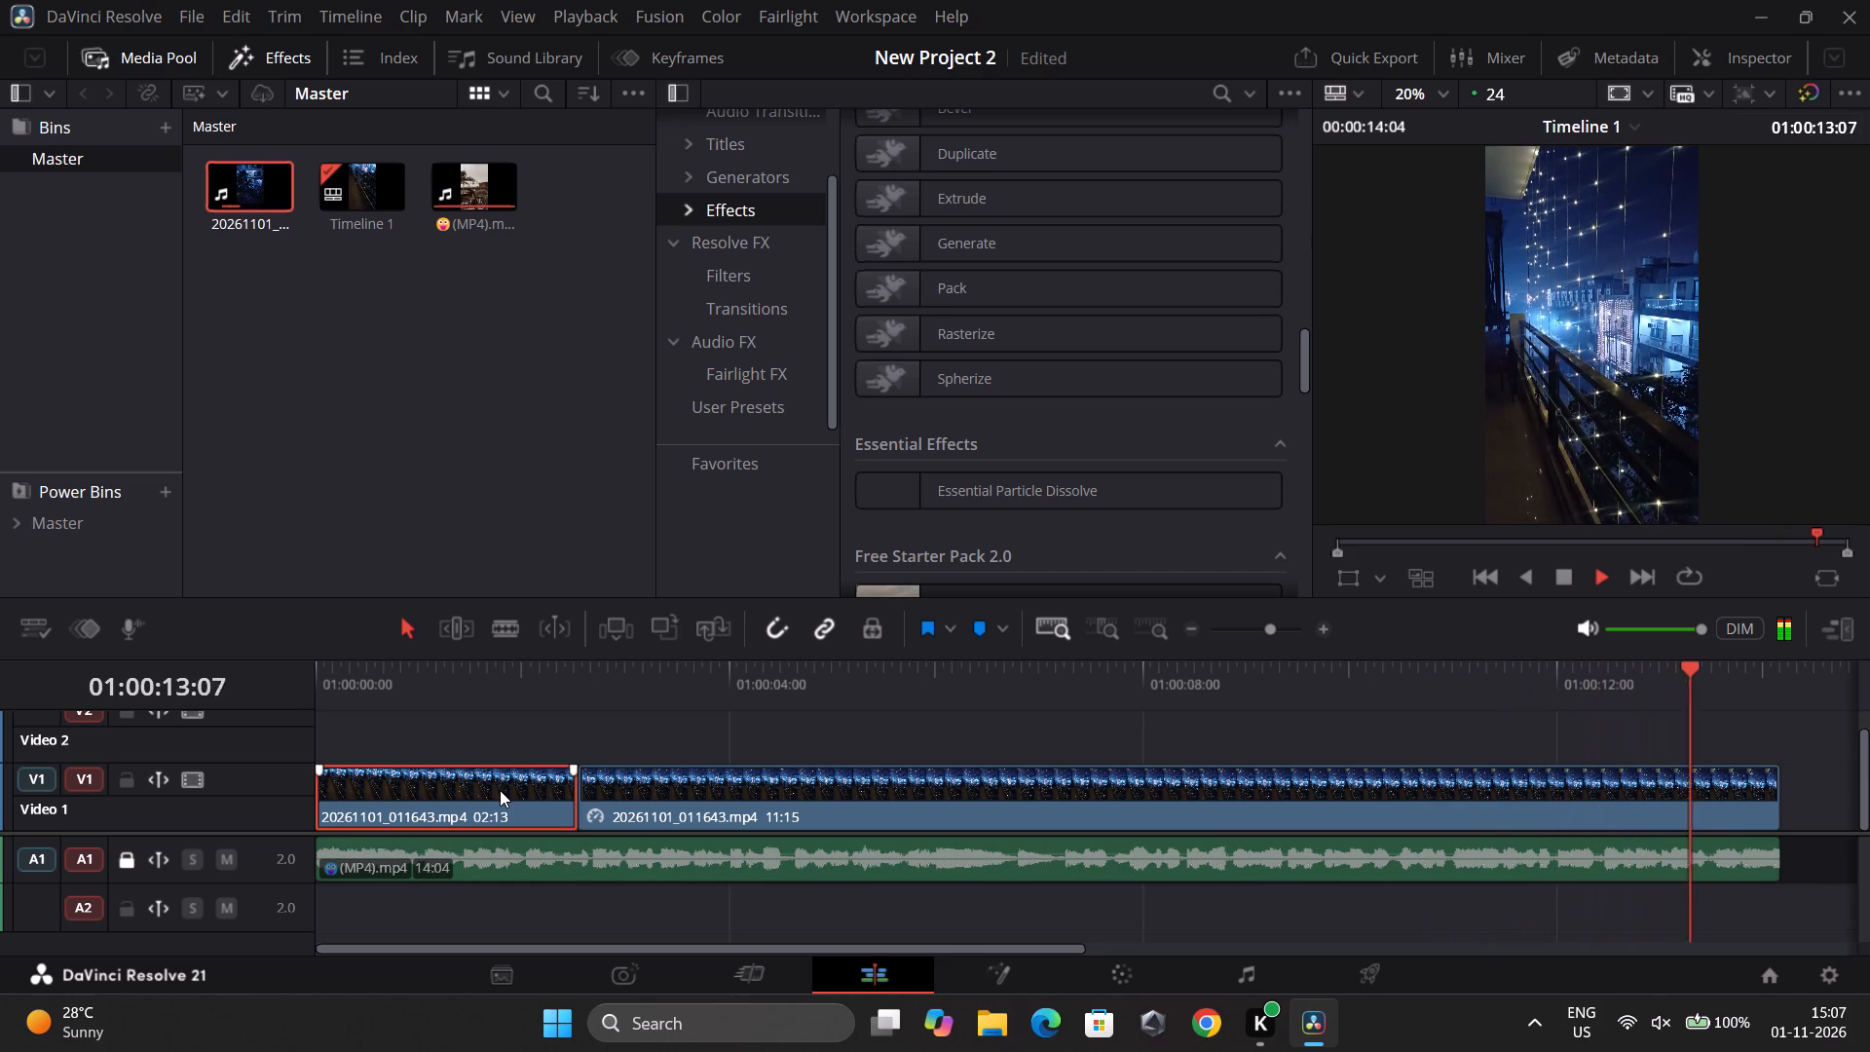
pyautogui.press('Delete')
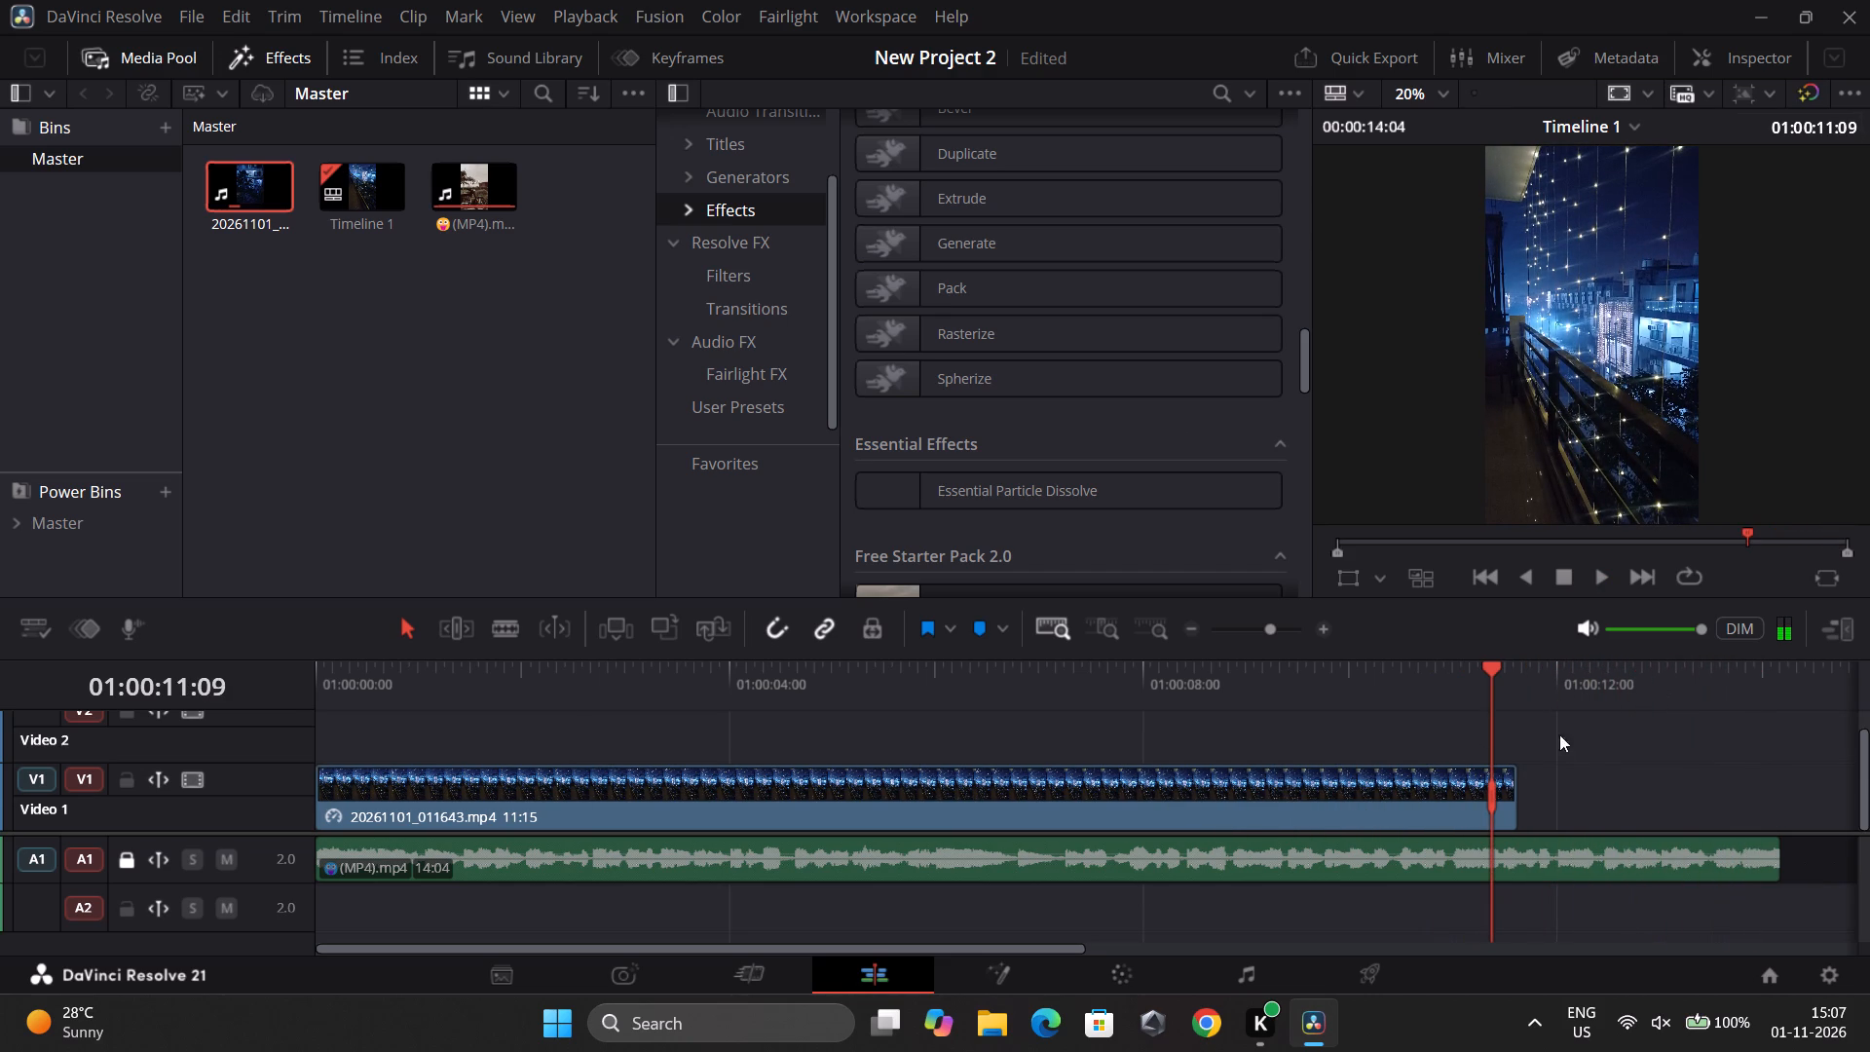
# Extend the end of the slowed clip to a 14:04 duration matching the audio, and play to the timeline's end.
pyautogui.moveTo(1509, 805); pyautogui.dragTo(1738, 790)
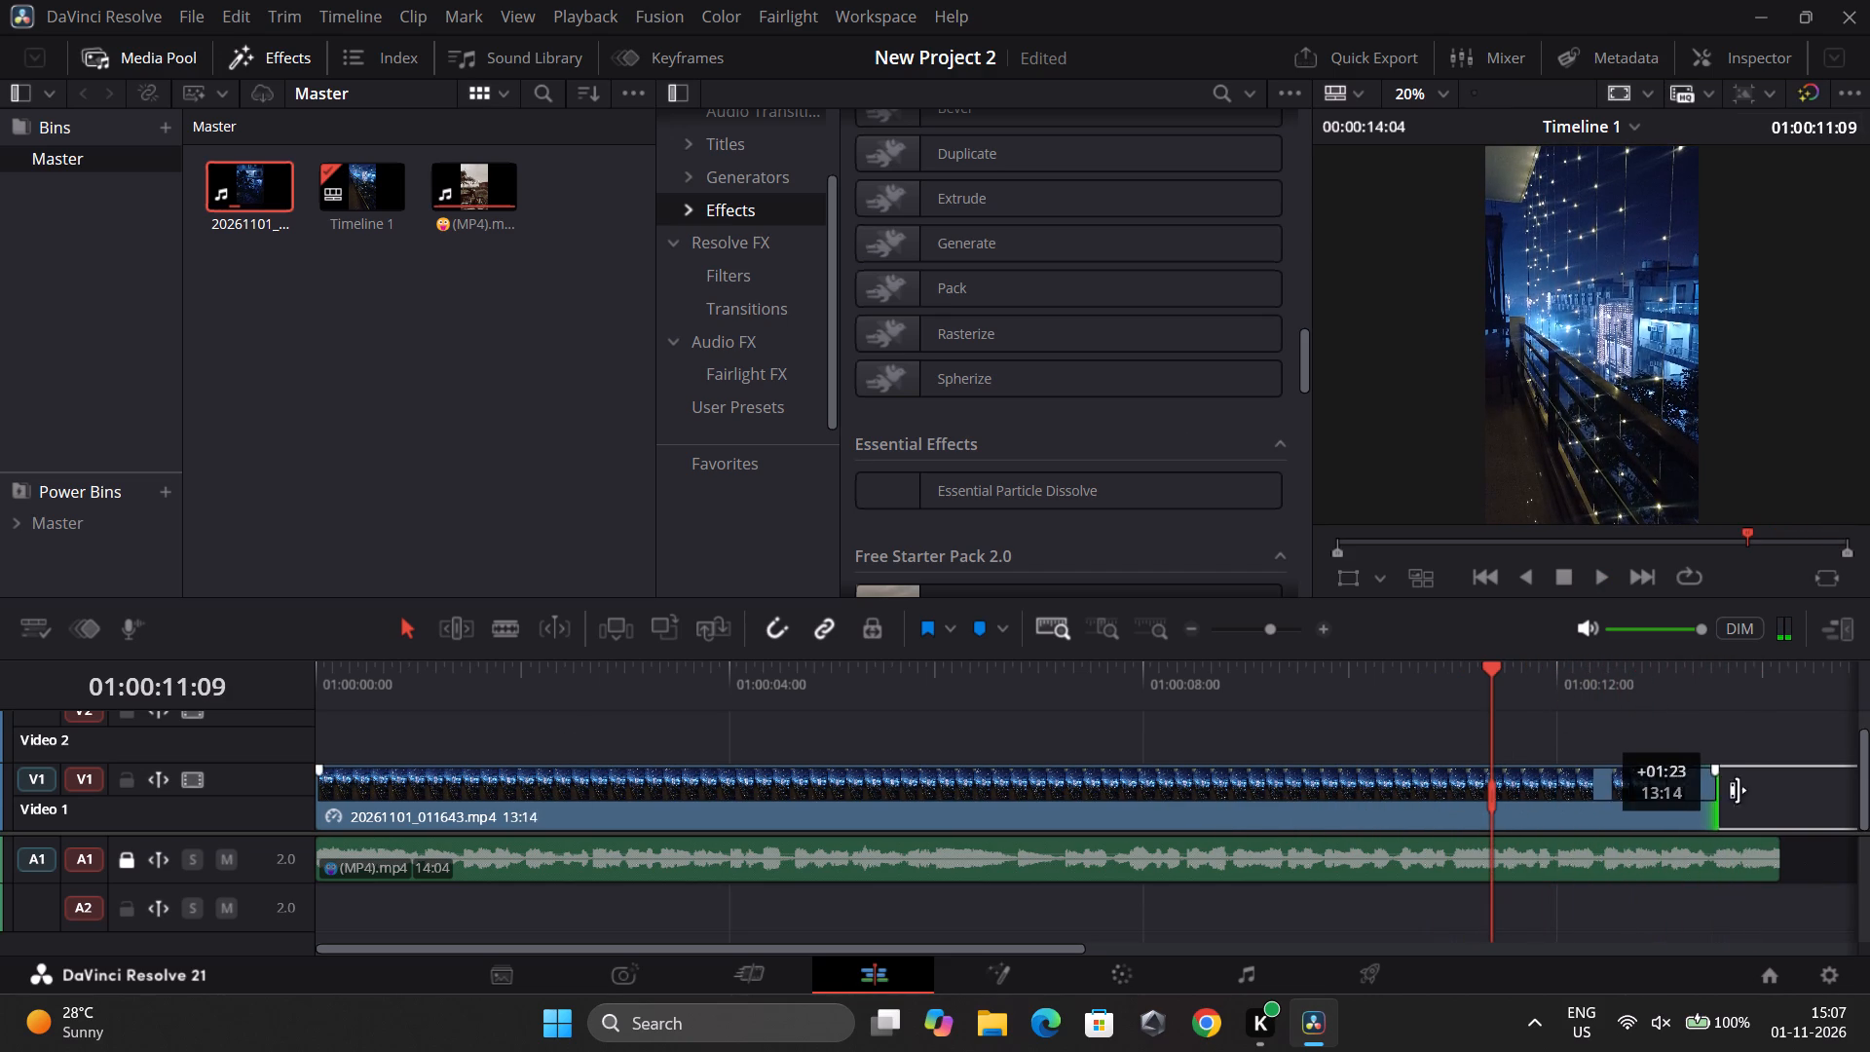
pyautogui.moveTo(1738, 790); pyautogui.dragTo(1776, 790)
pyautogui.press('space')
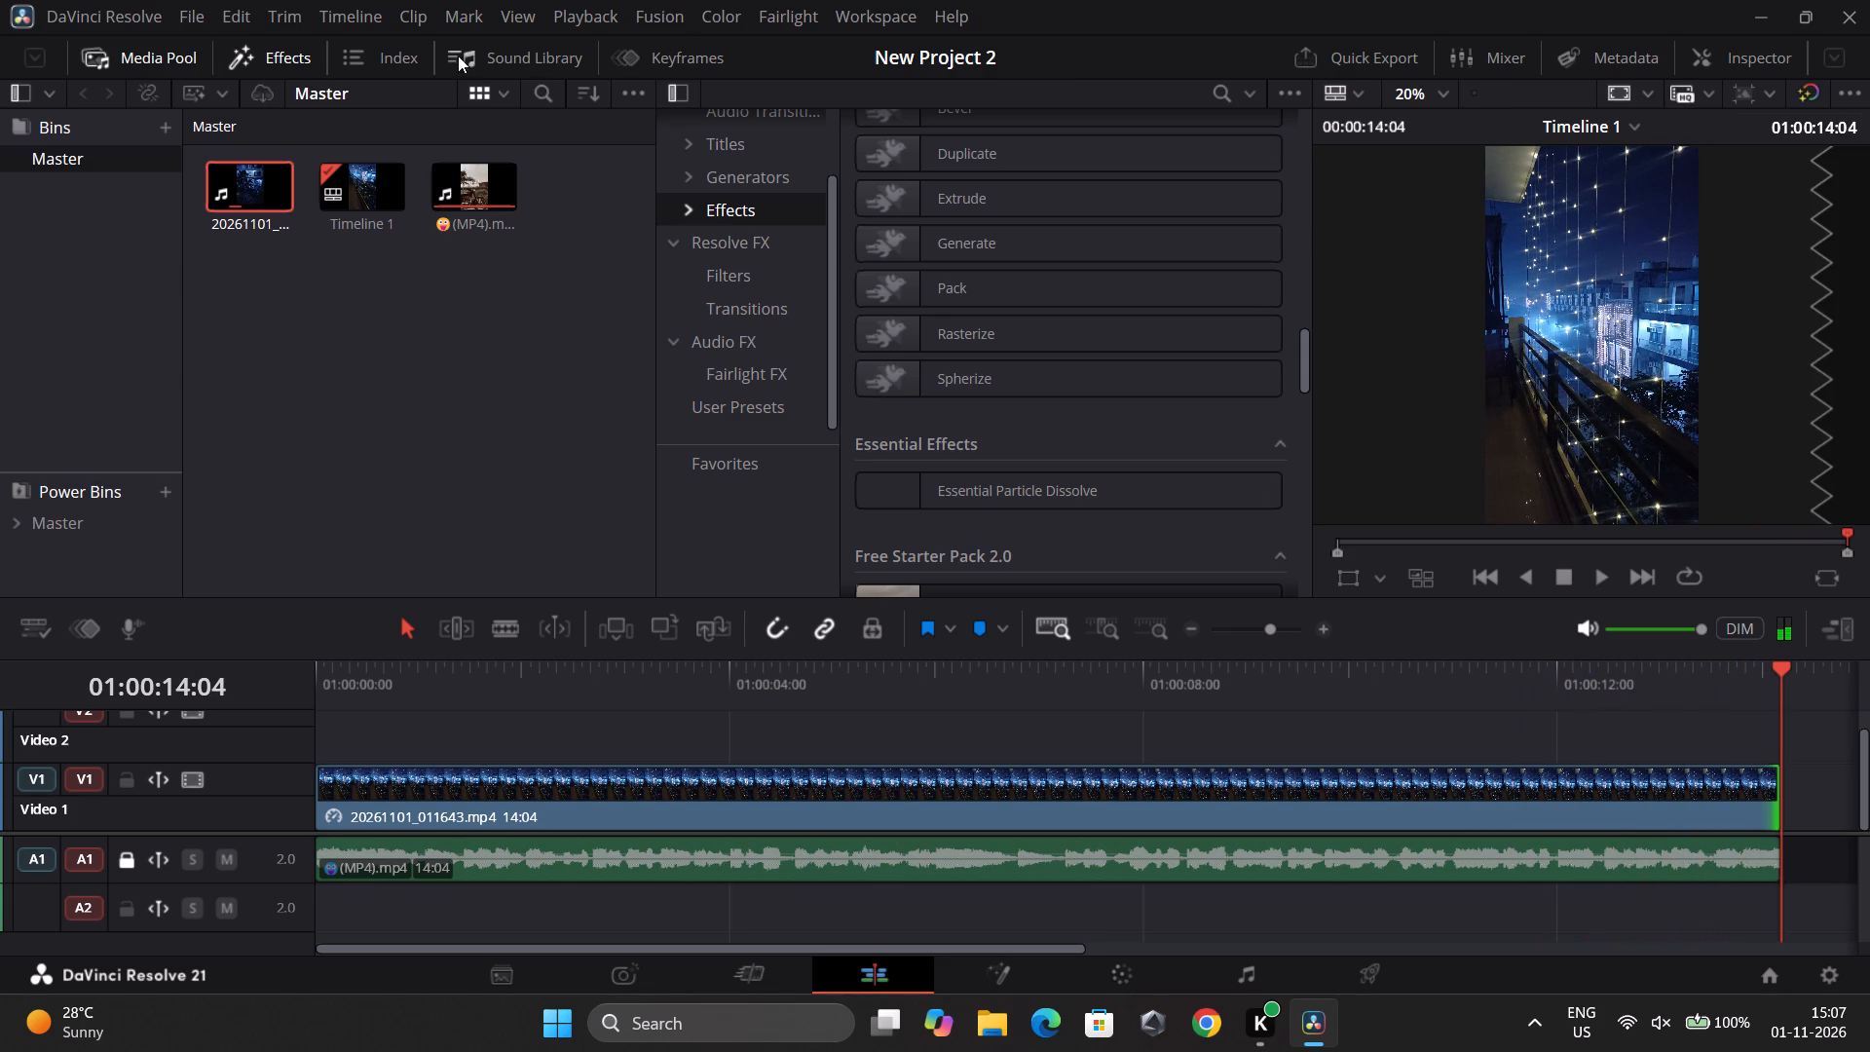
# Add a basic Text title on Video 2 from the timeline's start and extend it to 14:04, matching the footage.
pyautogui.click(271, 46)
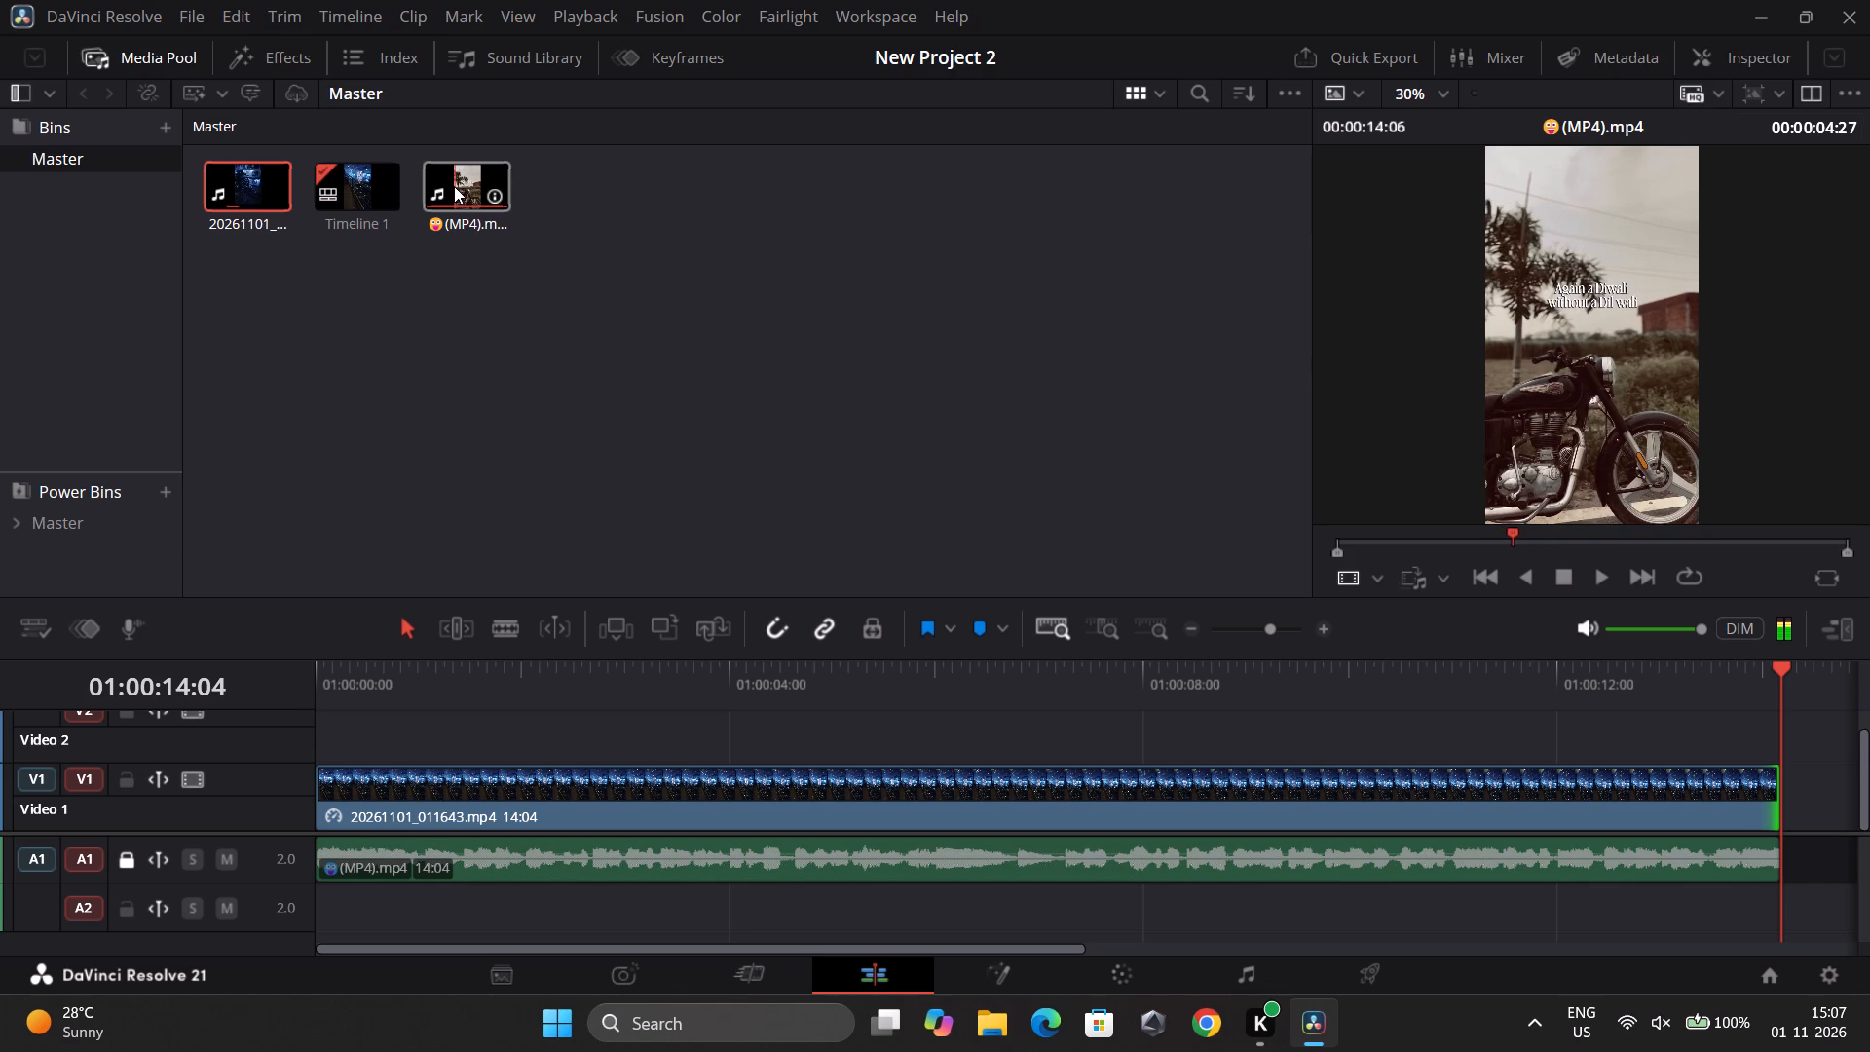
pyautogui.click(279, 58)
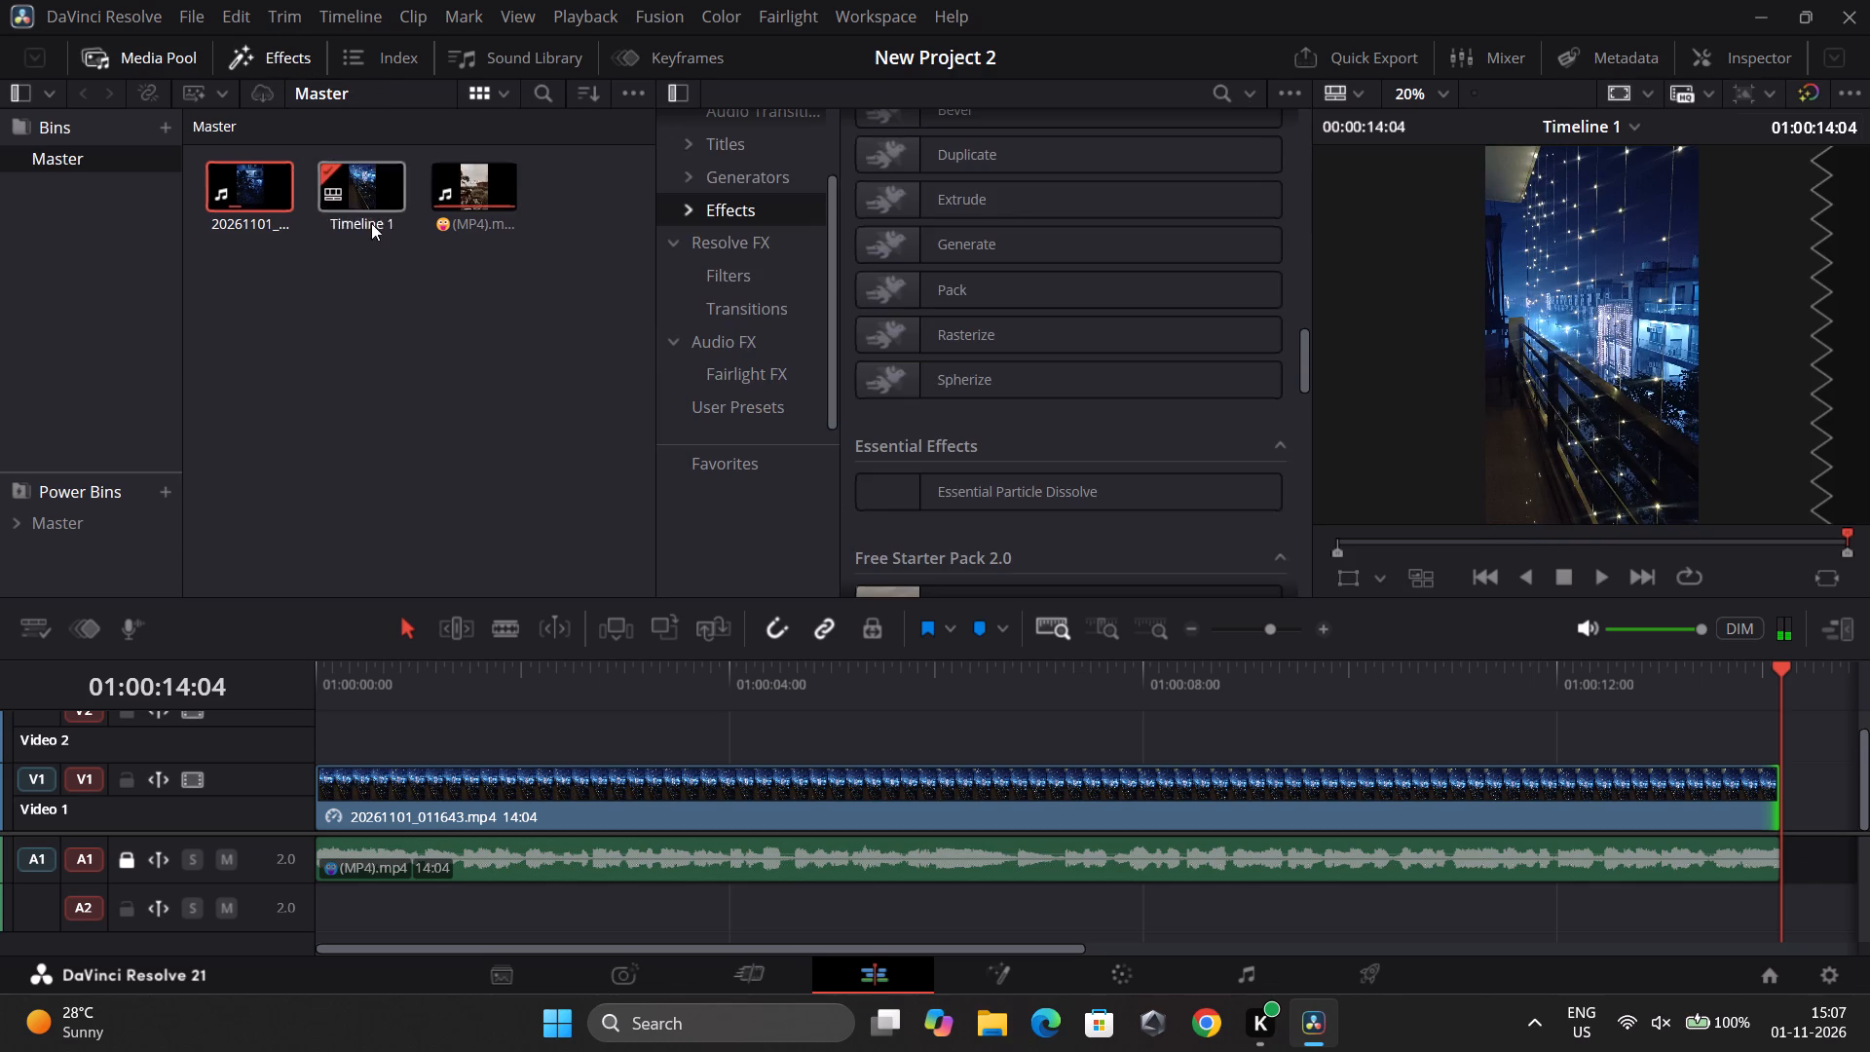
pyautogui.scroll(2, 764, 195)
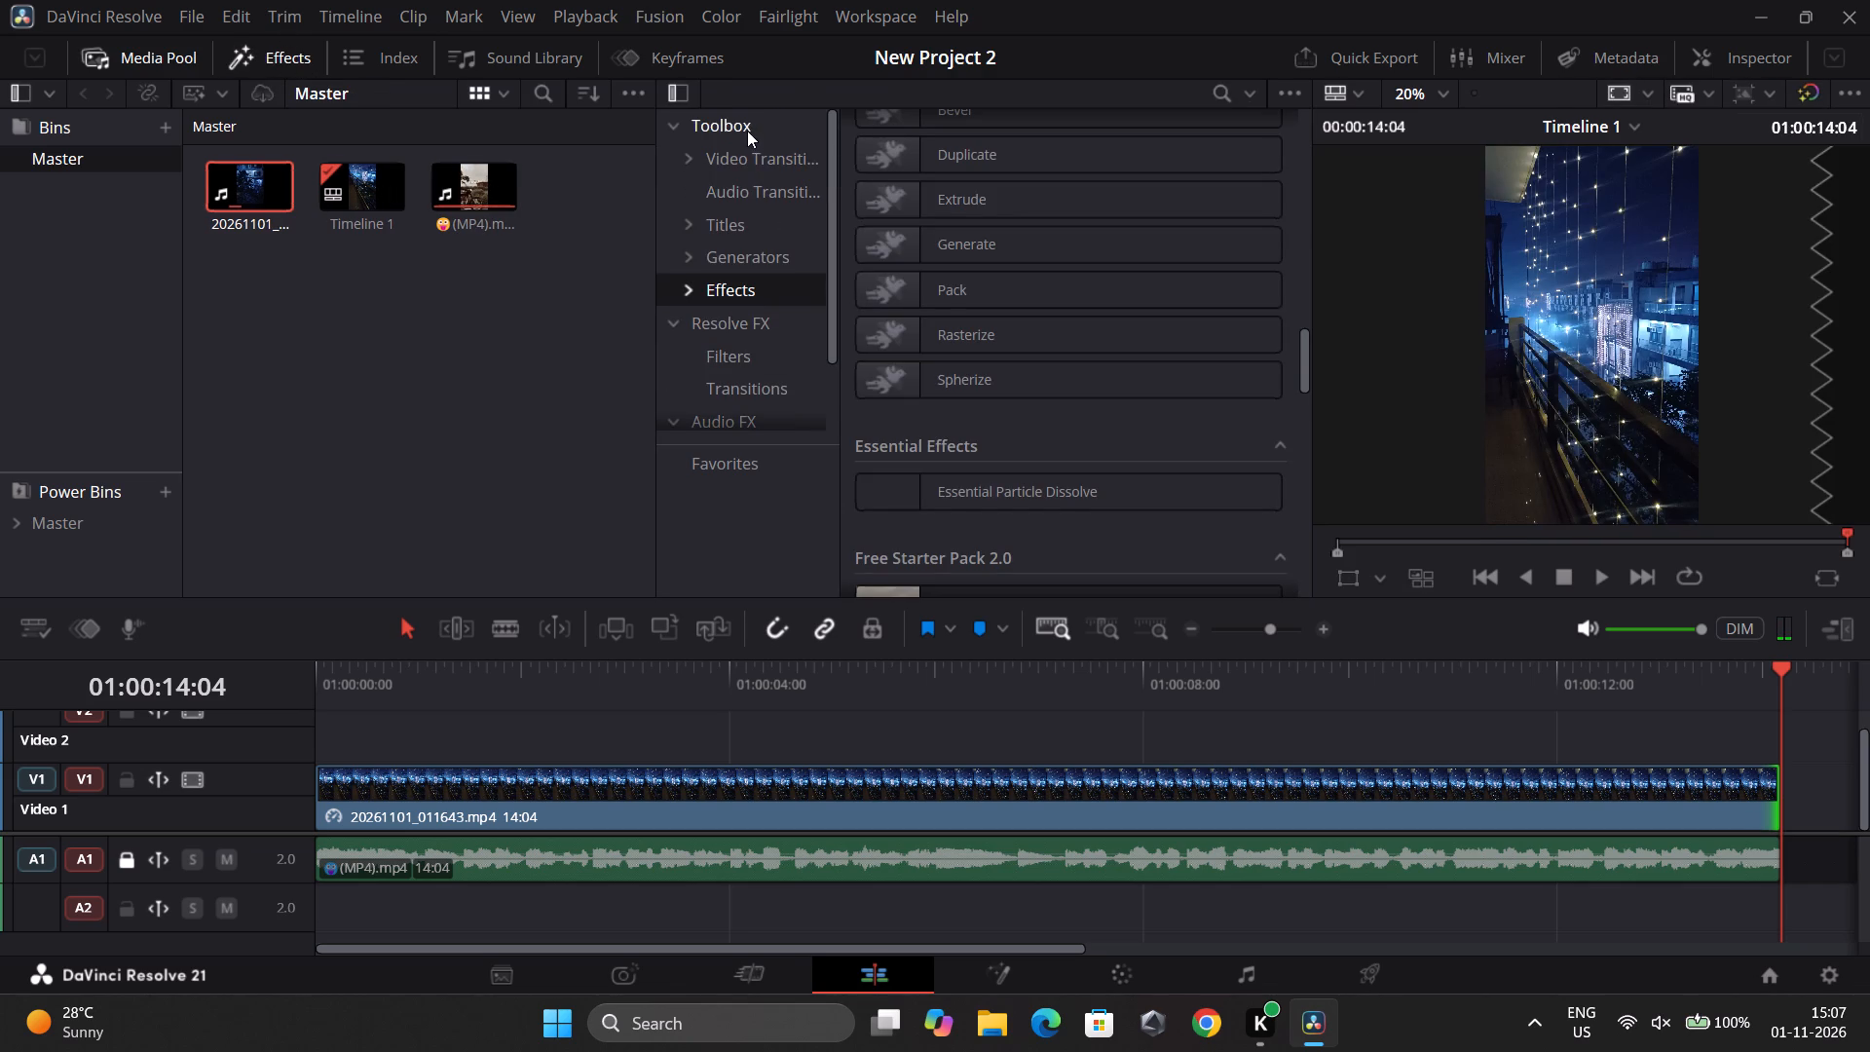
pyautogui.click(748, 219)
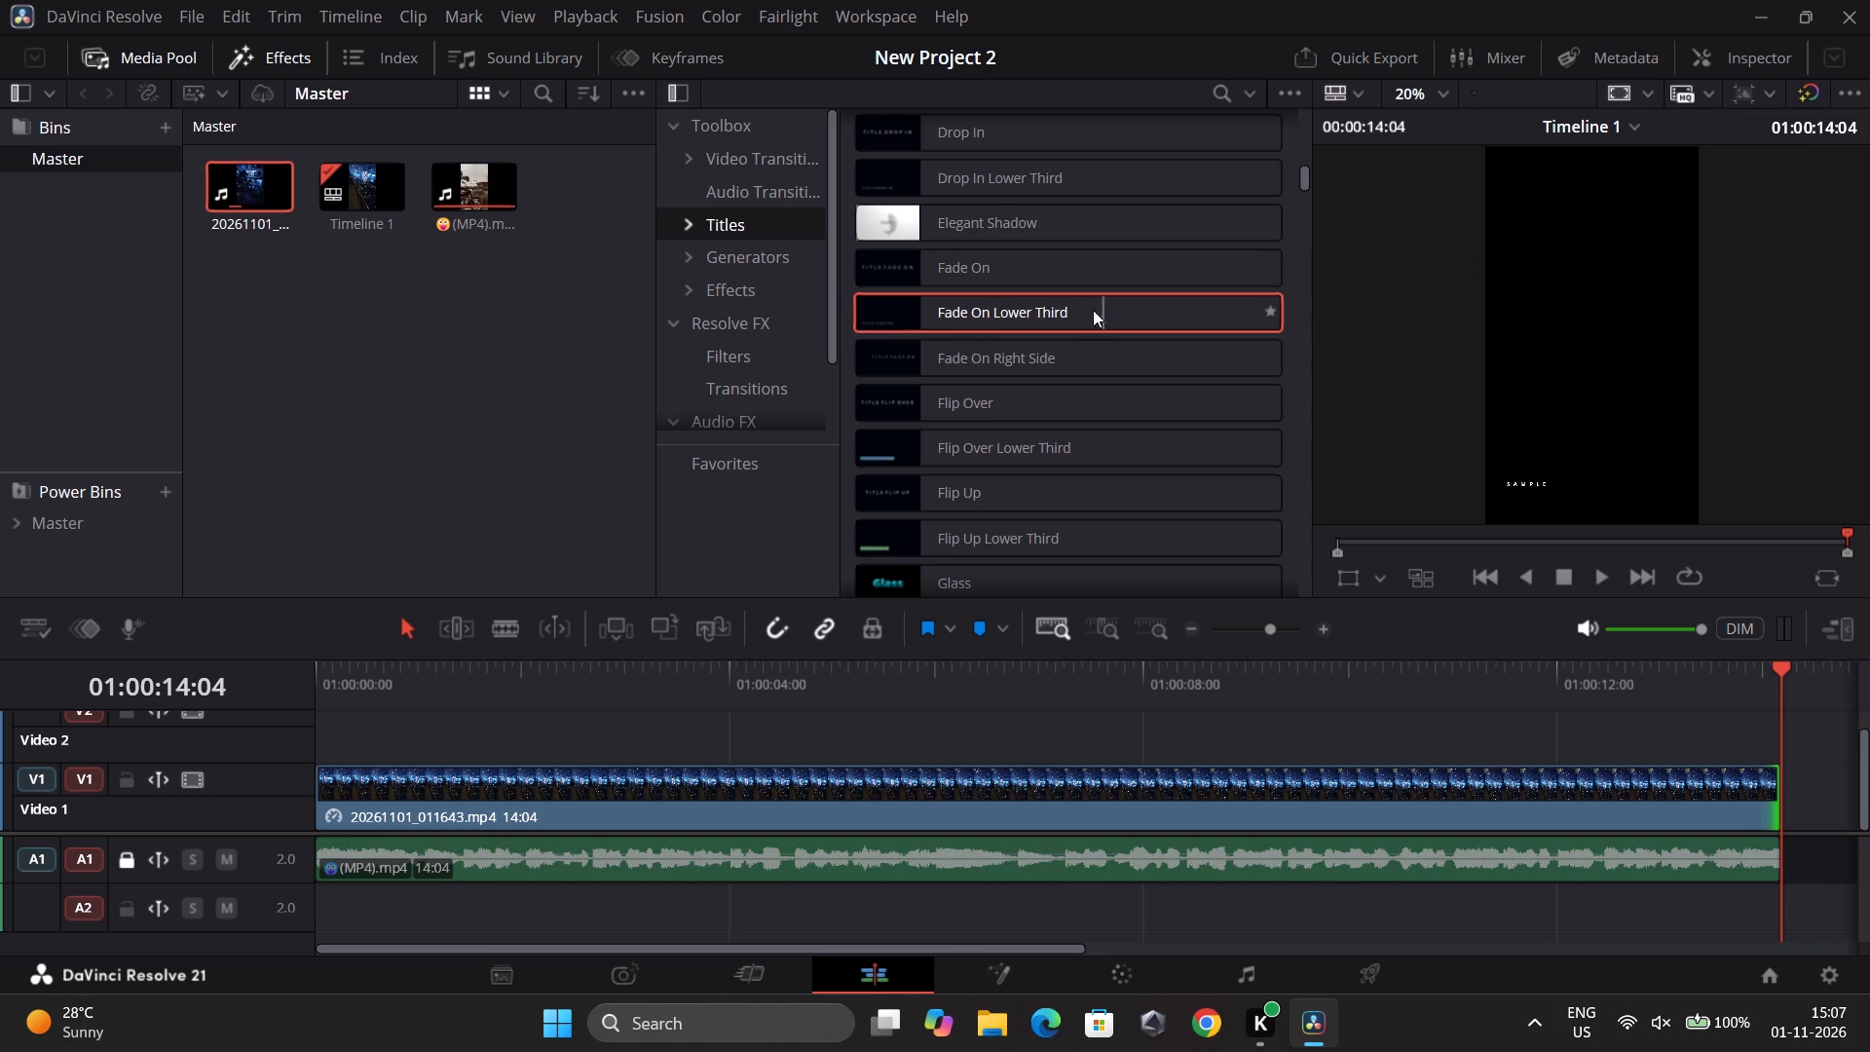
pyautogui.scroll(15, 1013, 354)
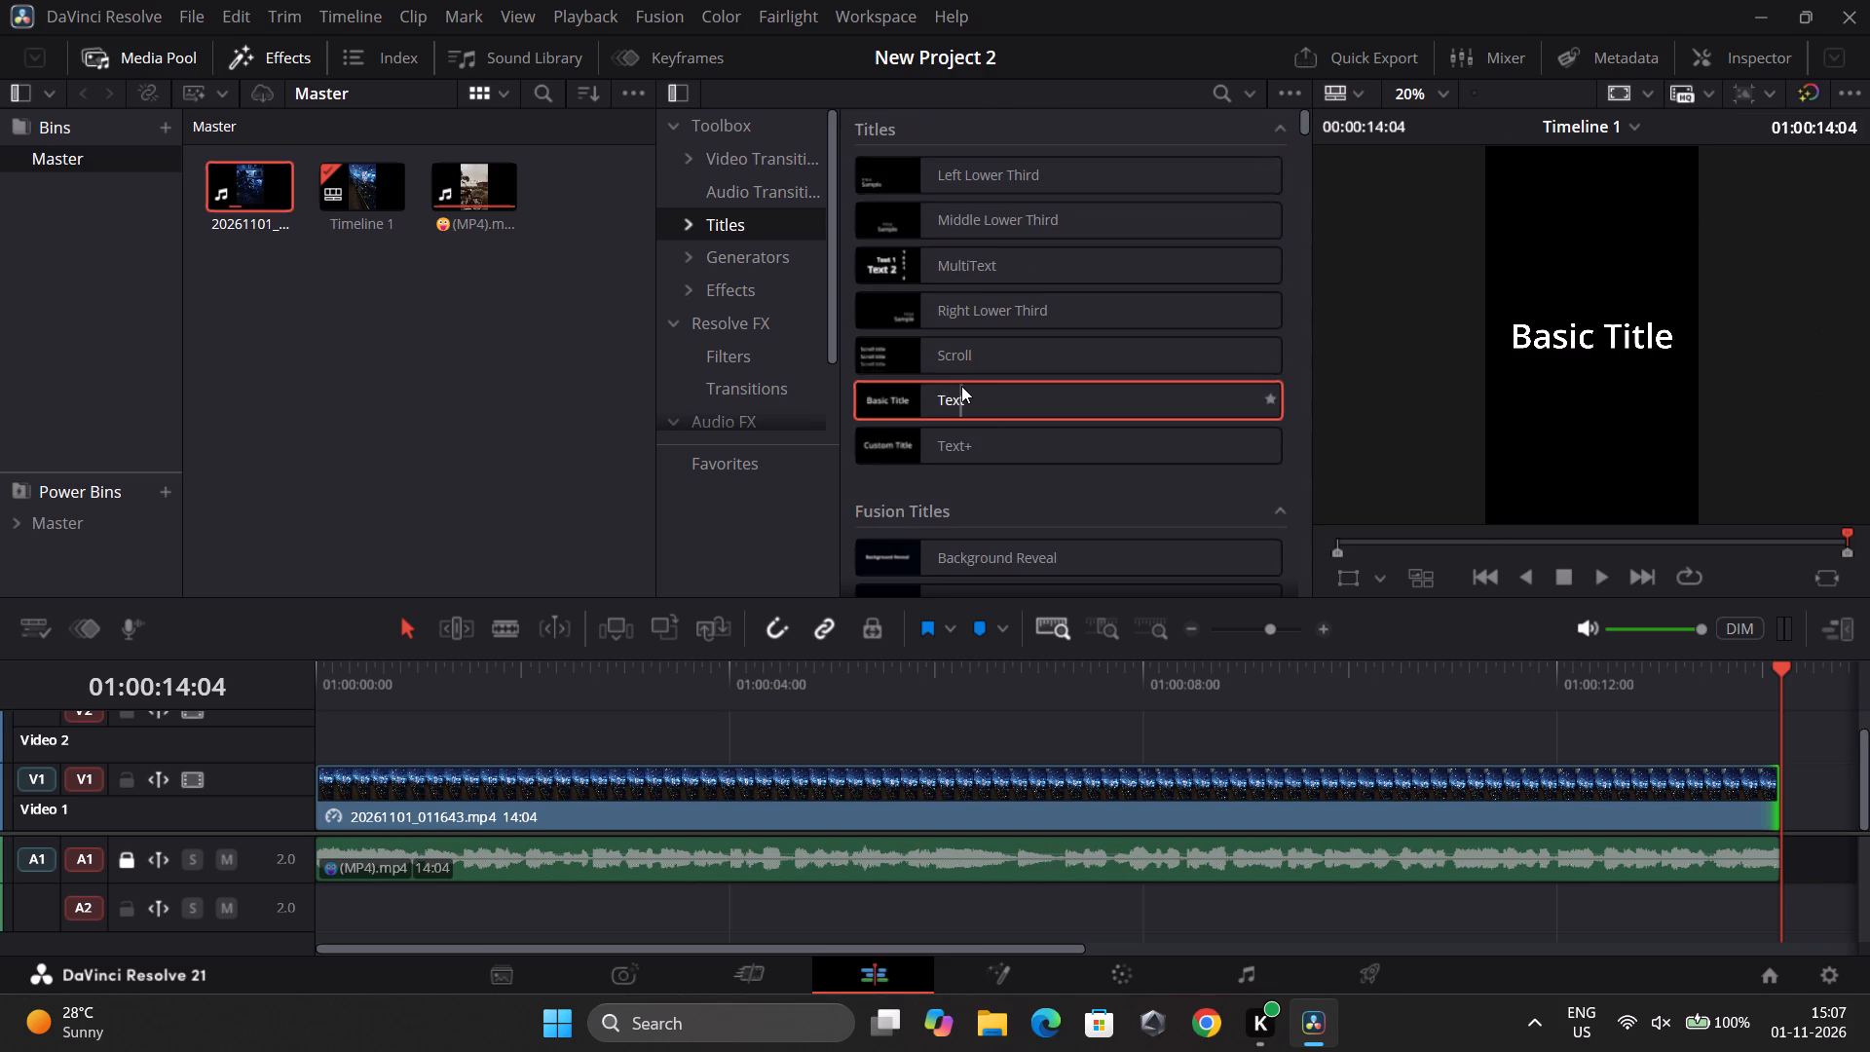
pyautogui.moveTo(961, 386); pyautogui.dragTo(315, 695)
pyautogui.click(772, 719)
pyautogui.moveTo(832, 739); pyautogui.dragTo(1785, 655)
pyautogui.hscroll(2, 1360, 733)
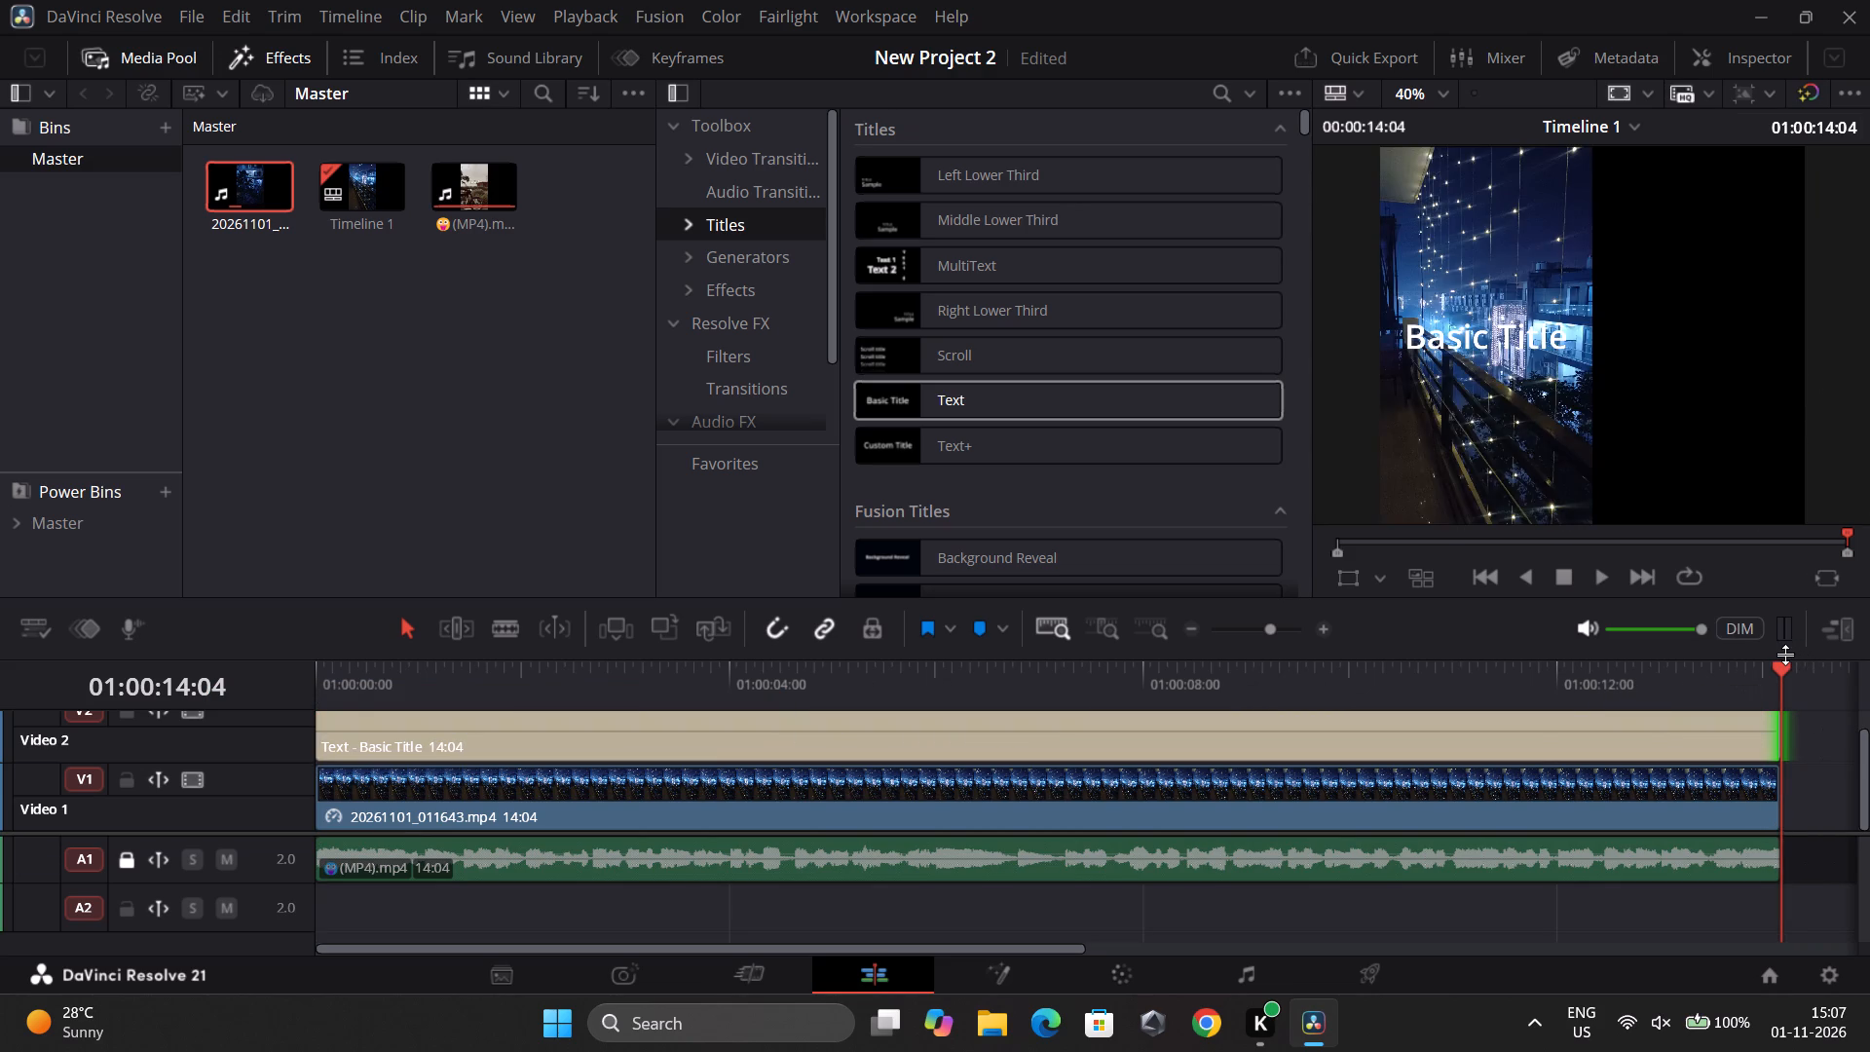
# Replace the Video 2 title's placeholder text with "Again a Diwali" and "Without a Dil Wali" on two lines.
pyautogui.doubleClick(812, 728)
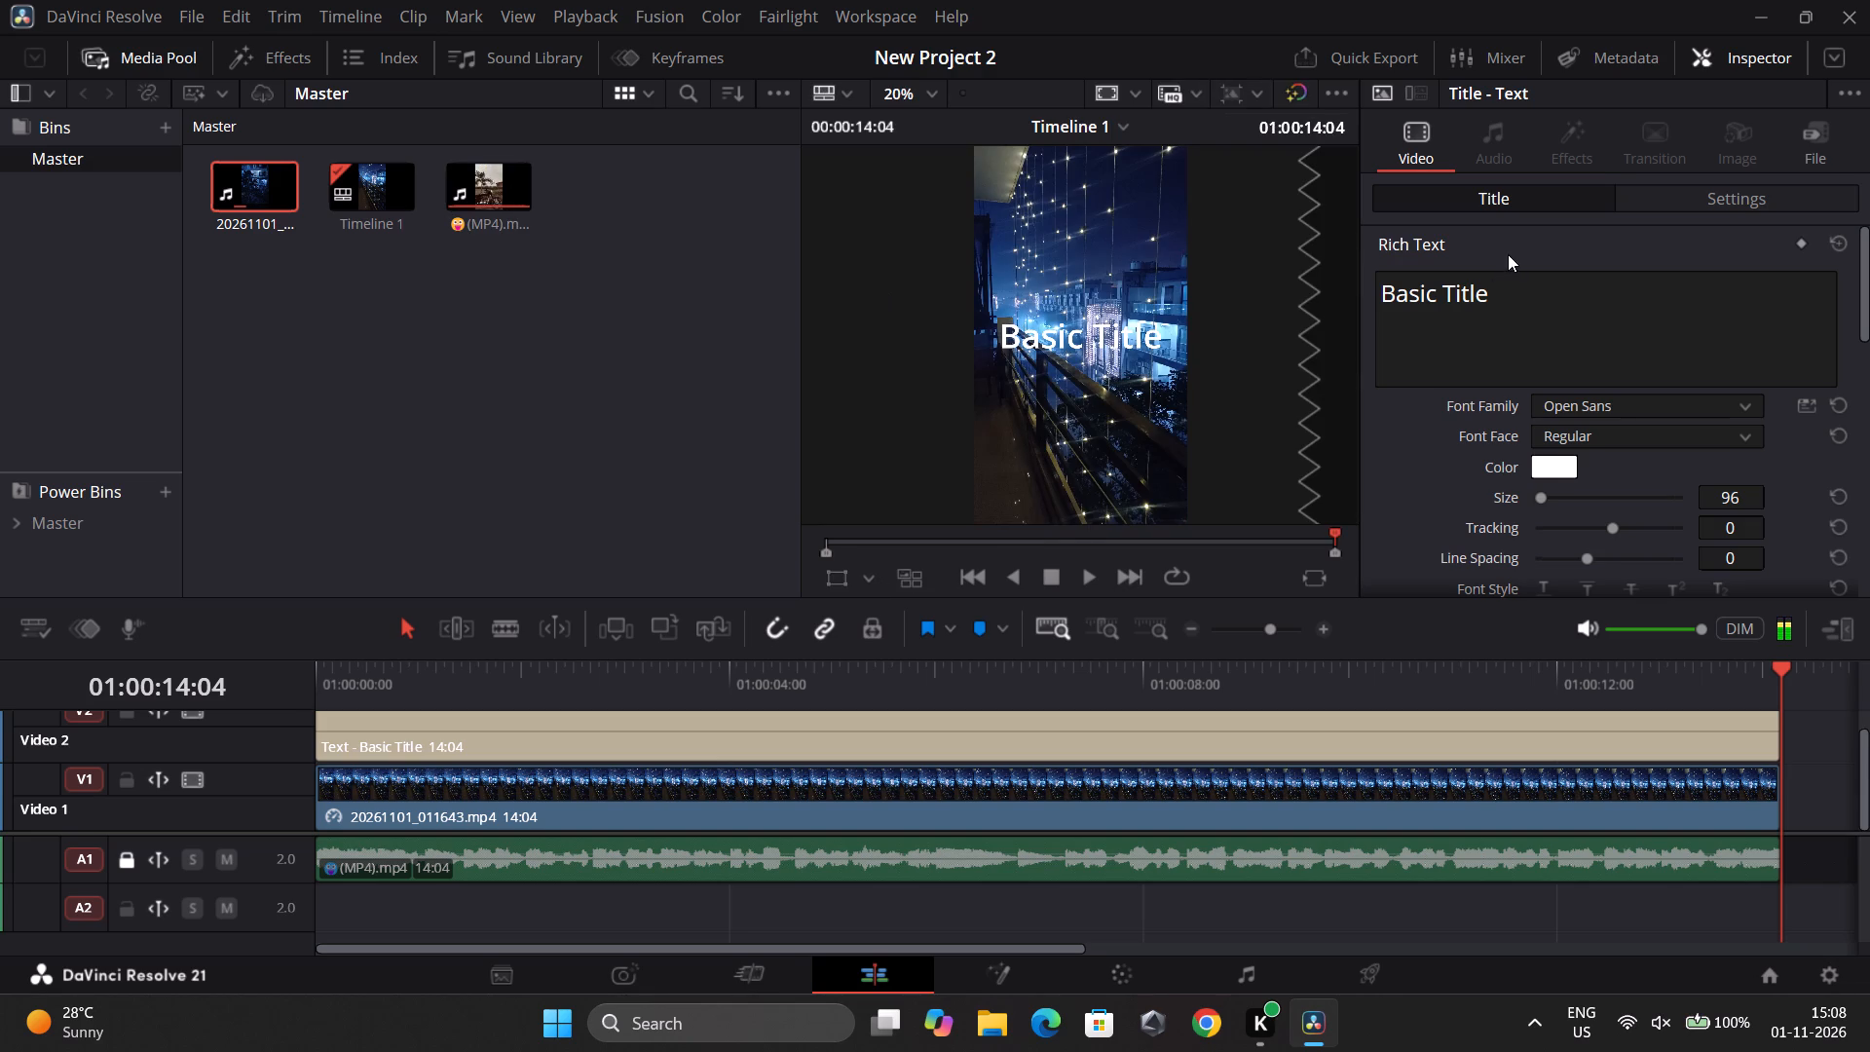
pyautogui.click(1513, 285)
pyautogui.press('BackSpace')
pyautogui.press('BackSpace')
pyautogui.press('BackSpace')
pyautogui.press('BackSpace')
pyautogui.press('BackSpace')
pyautogui.press('BackSpace')
pyautogui.press('BackSpace')
pyautogui.press('BackSpace')
pyautogui.press('BackSpace')
pyautogui.press('BackSpace')
pyautogui.press('BackSpace')
pyautogui.press('BackSpace')
pyautogui.press('BackSpace')
pyautogui.press('BackSpace')
pyautogui.press('BackSpace')
pyautogui.press('BackSpace')
pyautogui.press('BackSpace')
pyautogui.press('BackSpace')
pyautogui.press('BackSpace')
pyautogui.press('BackSpace')
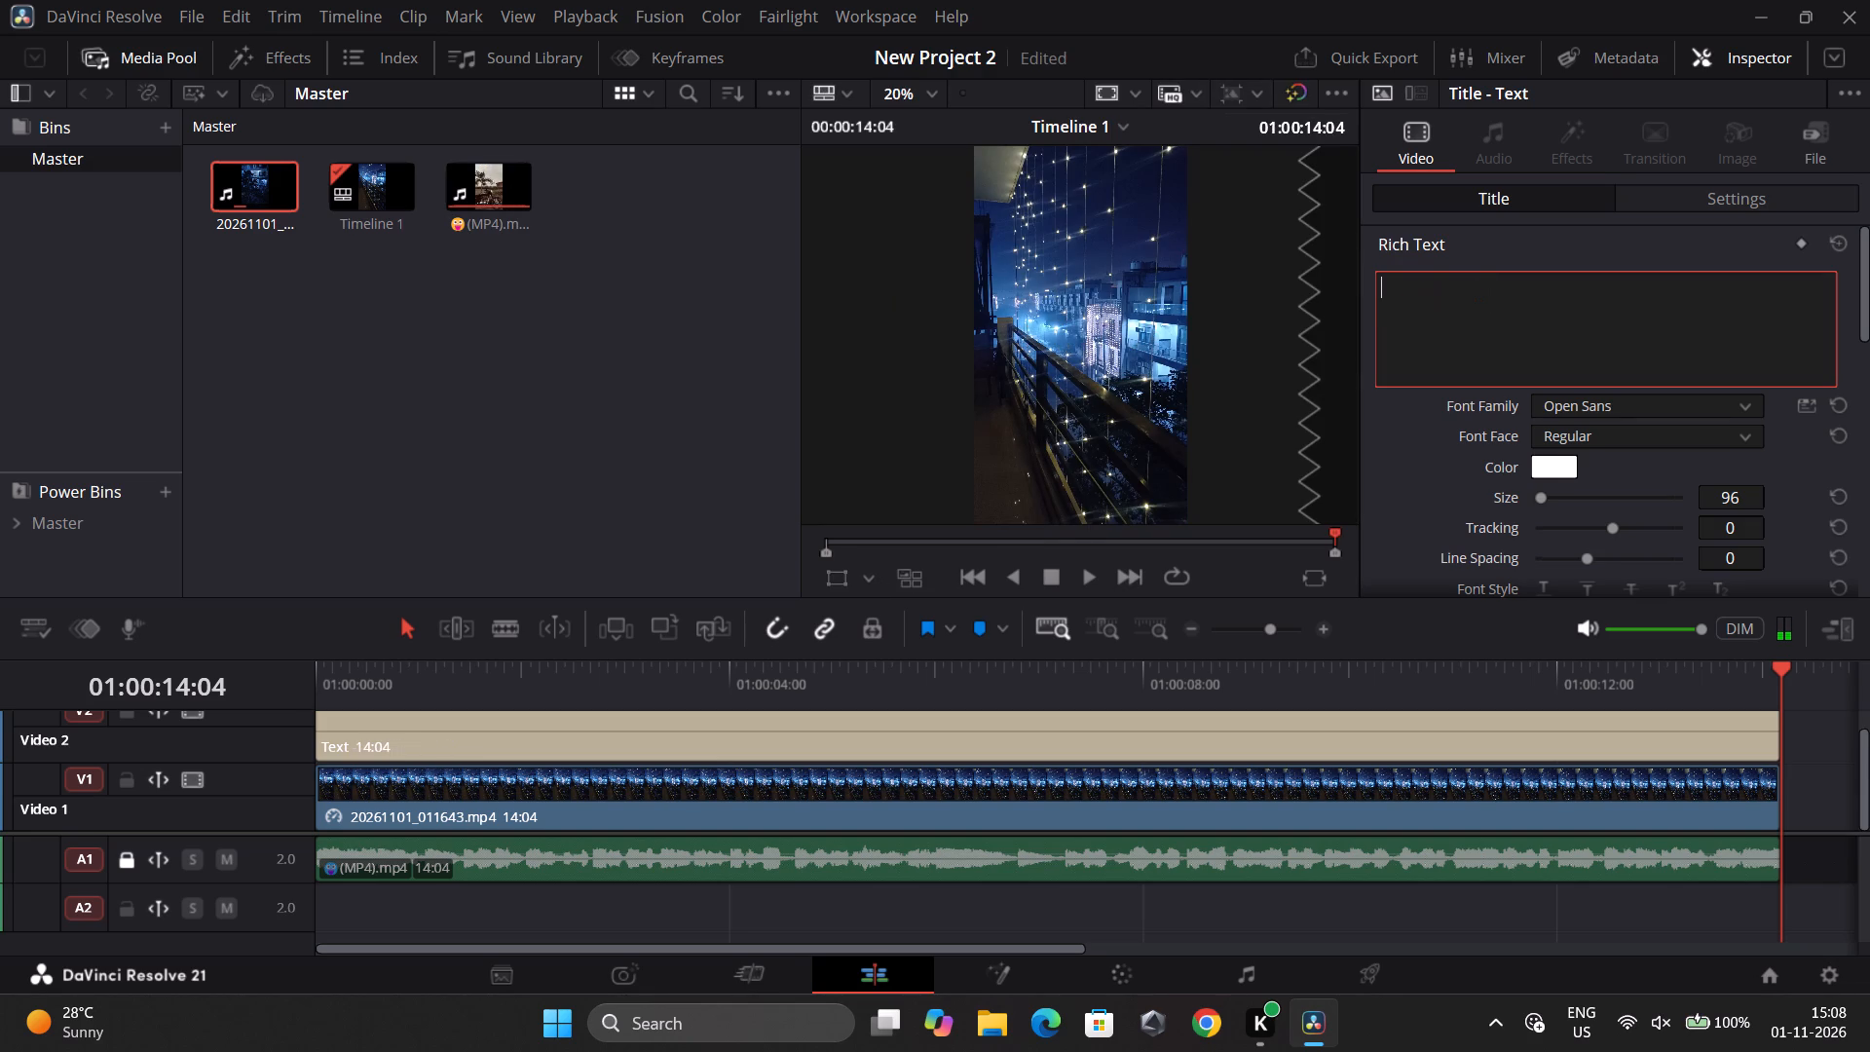
pyautogui.write('Again a DI')
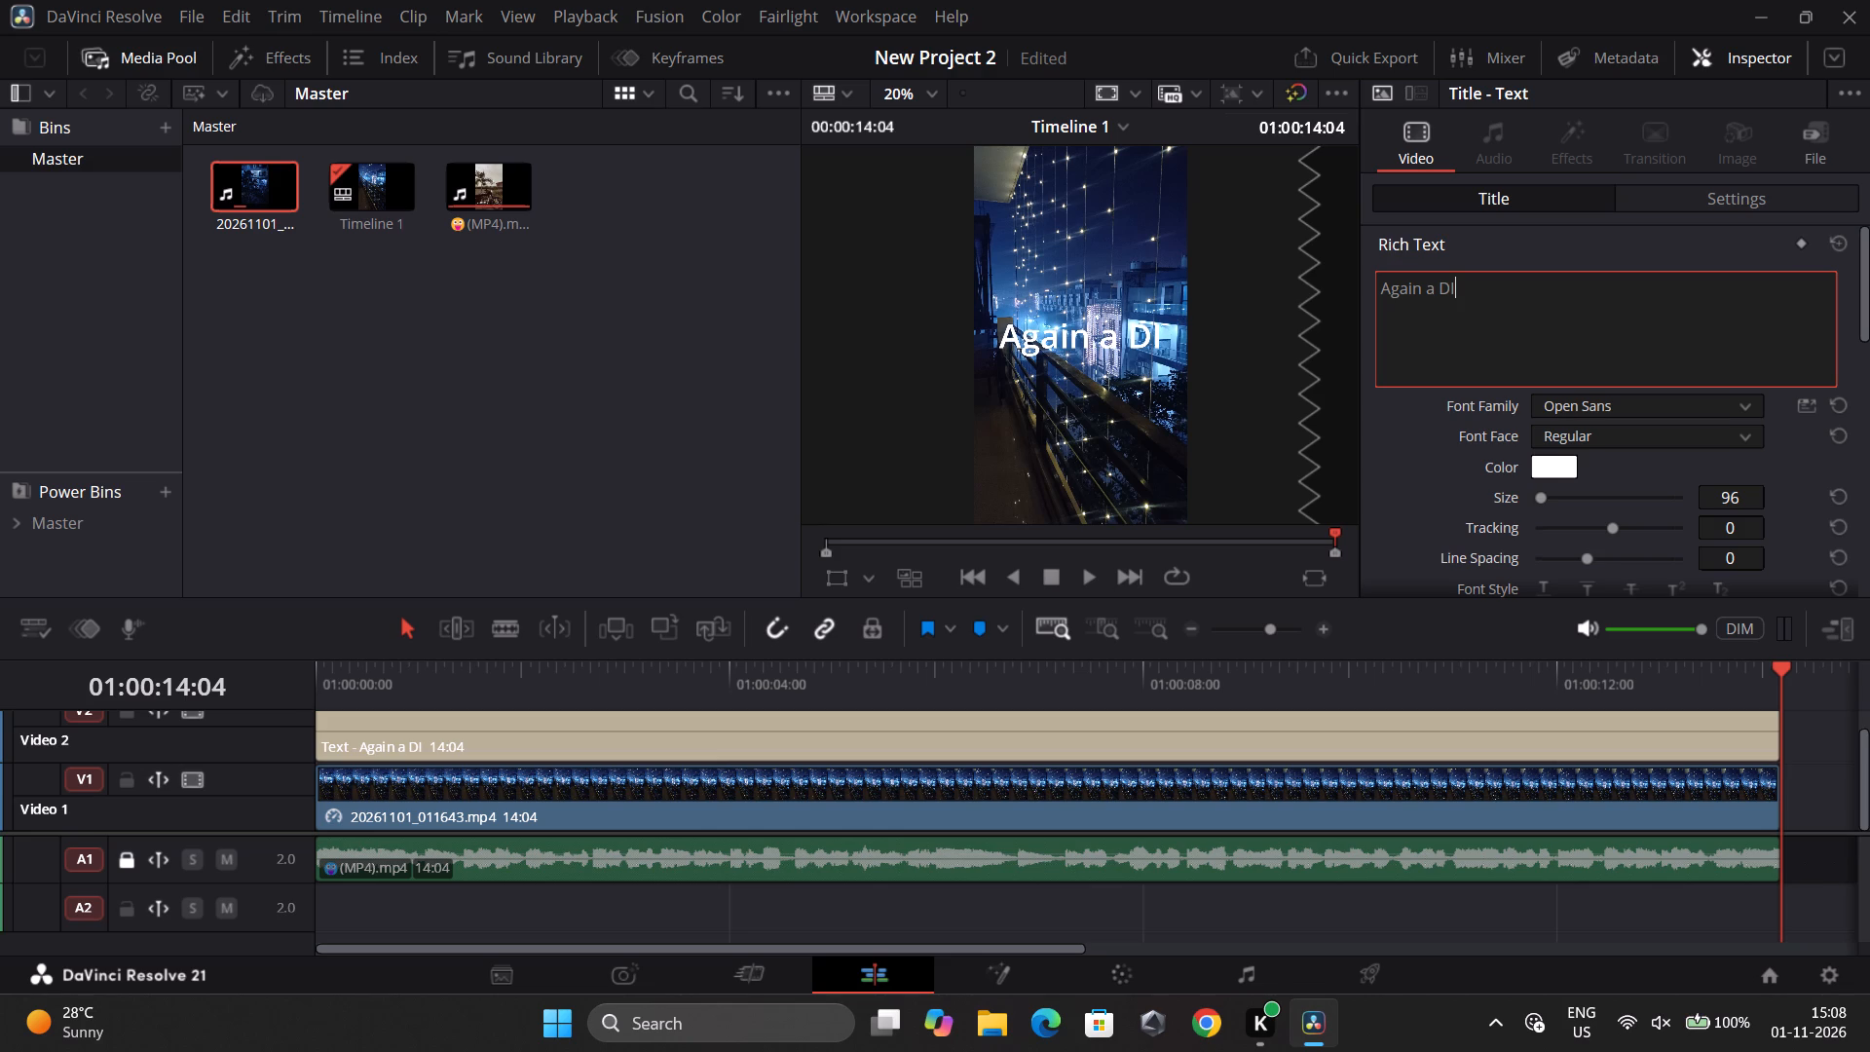
pyautogui.press('BackSpace')
pyautogui.write('iwali')
pyautogui.press('Return')
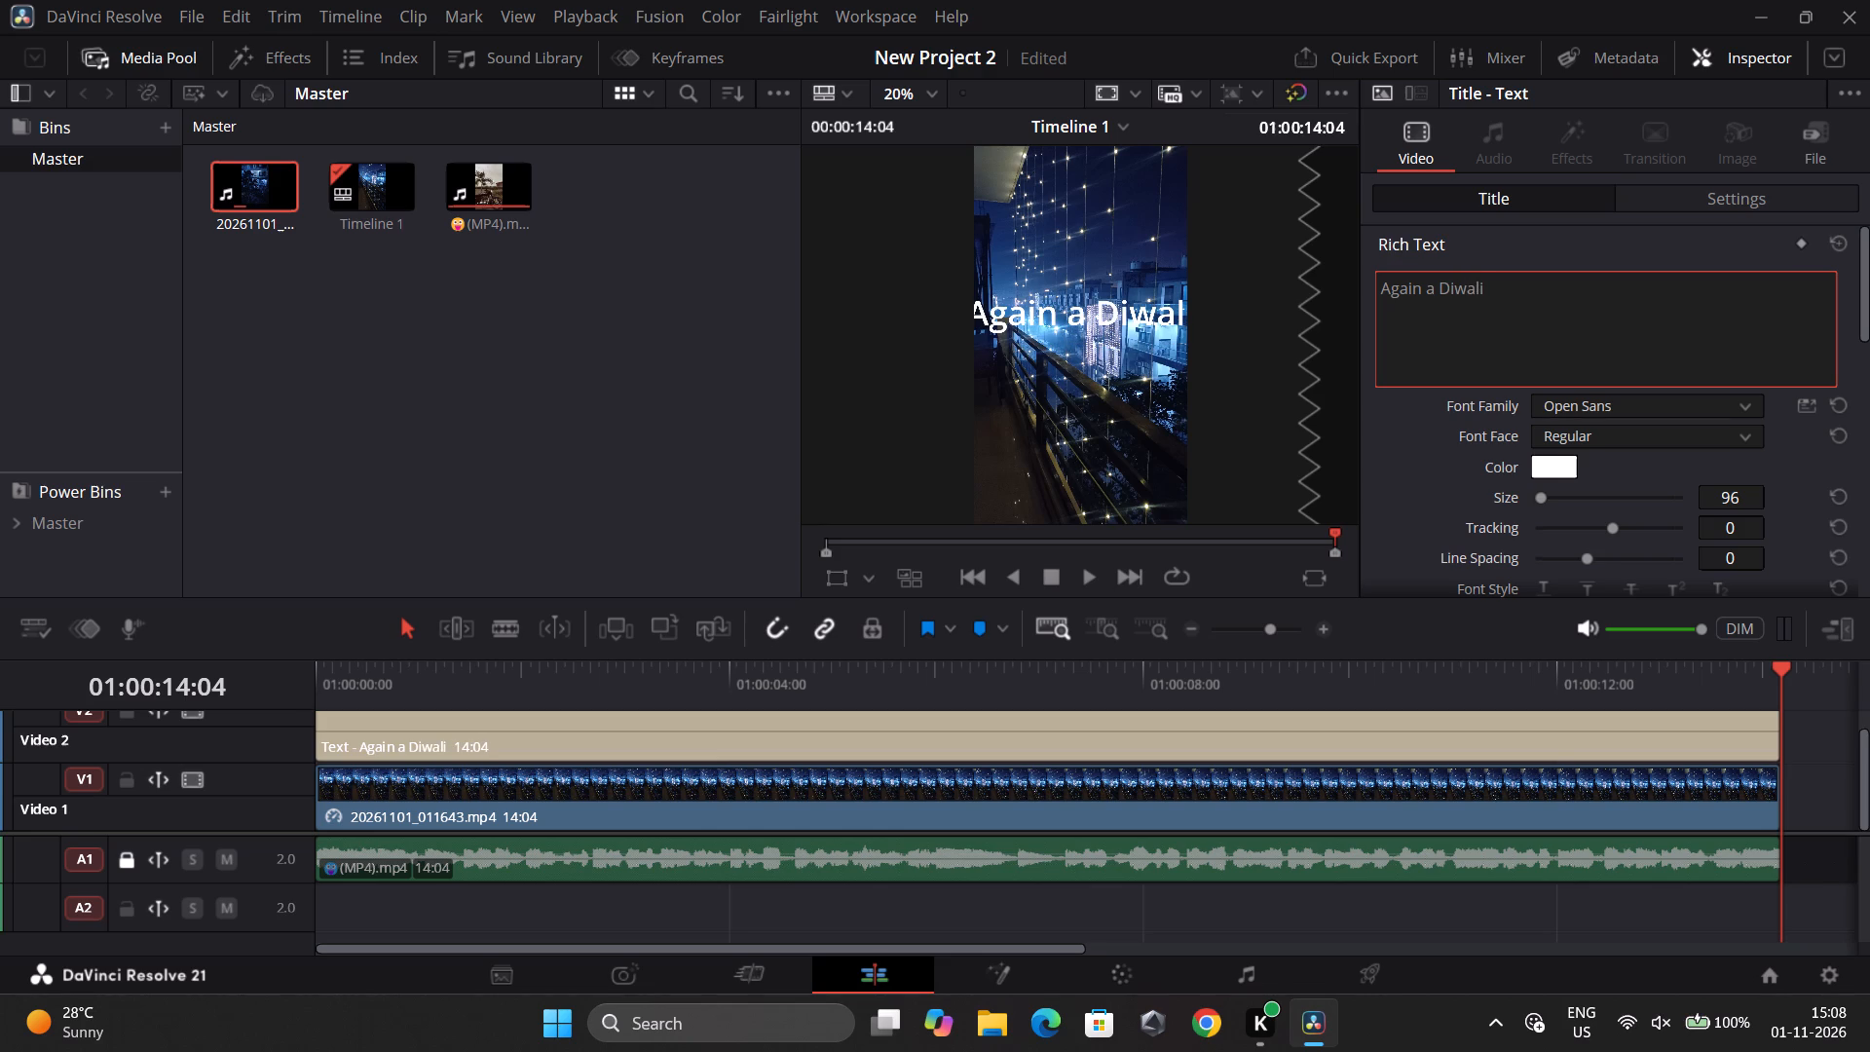
pyautogui.write('Without s')
pyautogui.press('space')
pyautogui.press('BackSpace')
pyautogui.press('BackSpace')
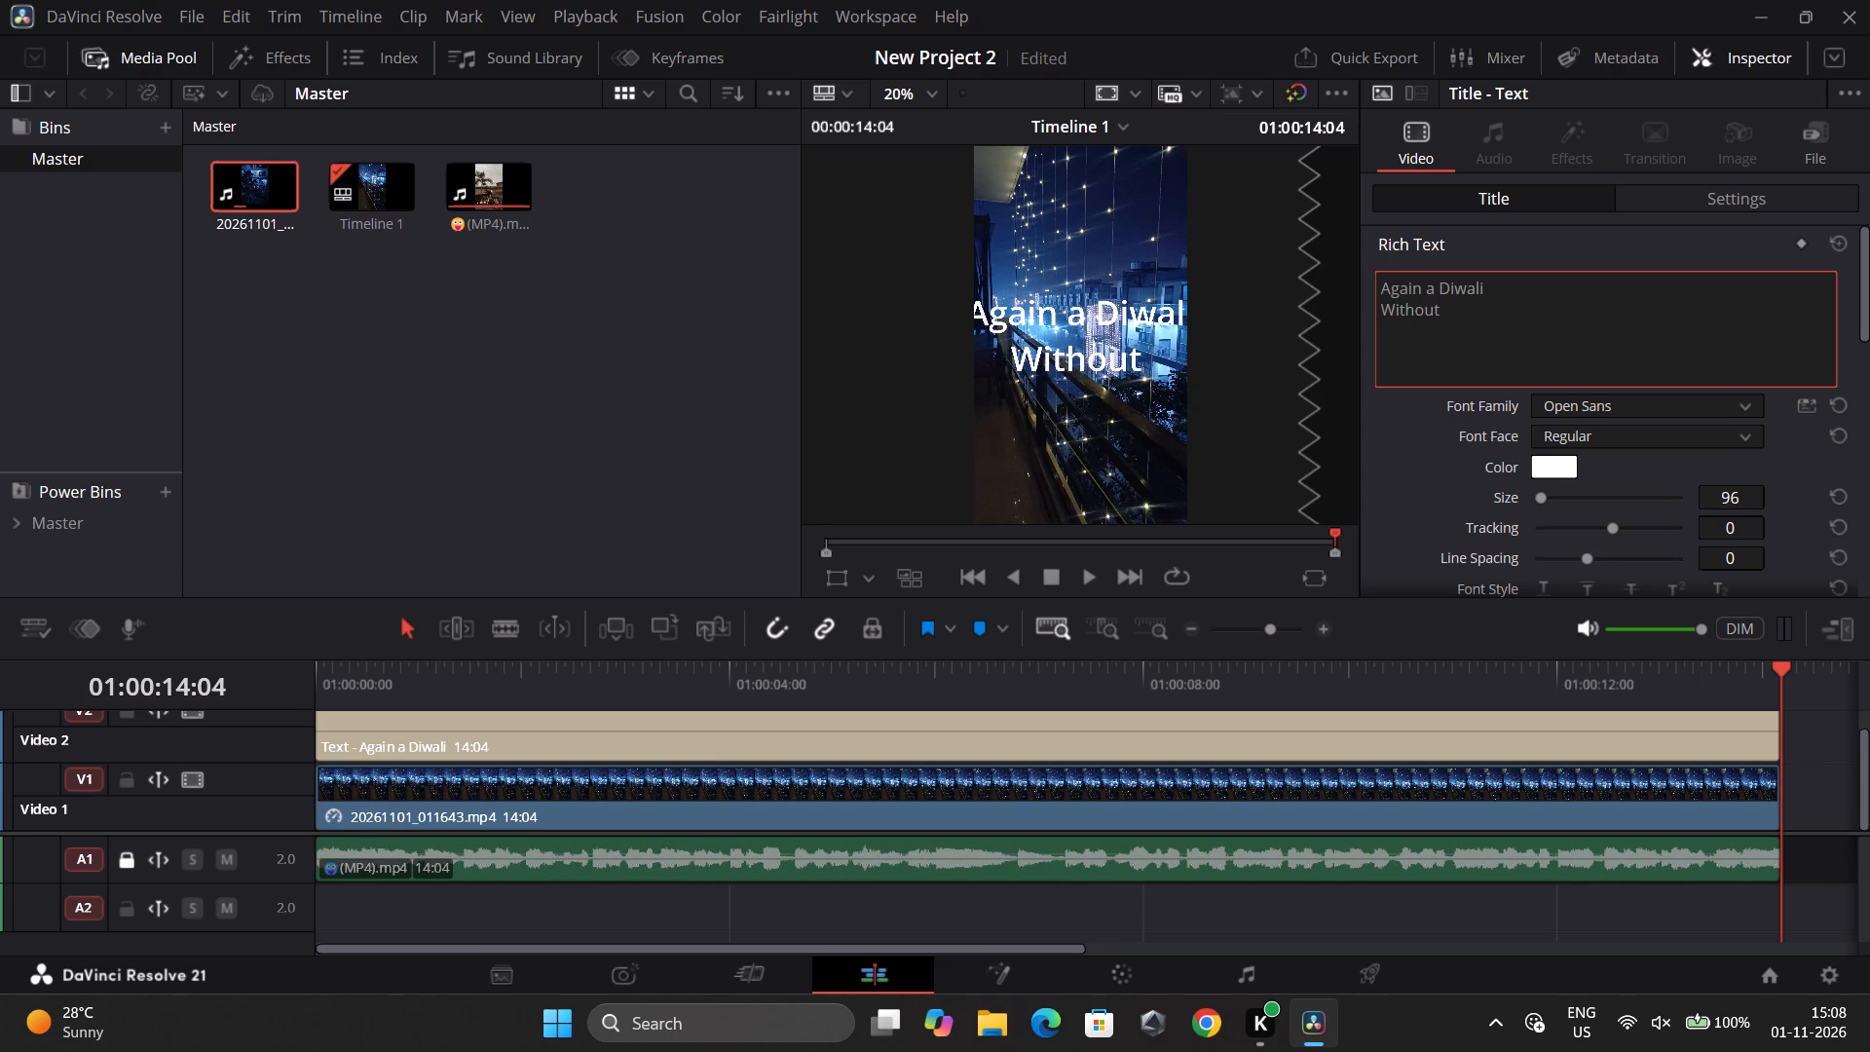
pyautogui.press('a')
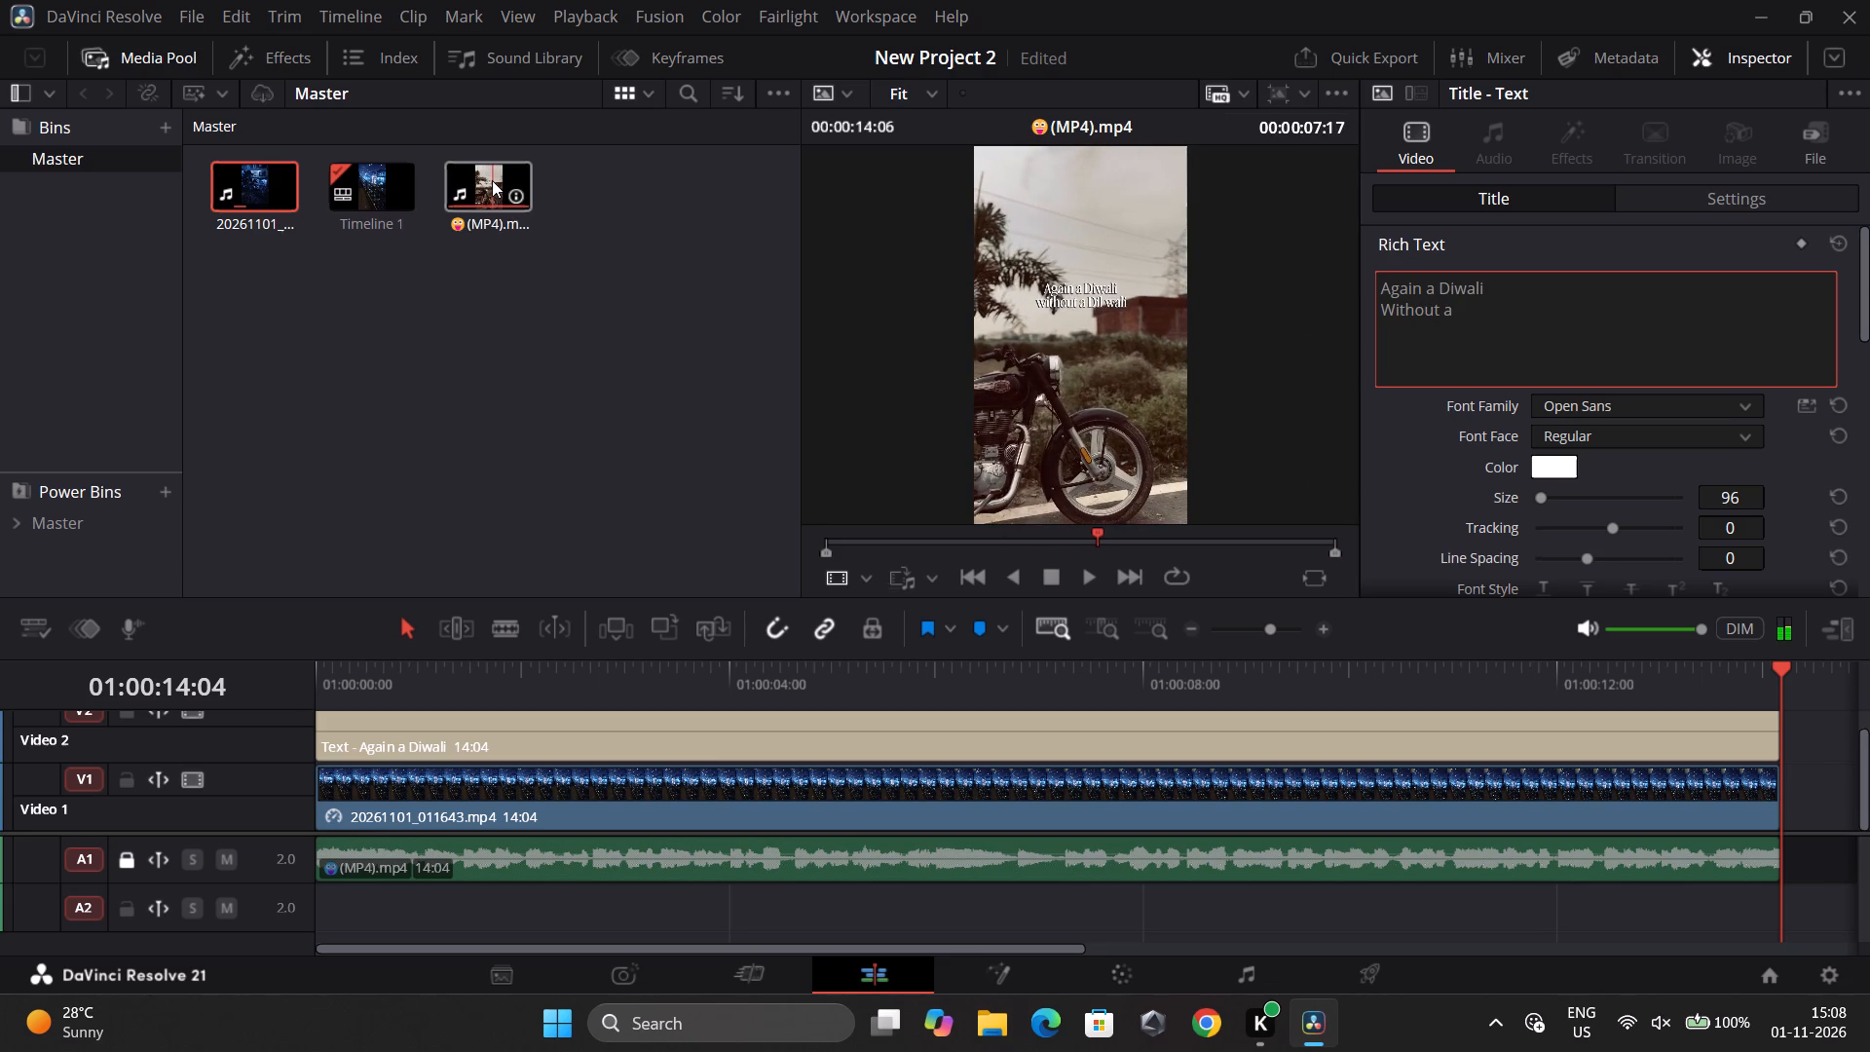
pyautogui.press('space')
pyautogui.write('Dil')
pyautogui.press('space')
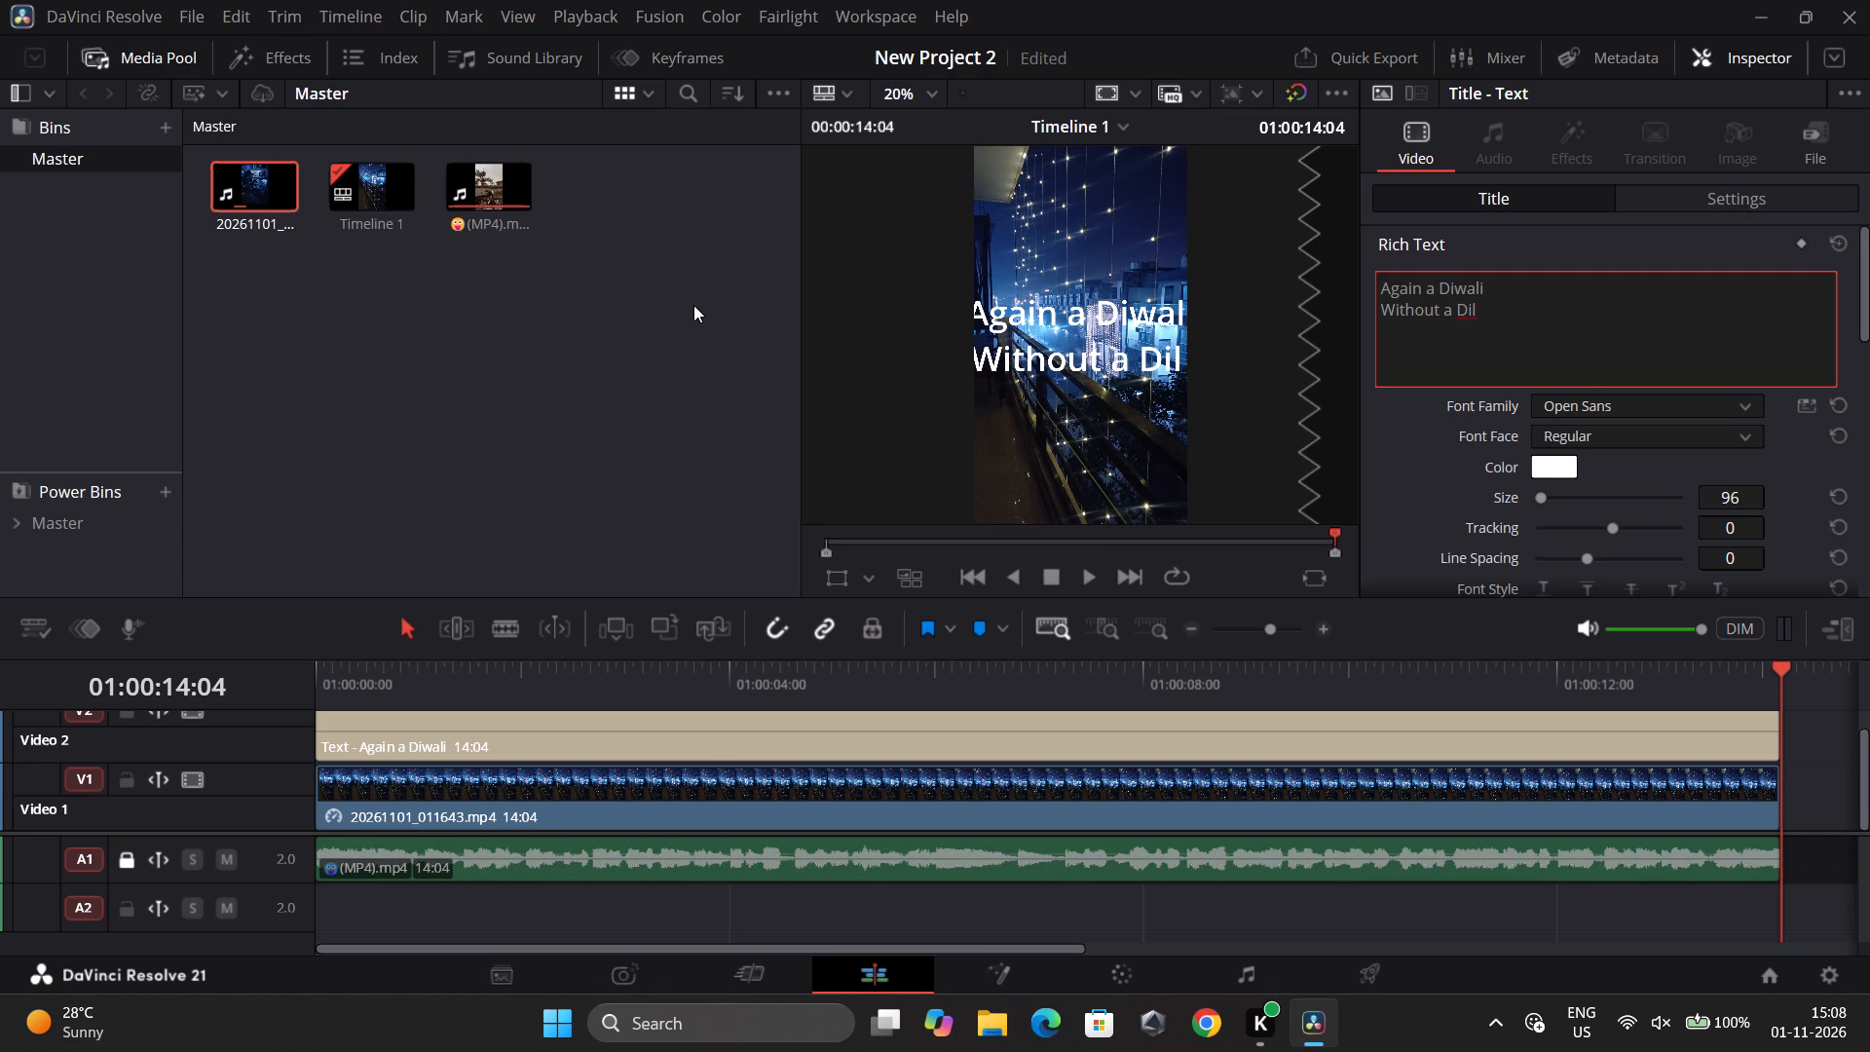
pyautogui.write('Wali')
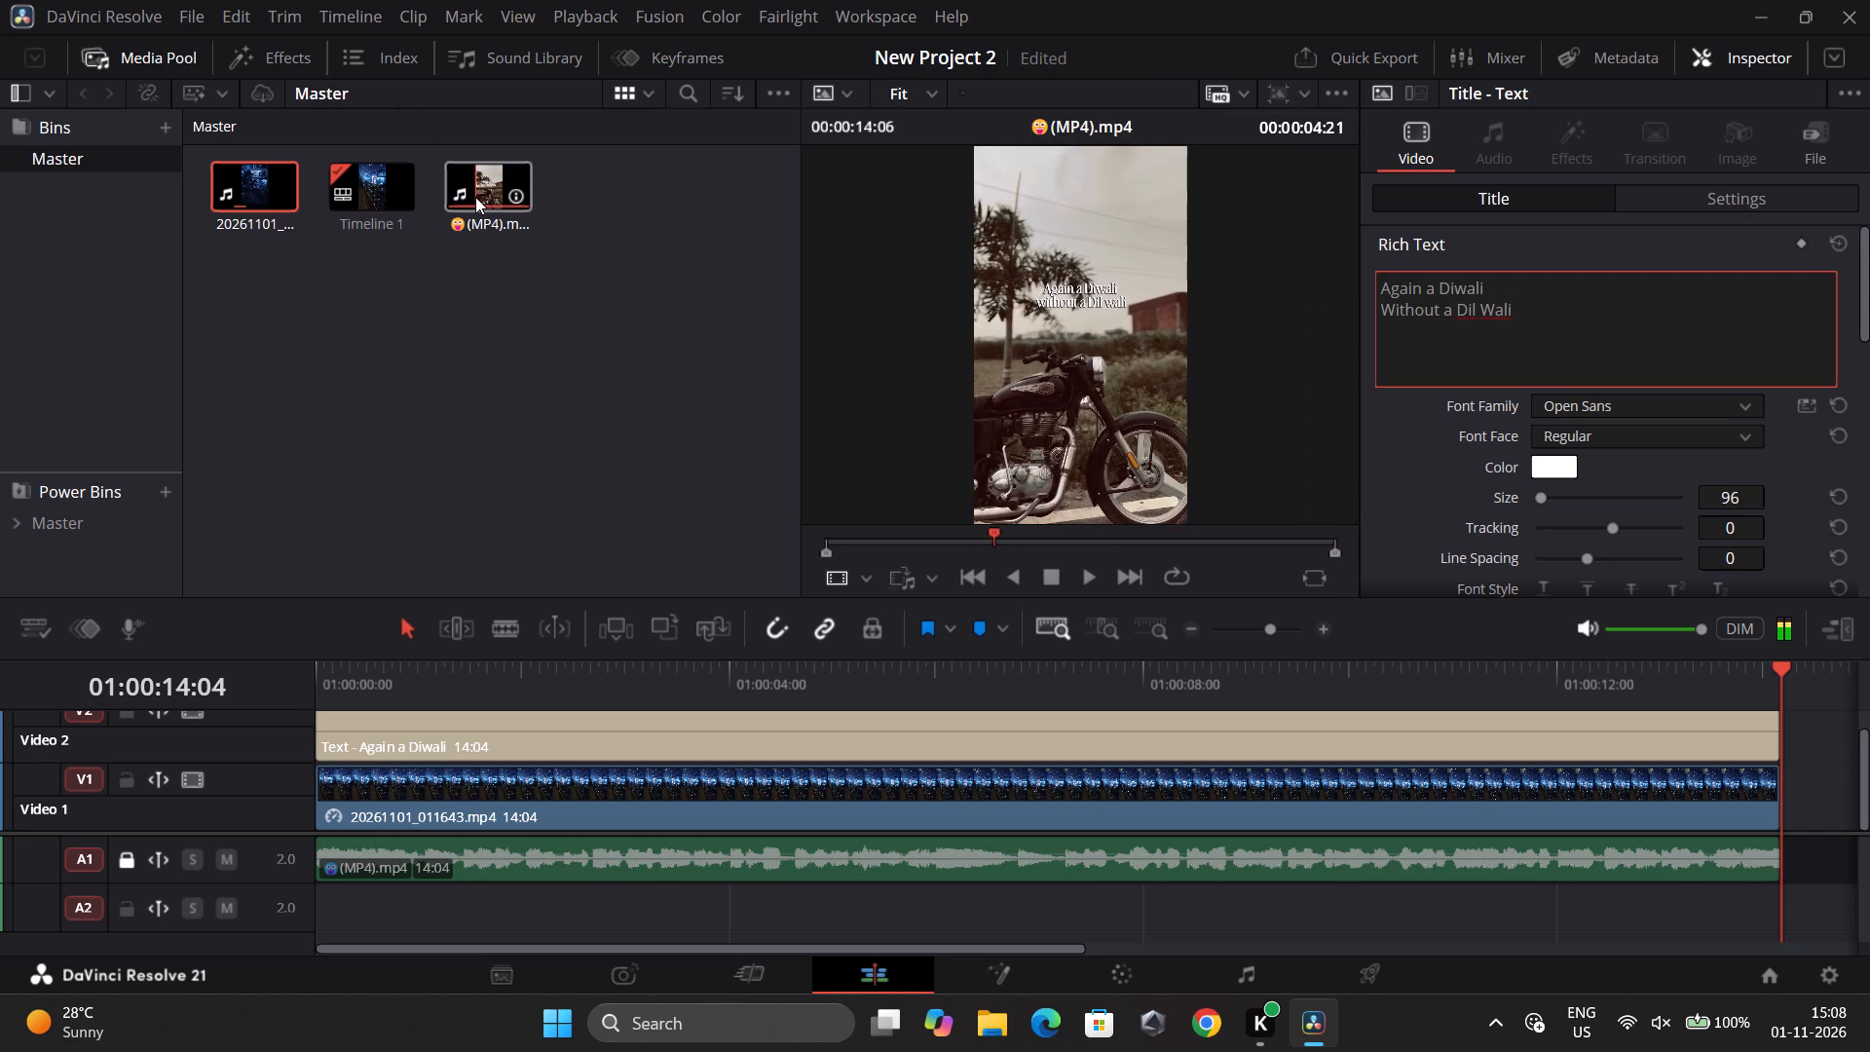
# Set the title's Open Sans font face to Extrabold.
pyautogui.click(1583, 429)
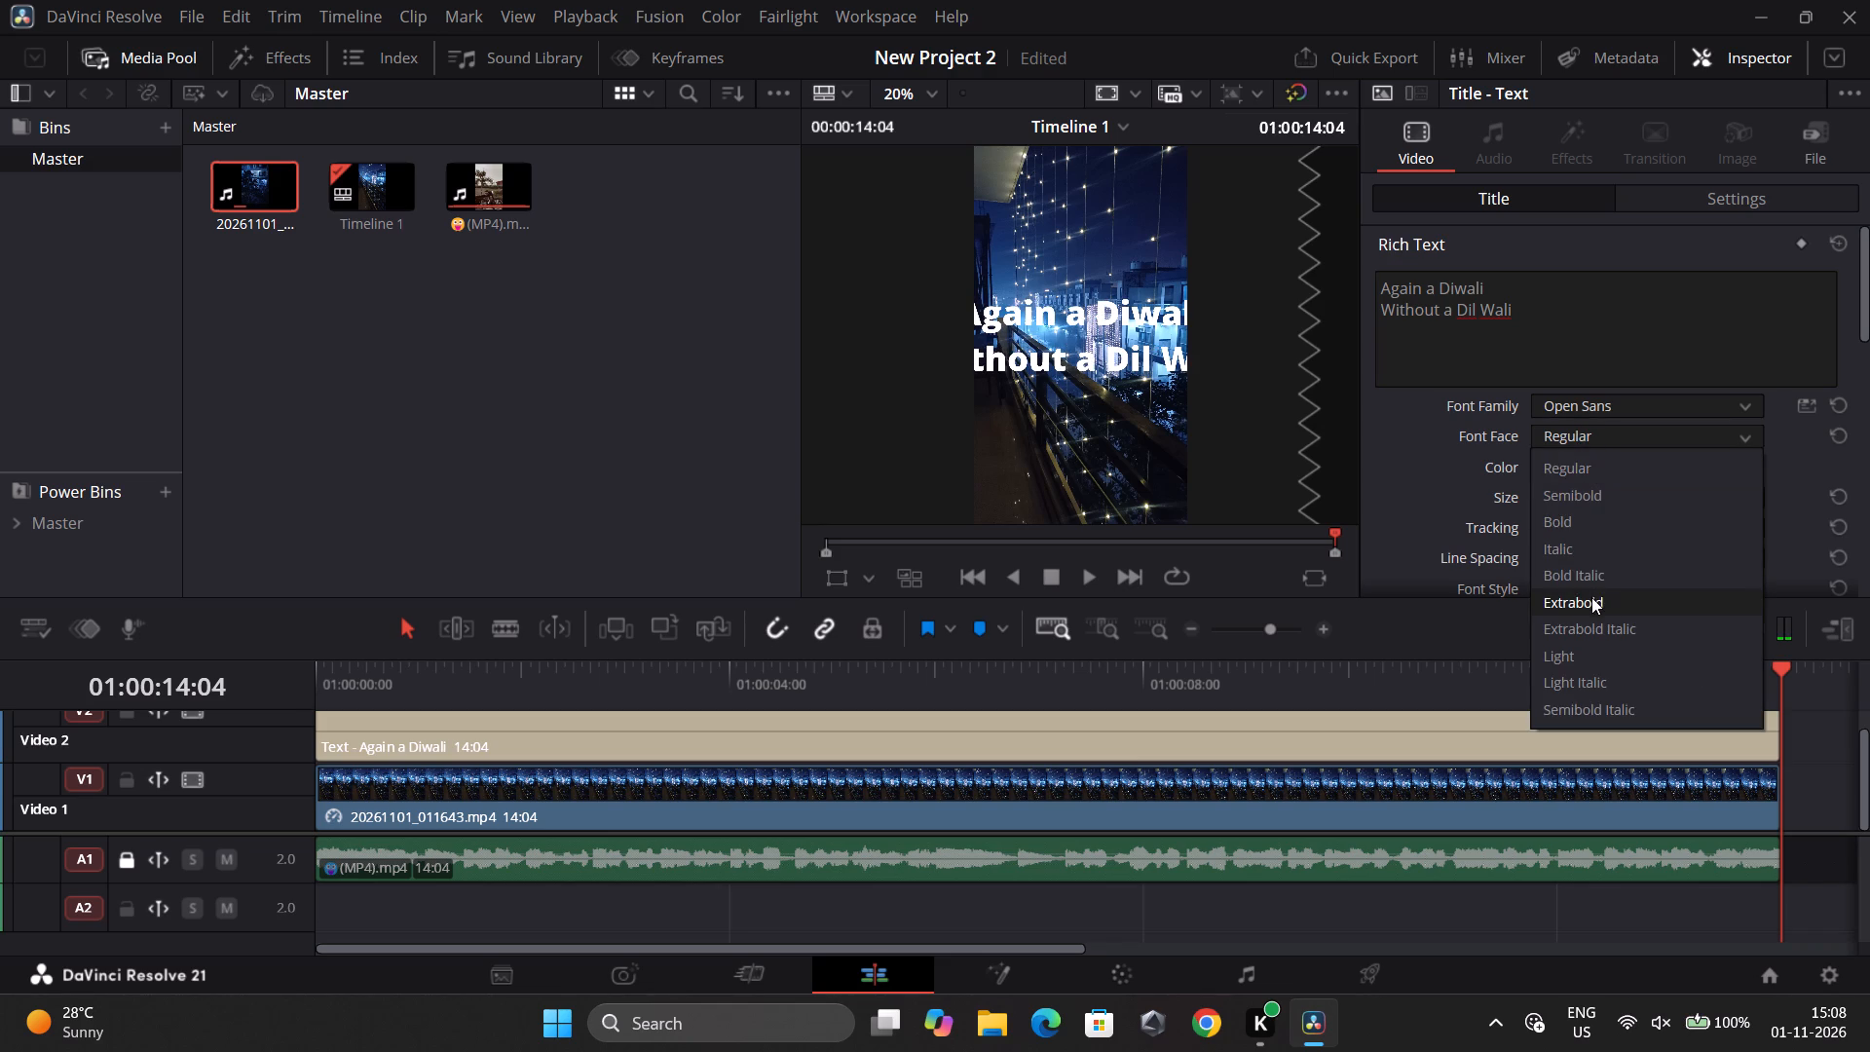
pyautogui.click(1591, 597)
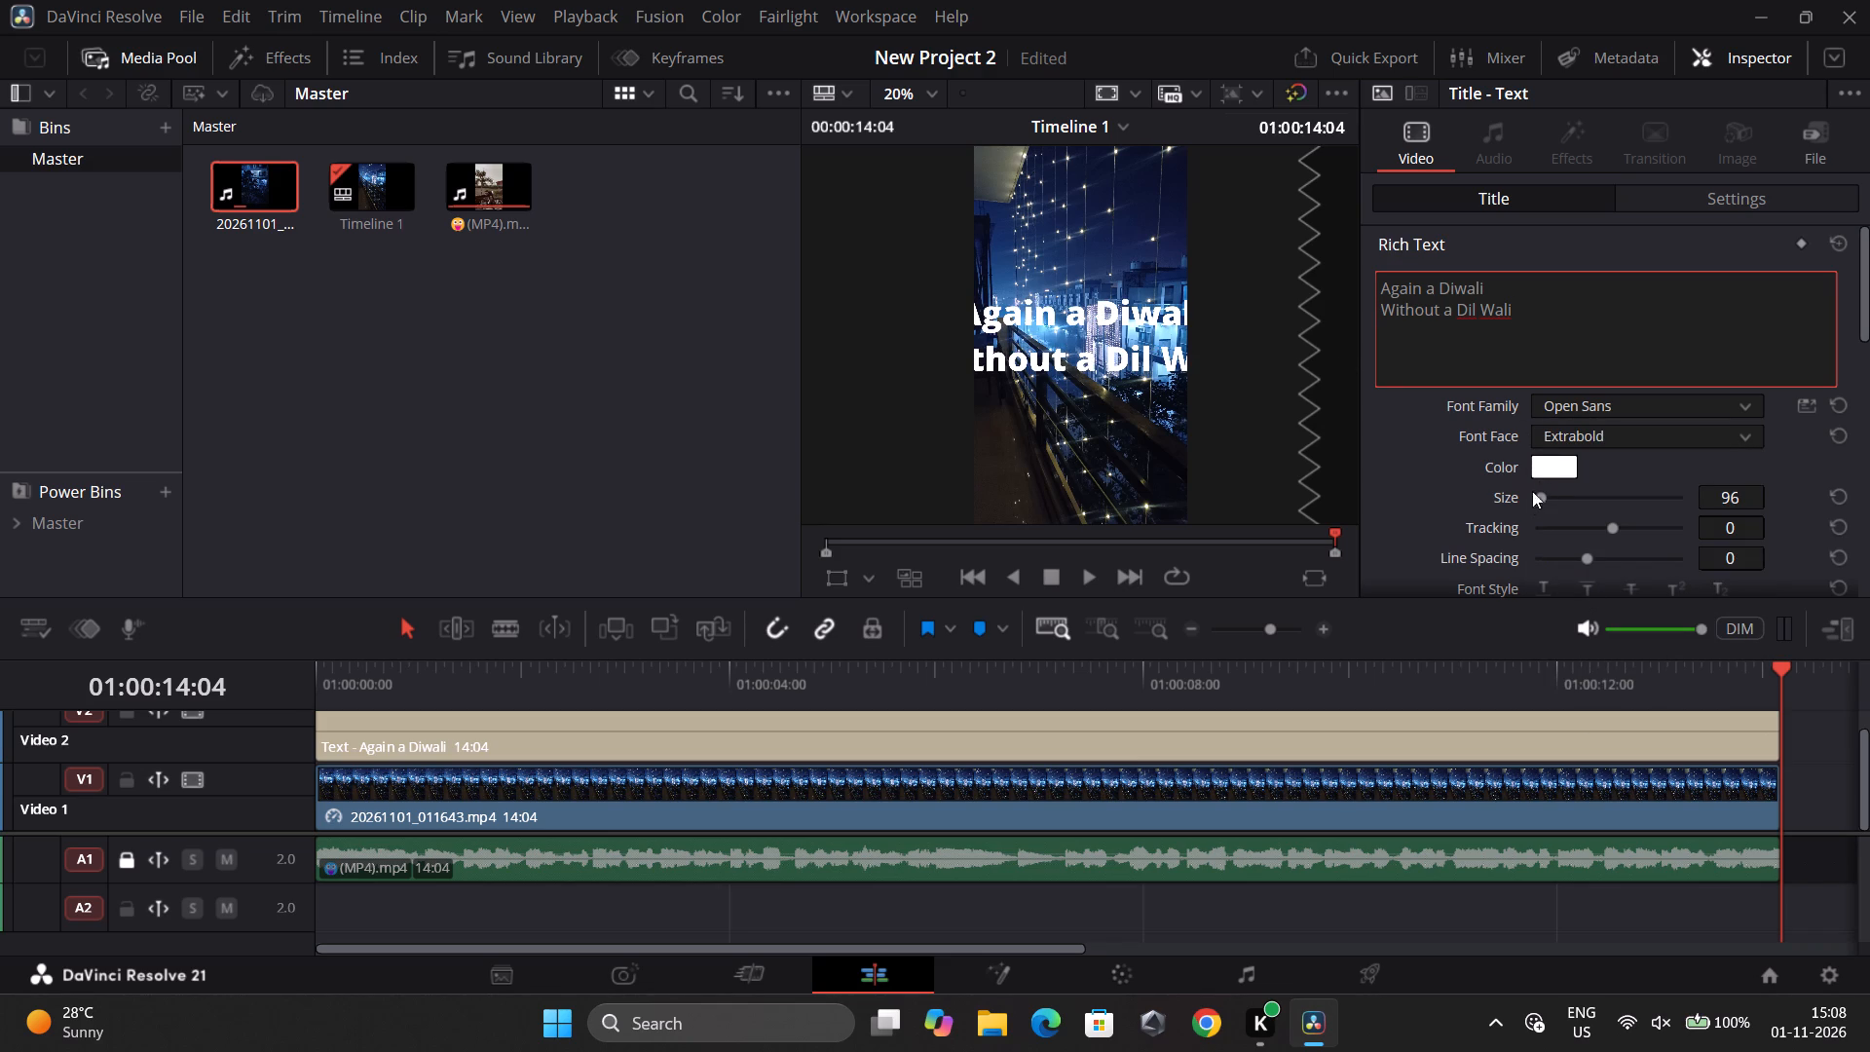
# Scale the title clip's transform zoom to 0.550 on both axes and set its X position to 1.000.
pyautogui.click(1667, 204)
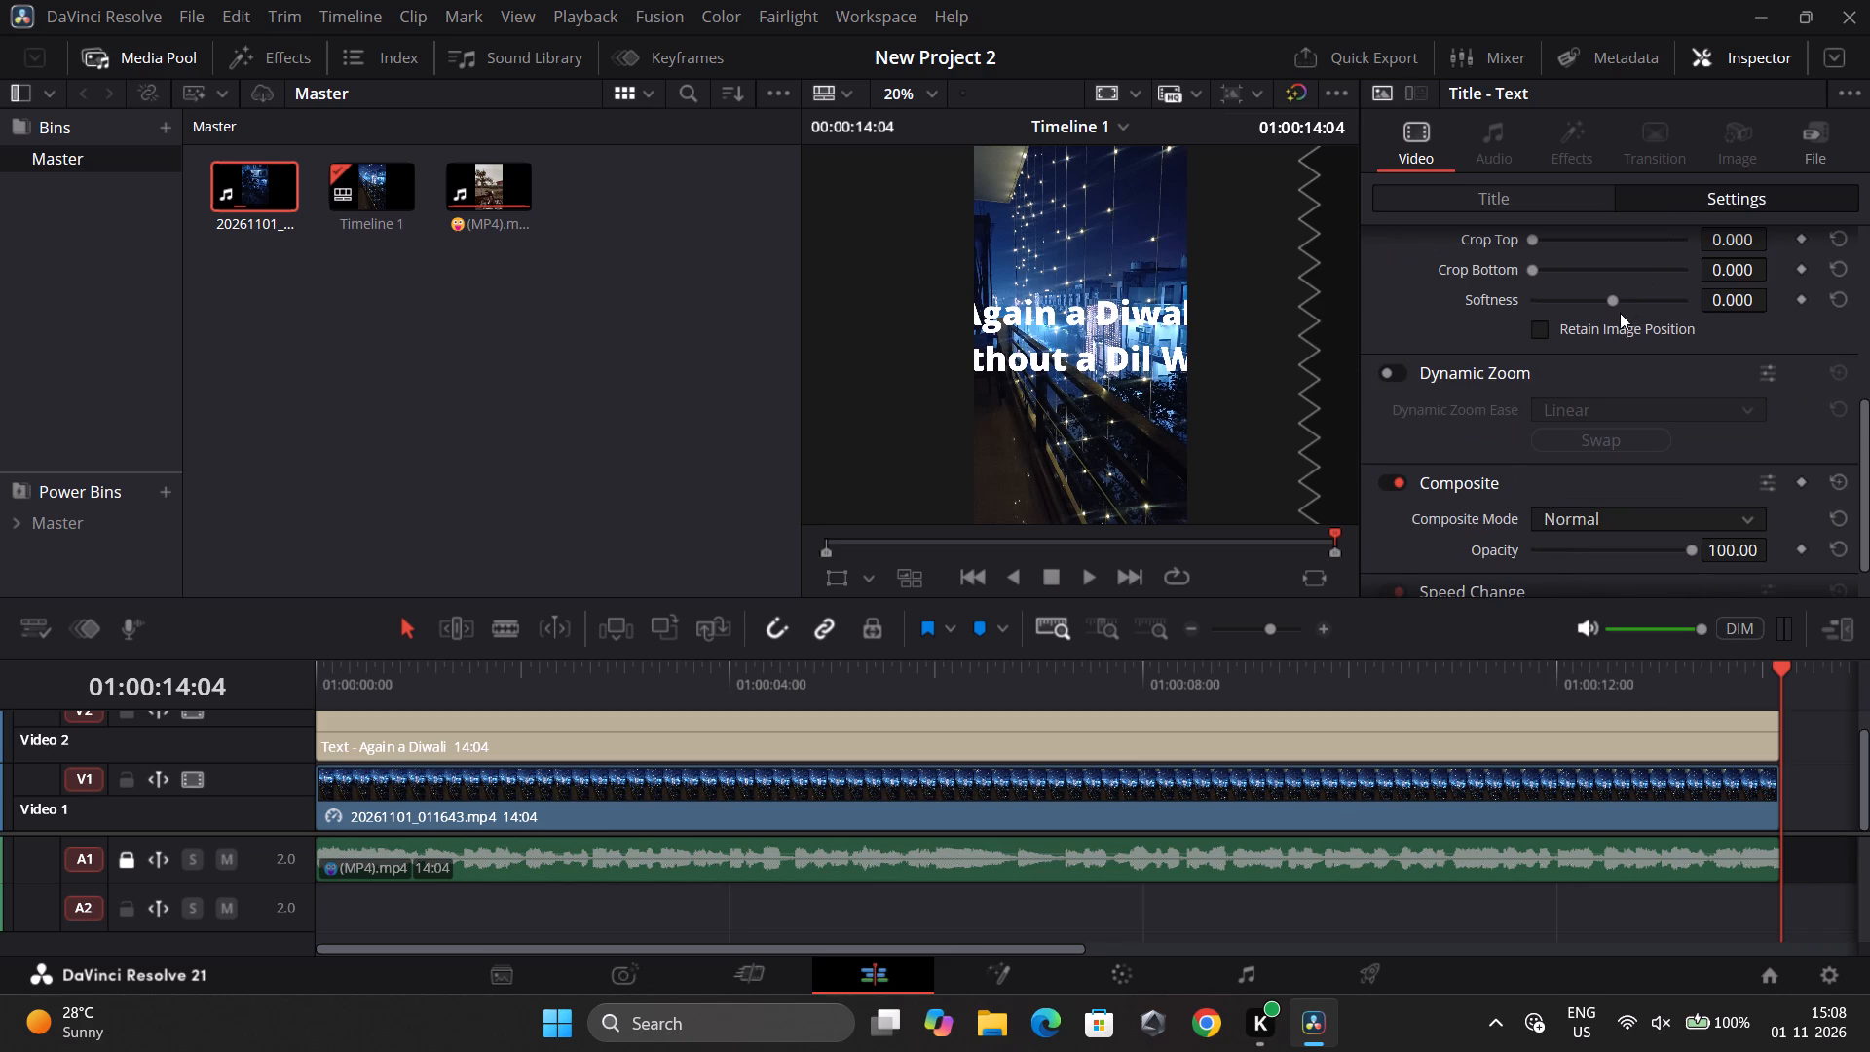
pyautogui.scroll(2, 1532, 305)
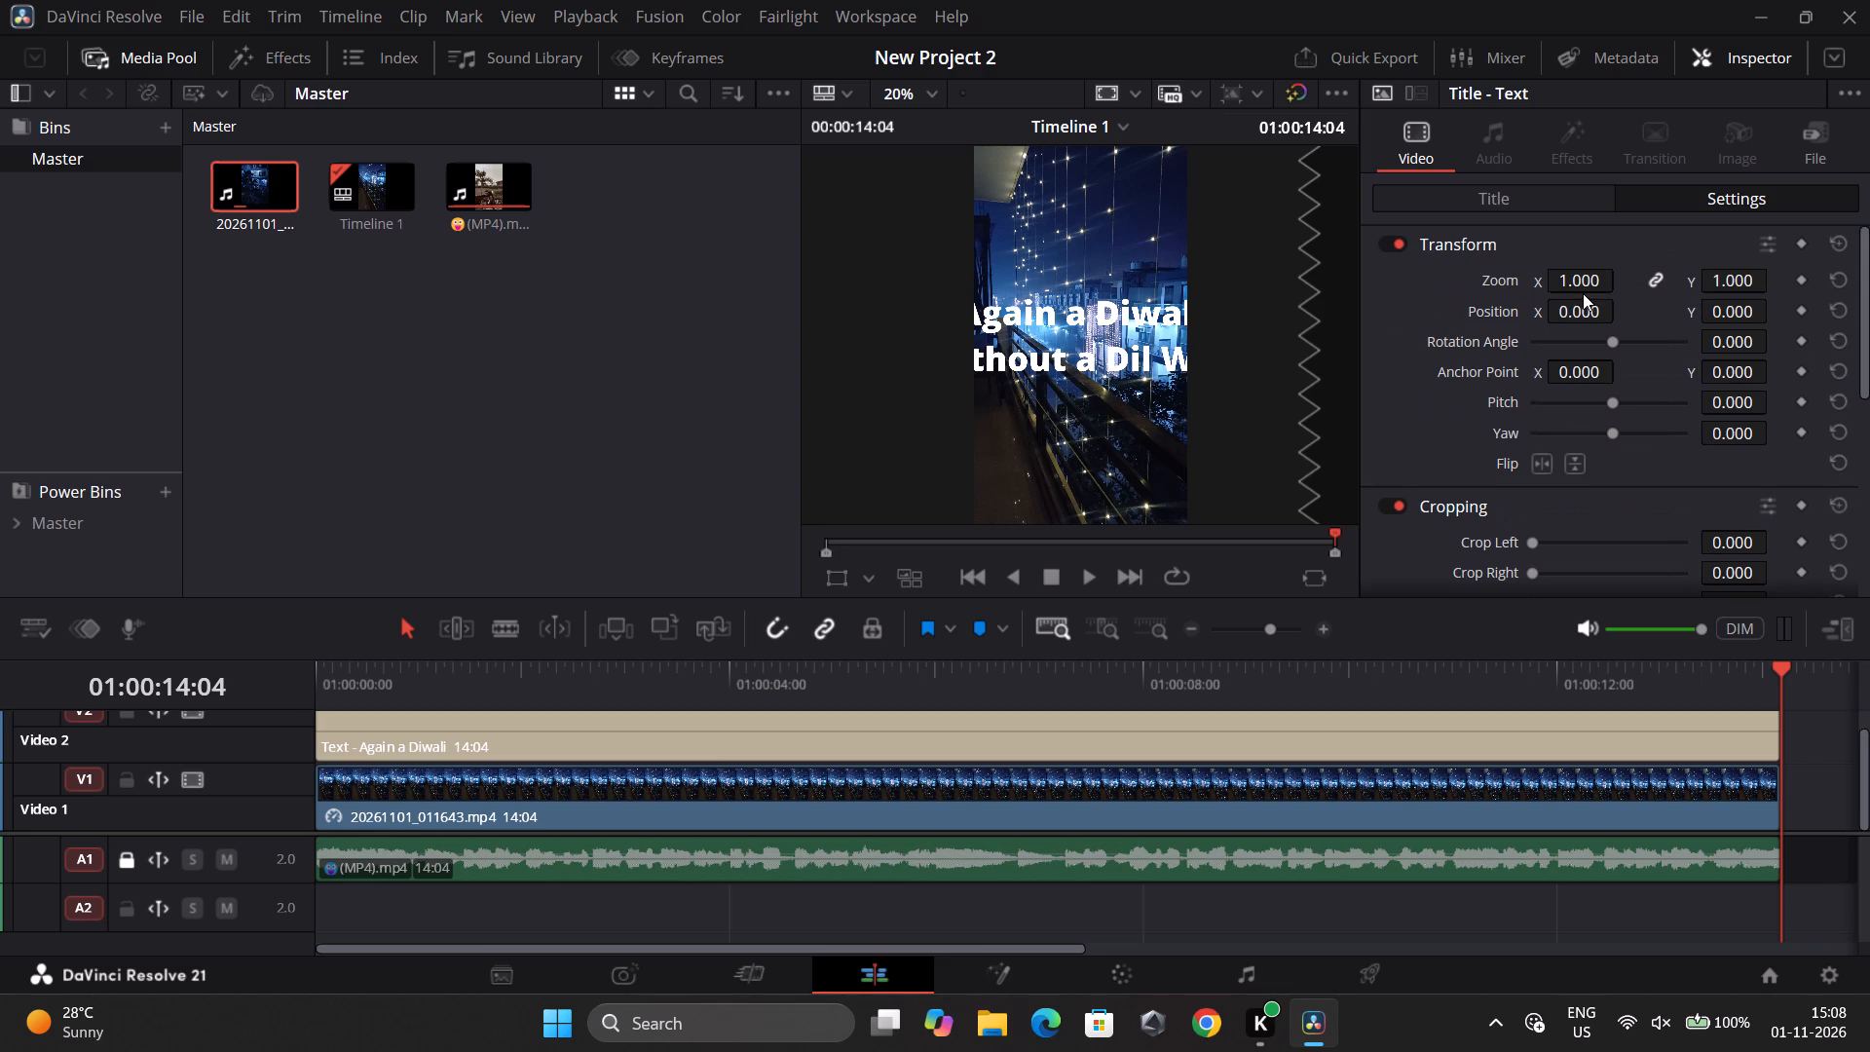
pyautogui.moveTo(1582, 284); pyautogui.dragTo(1527, 290)
pyautogui.click(1589, 319)
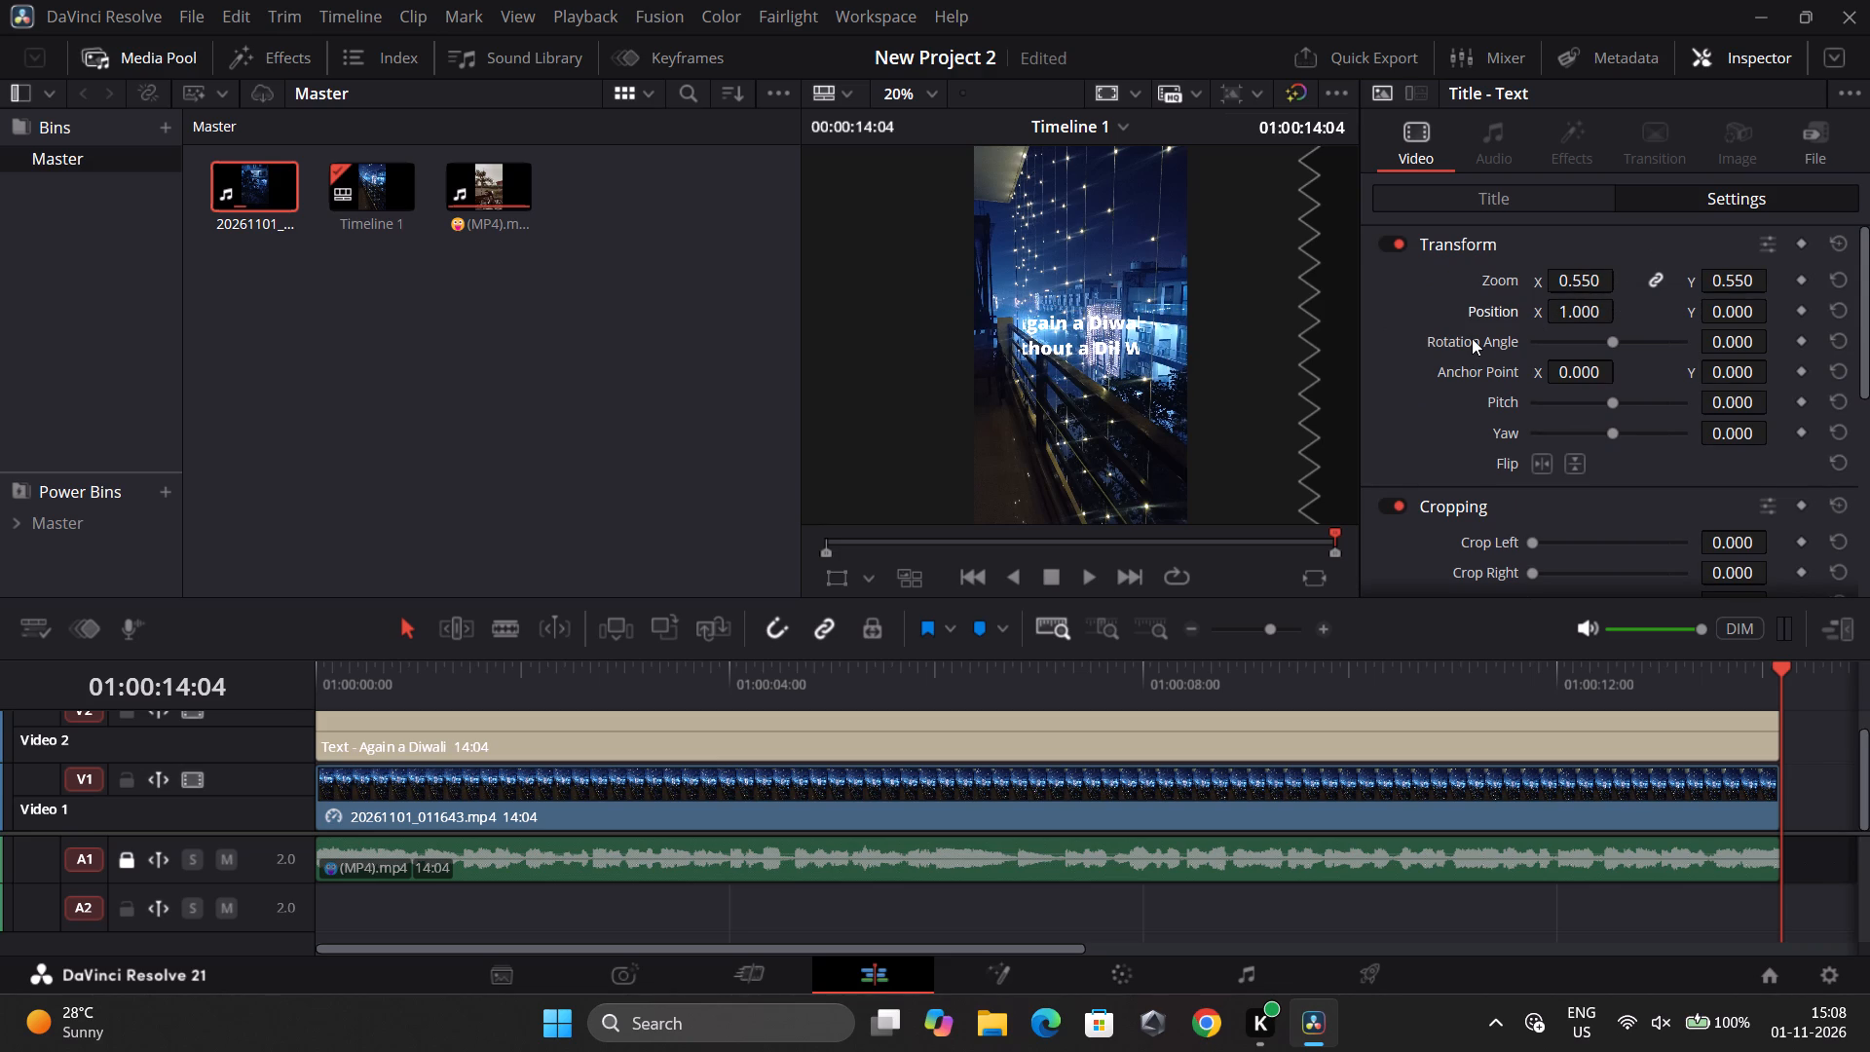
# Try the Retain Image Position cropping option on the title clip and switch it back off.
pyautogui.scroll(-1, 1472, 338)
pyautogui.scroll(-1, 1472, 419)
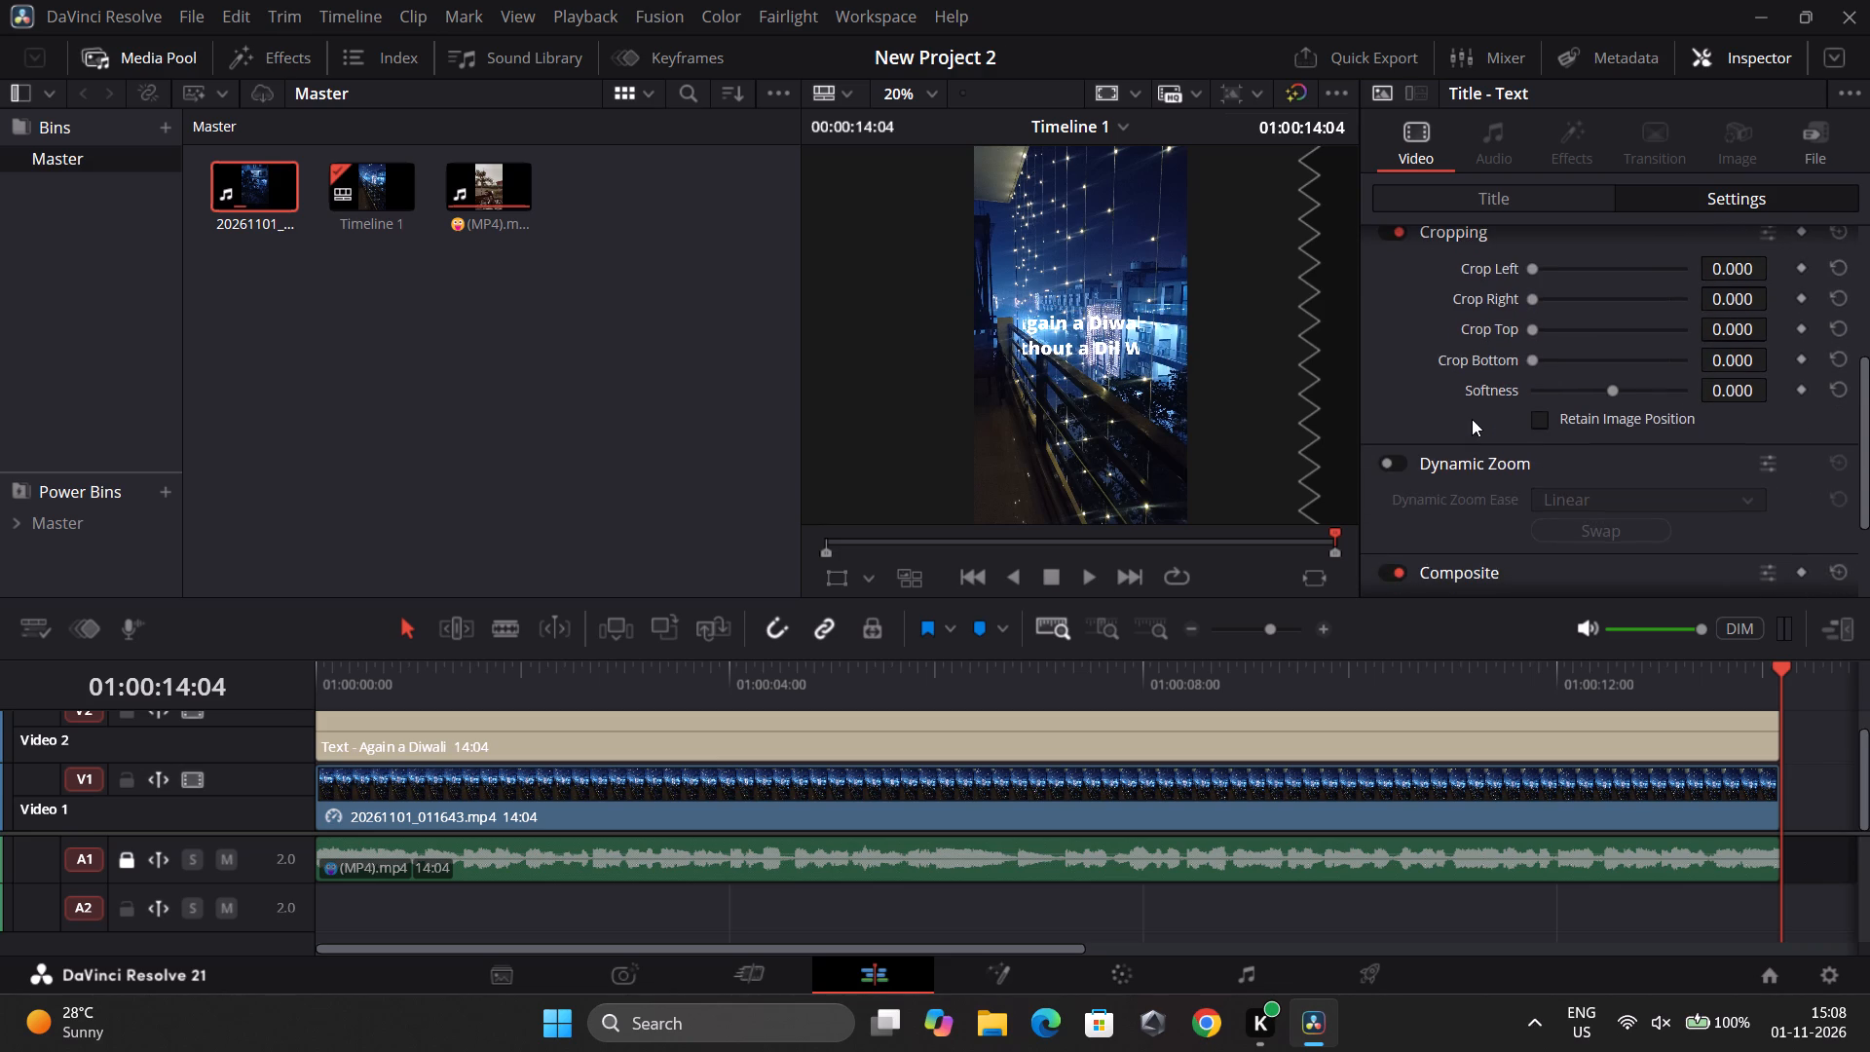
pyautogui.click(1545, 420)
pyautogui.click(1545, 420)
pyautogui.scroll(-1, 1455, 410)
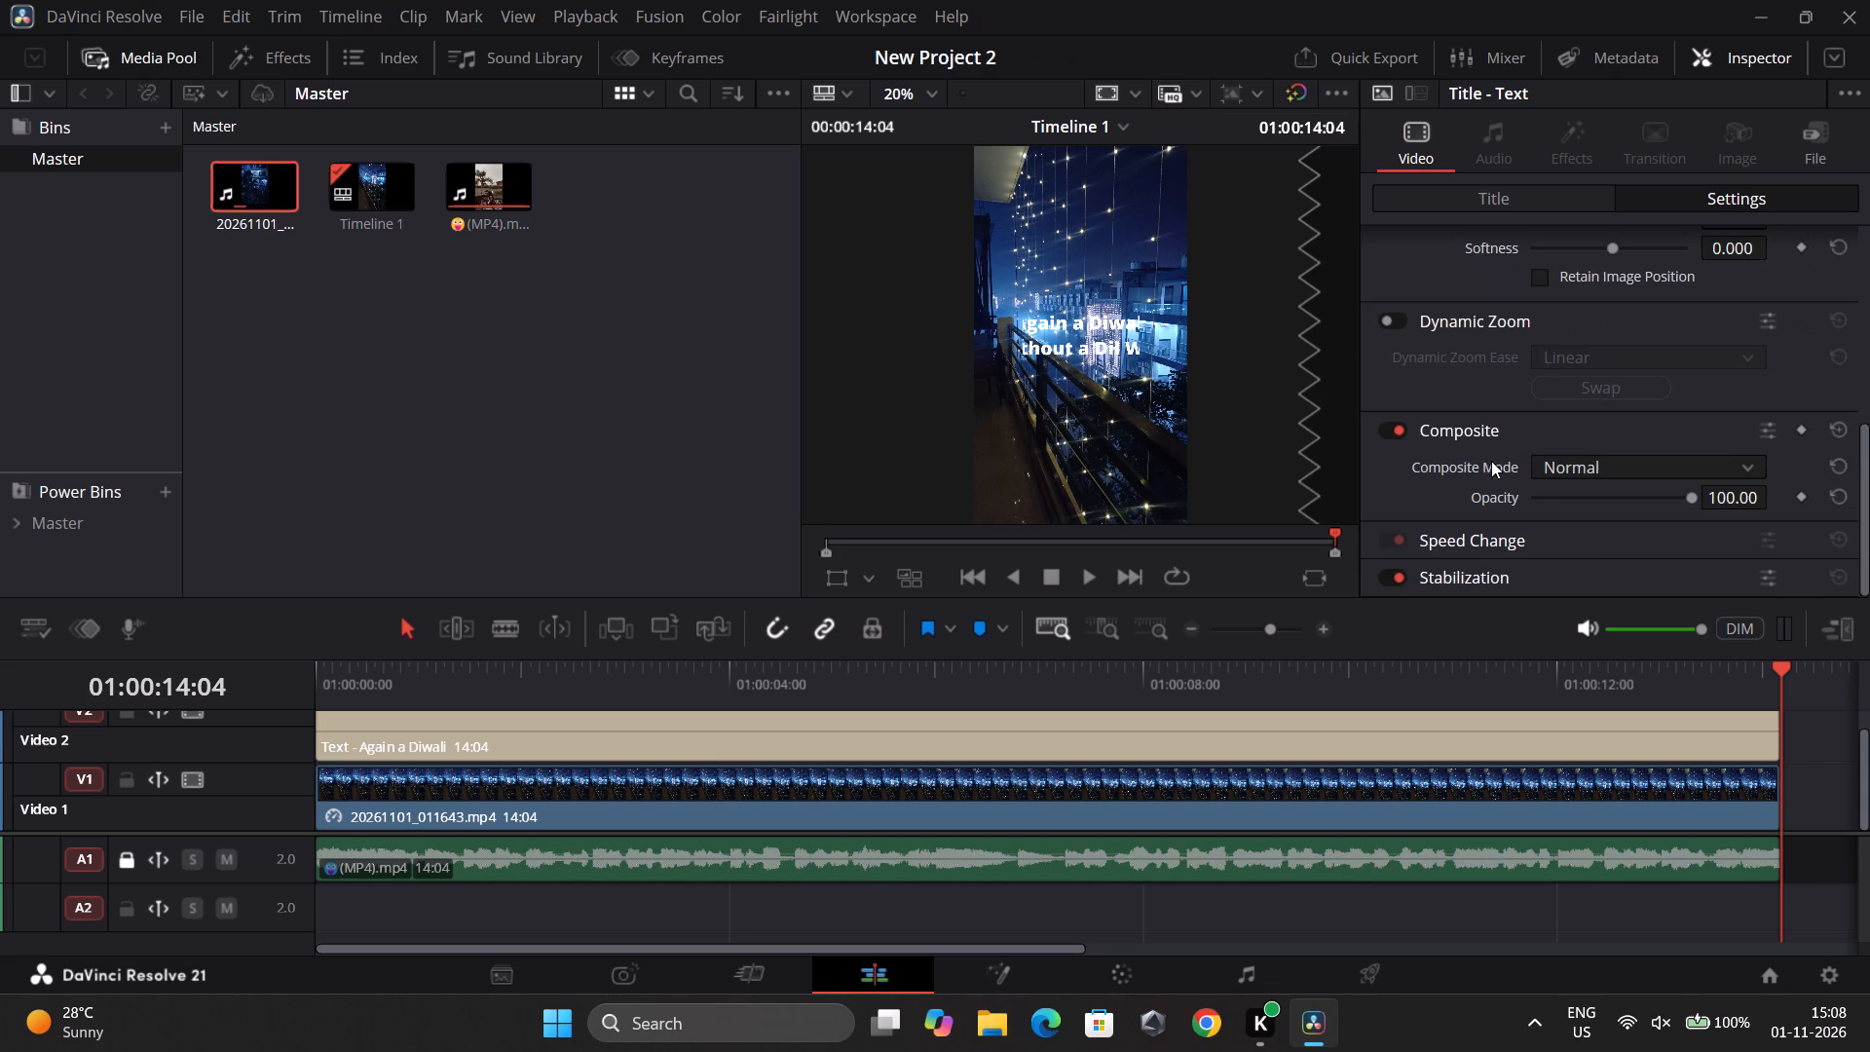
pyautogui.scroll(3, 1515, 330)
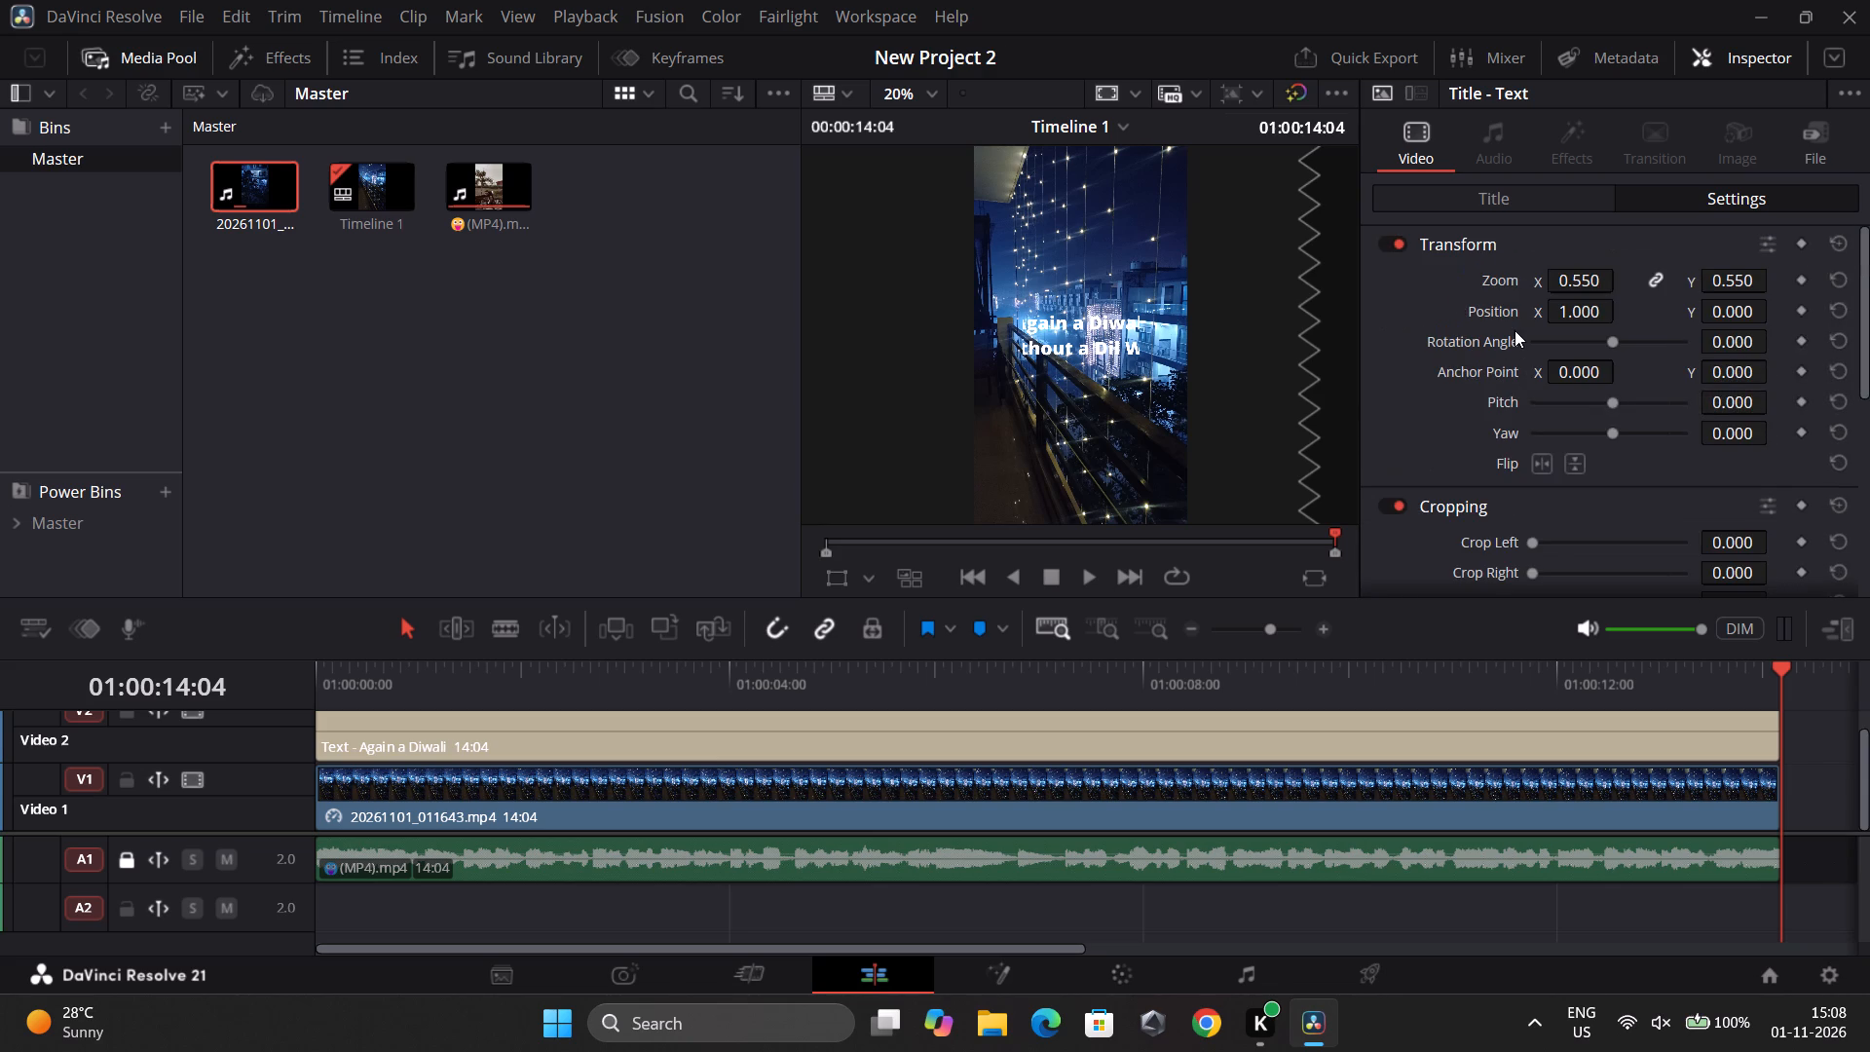
# Examine the title's own text formatting, position, zoom and stroke properties.
pyautogui.click(1502, 200)
pyautogui.scroll(-2, 1477, 428)
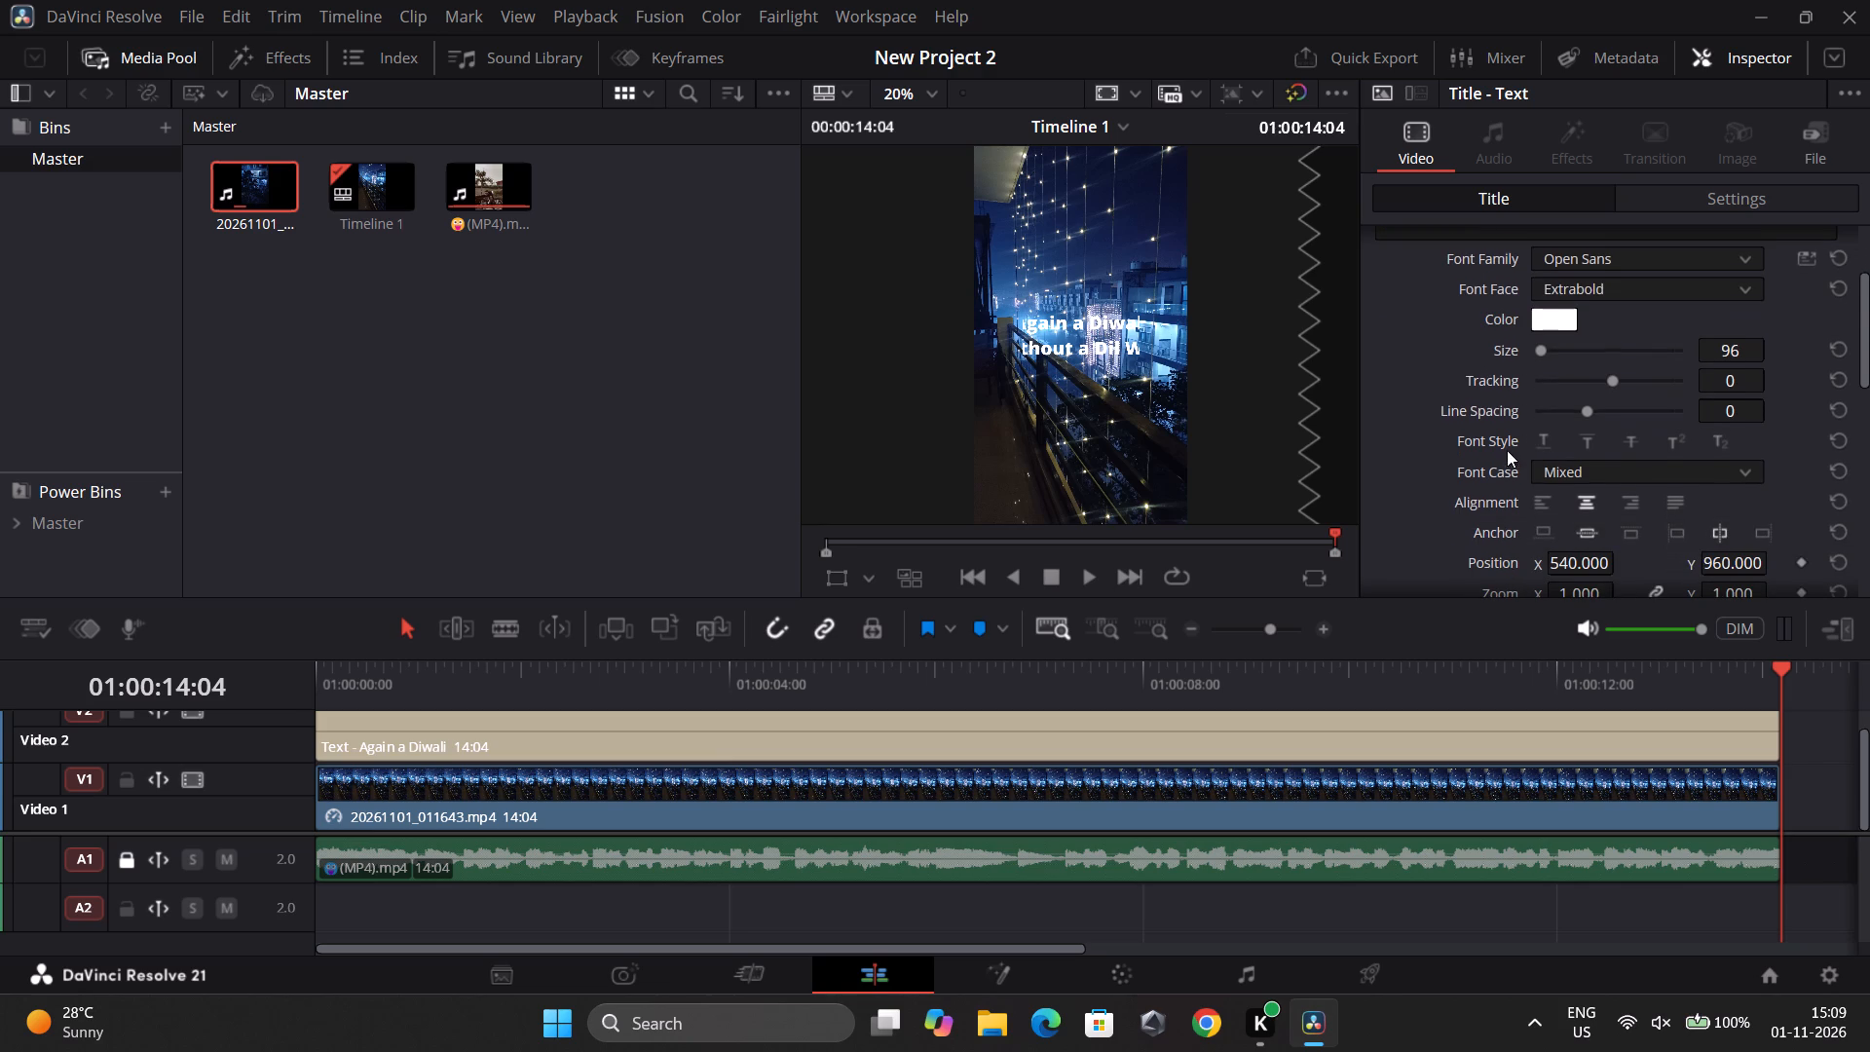
pyautogui.scroll(-1, 1495, 441)
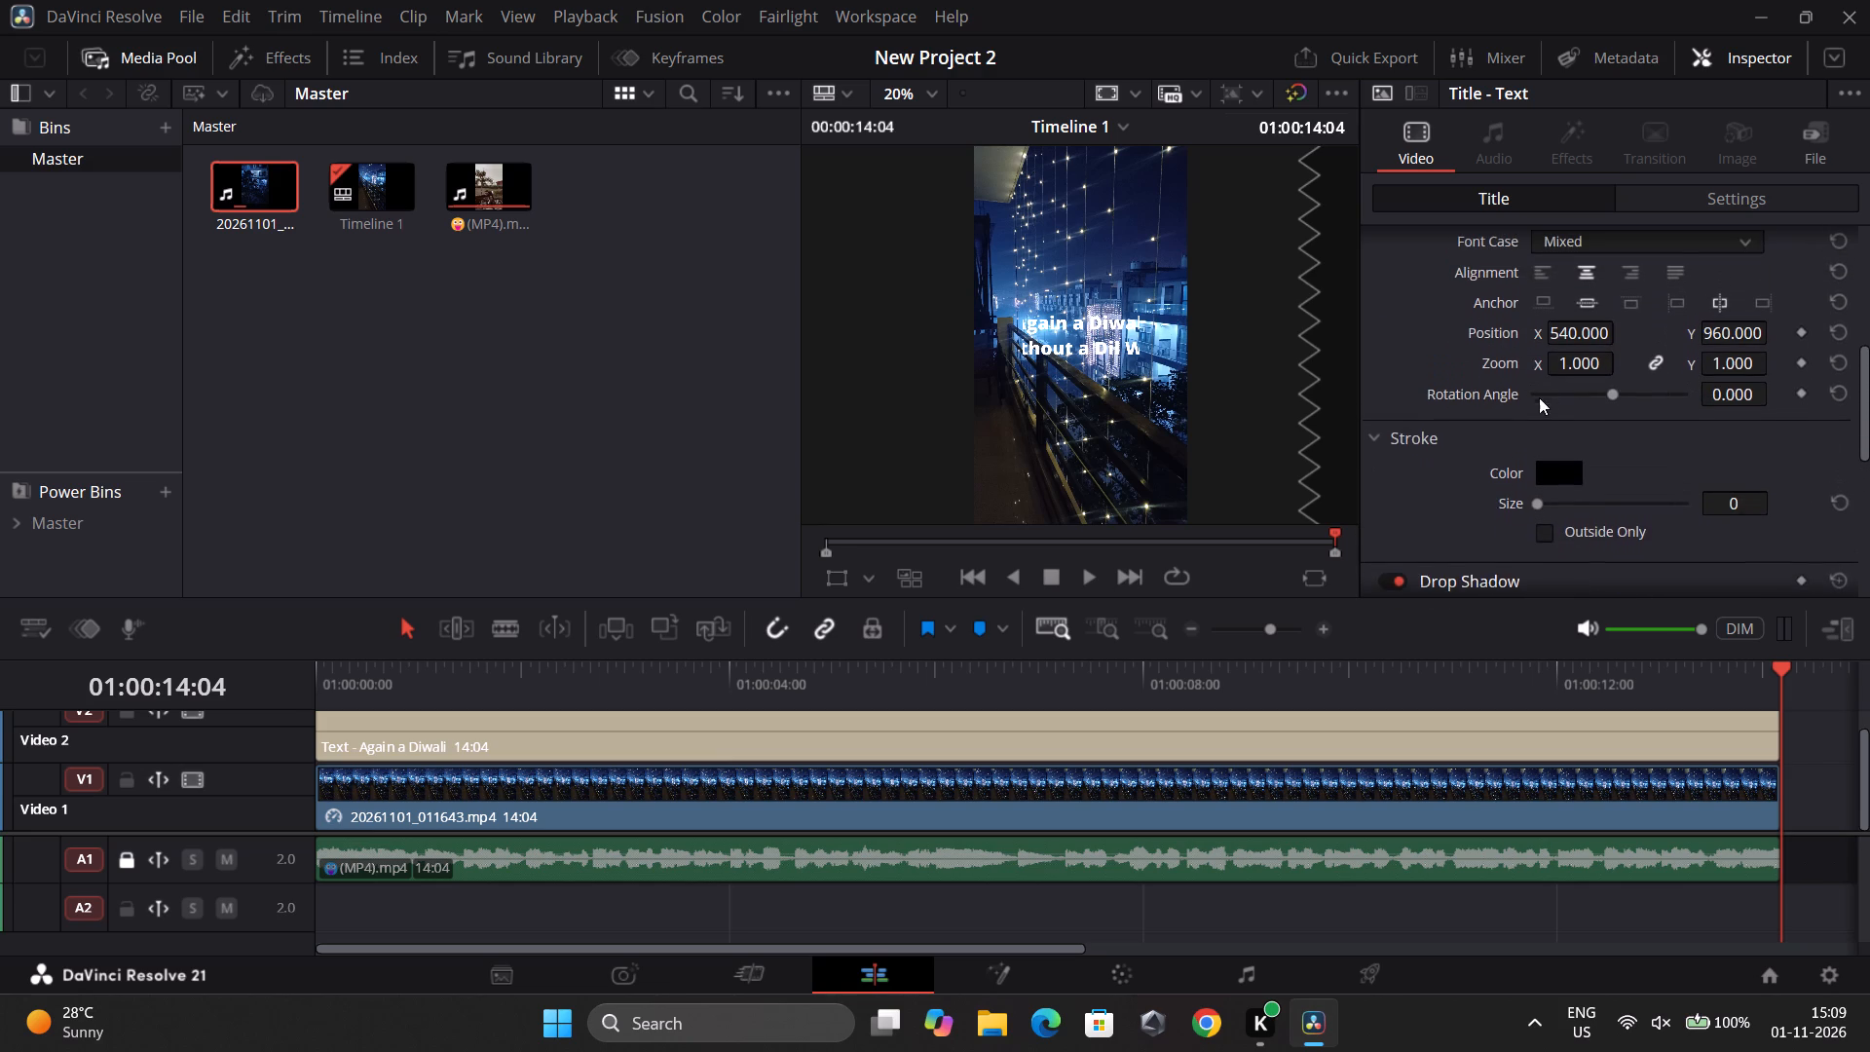
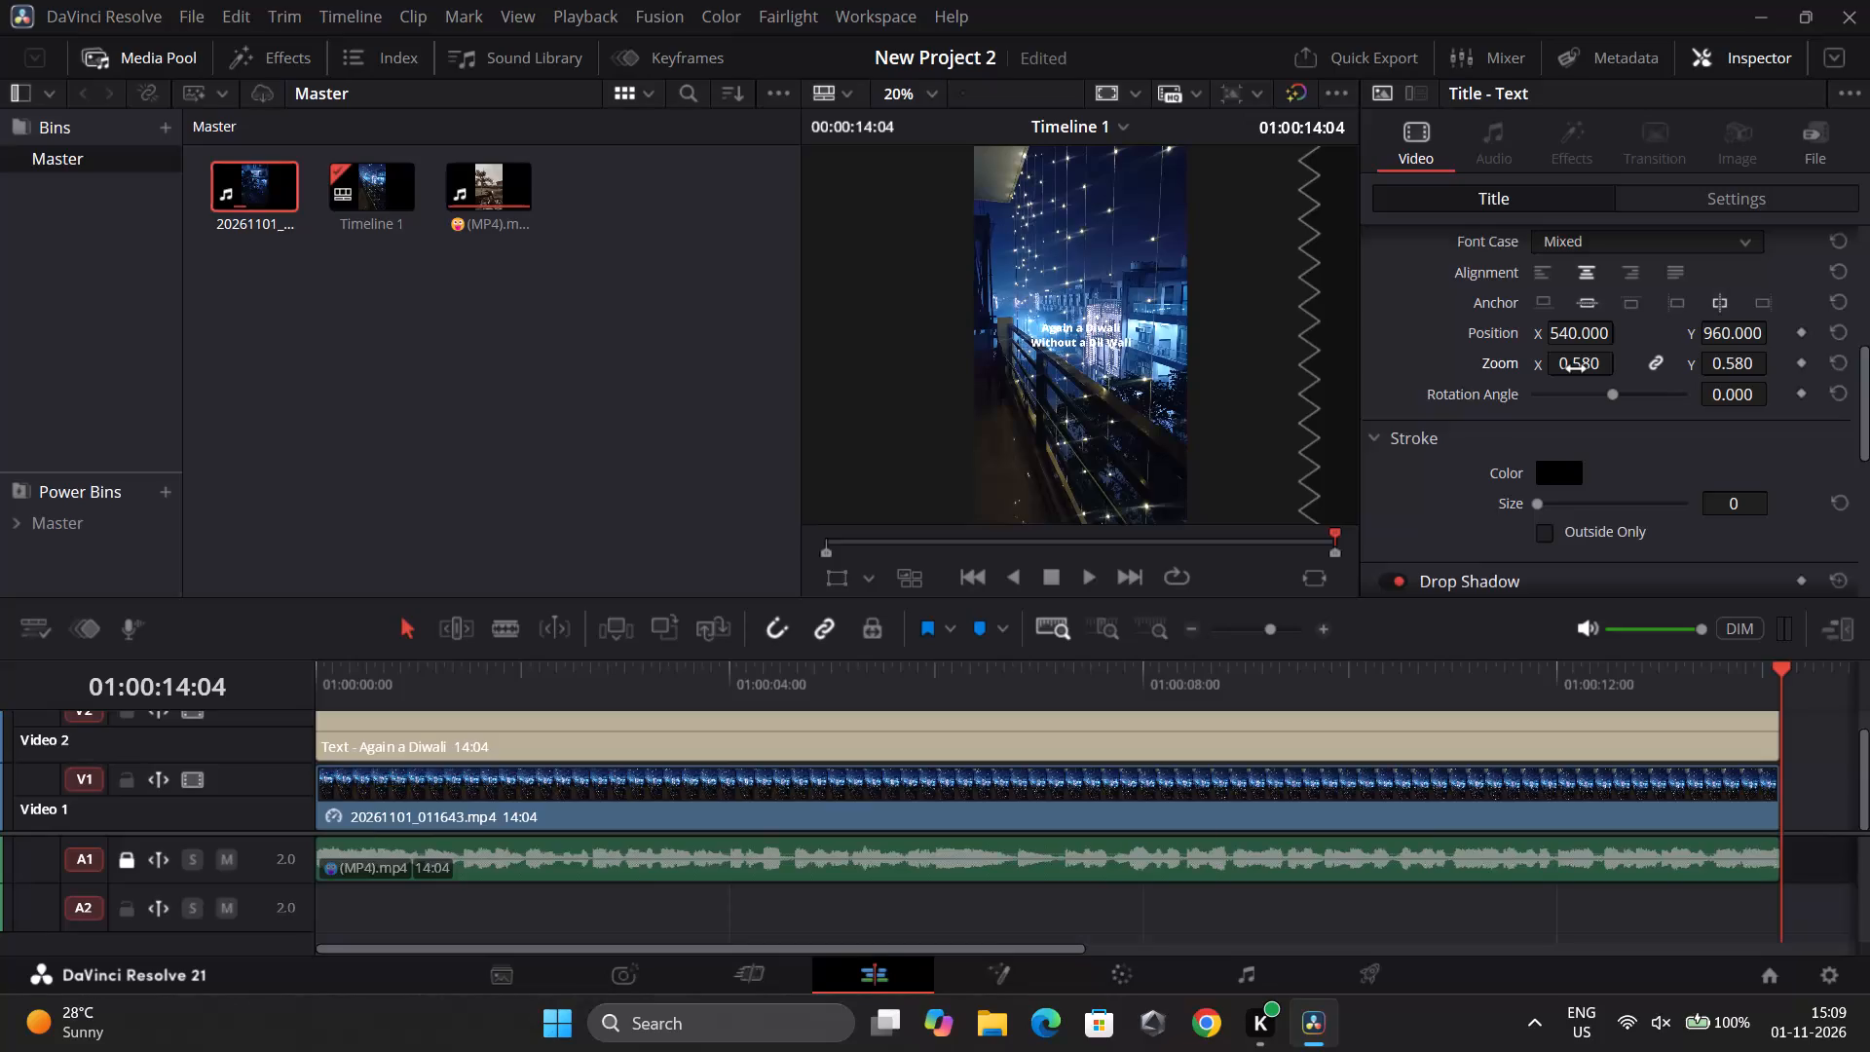
# Set the title clip's transform Y position to 2.000.
pyautogui.click(1699, 211)
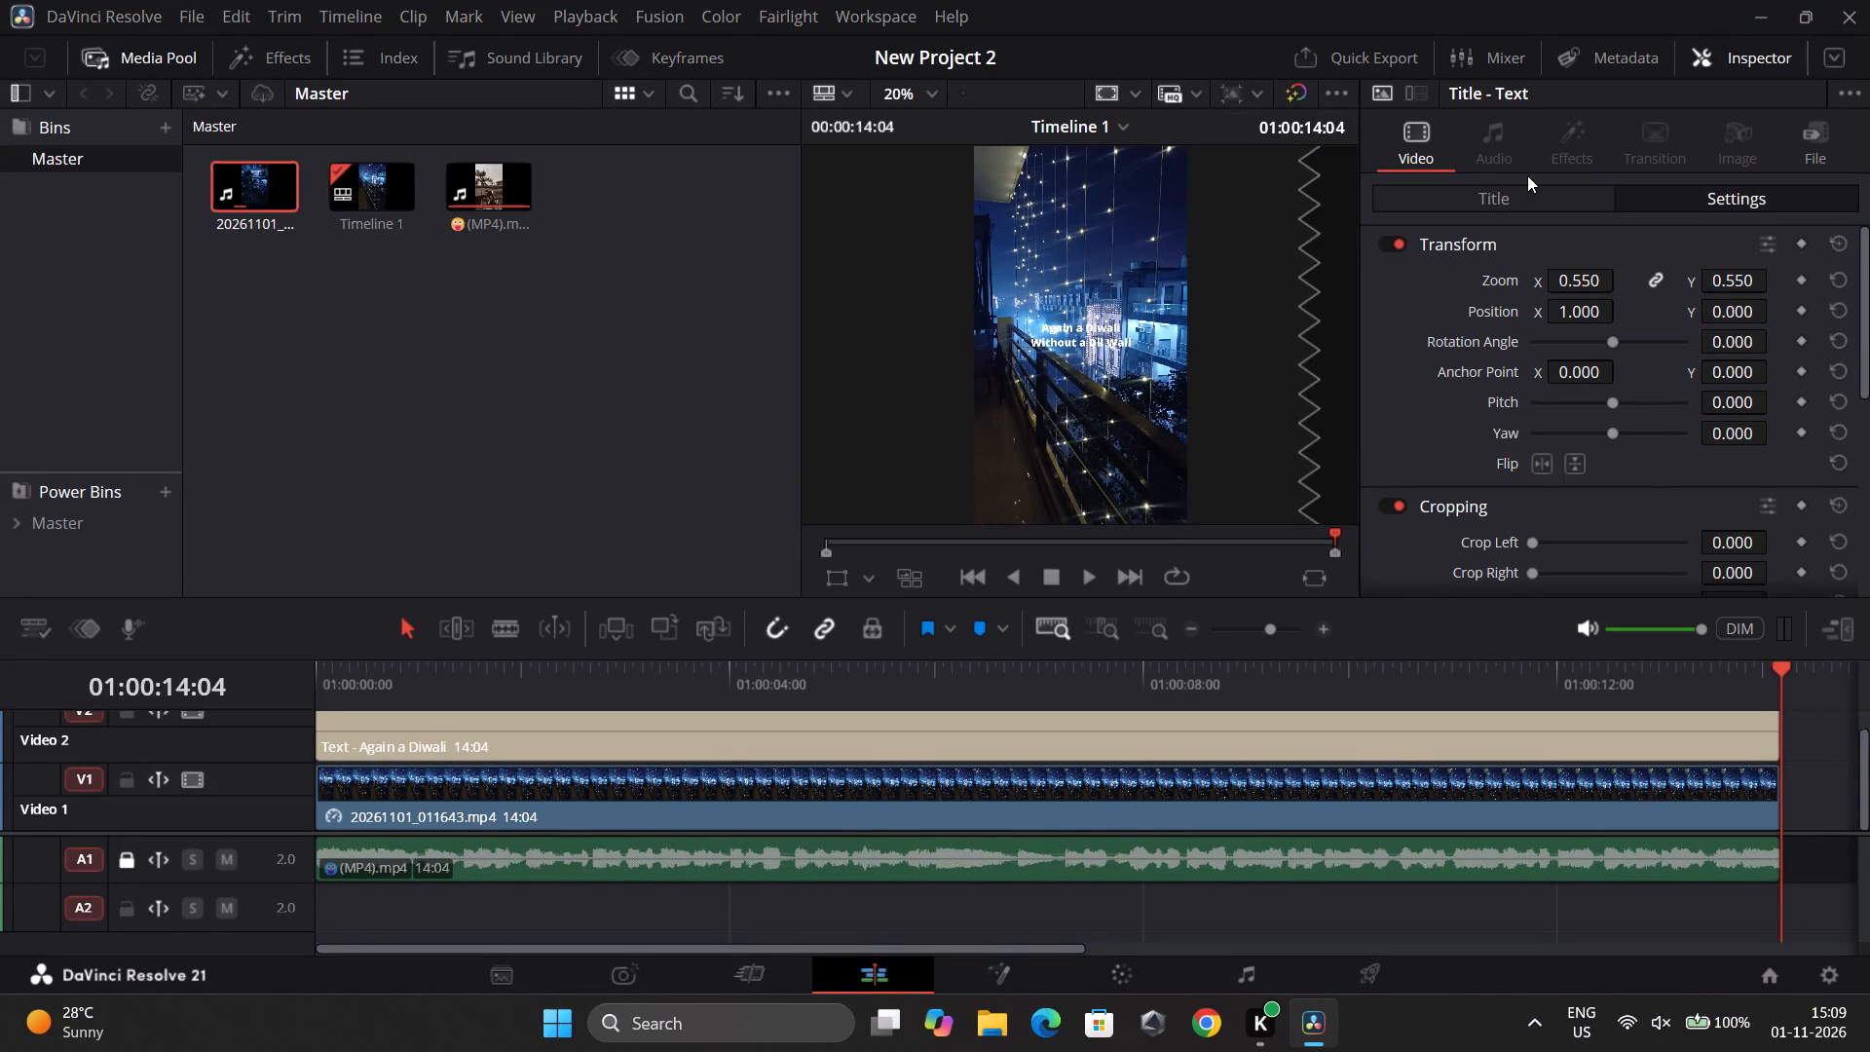
pyautogui.click(1524, 188)
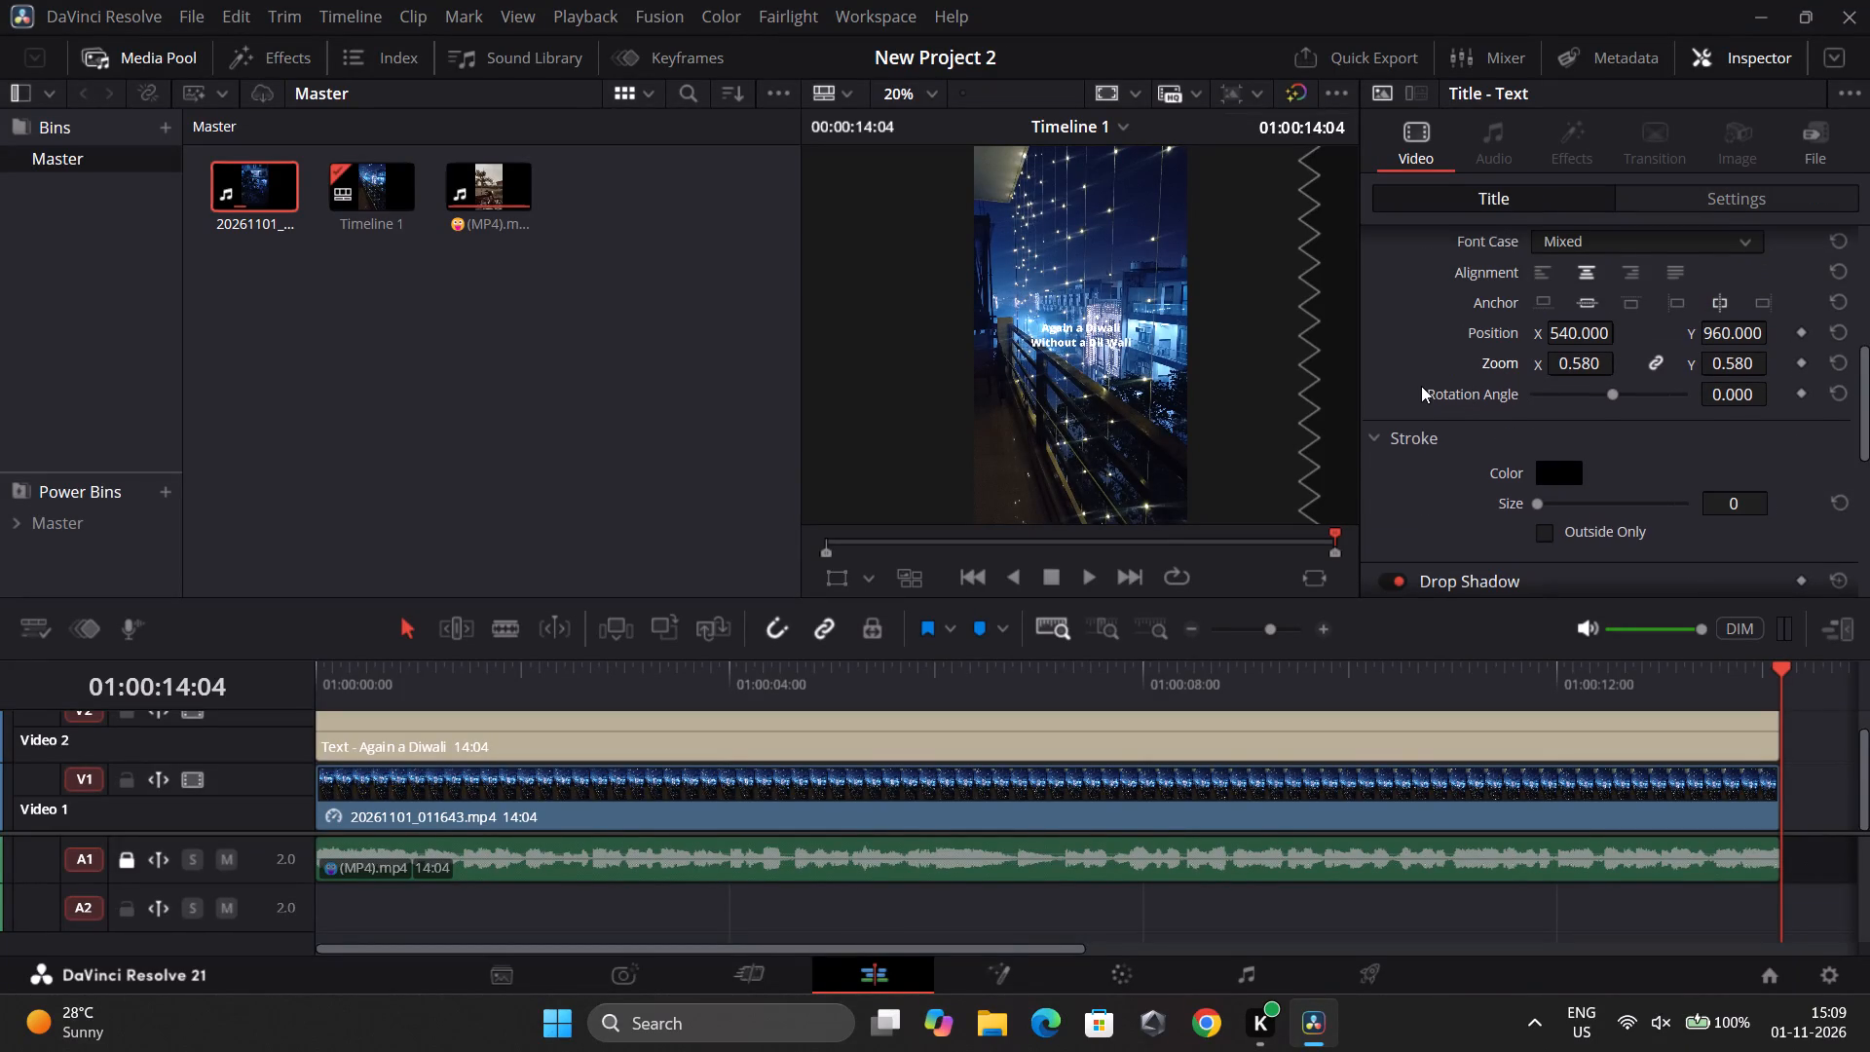
pyautogui.scroll(1, 1421, 386)
pyautogui.click(1669, 193)
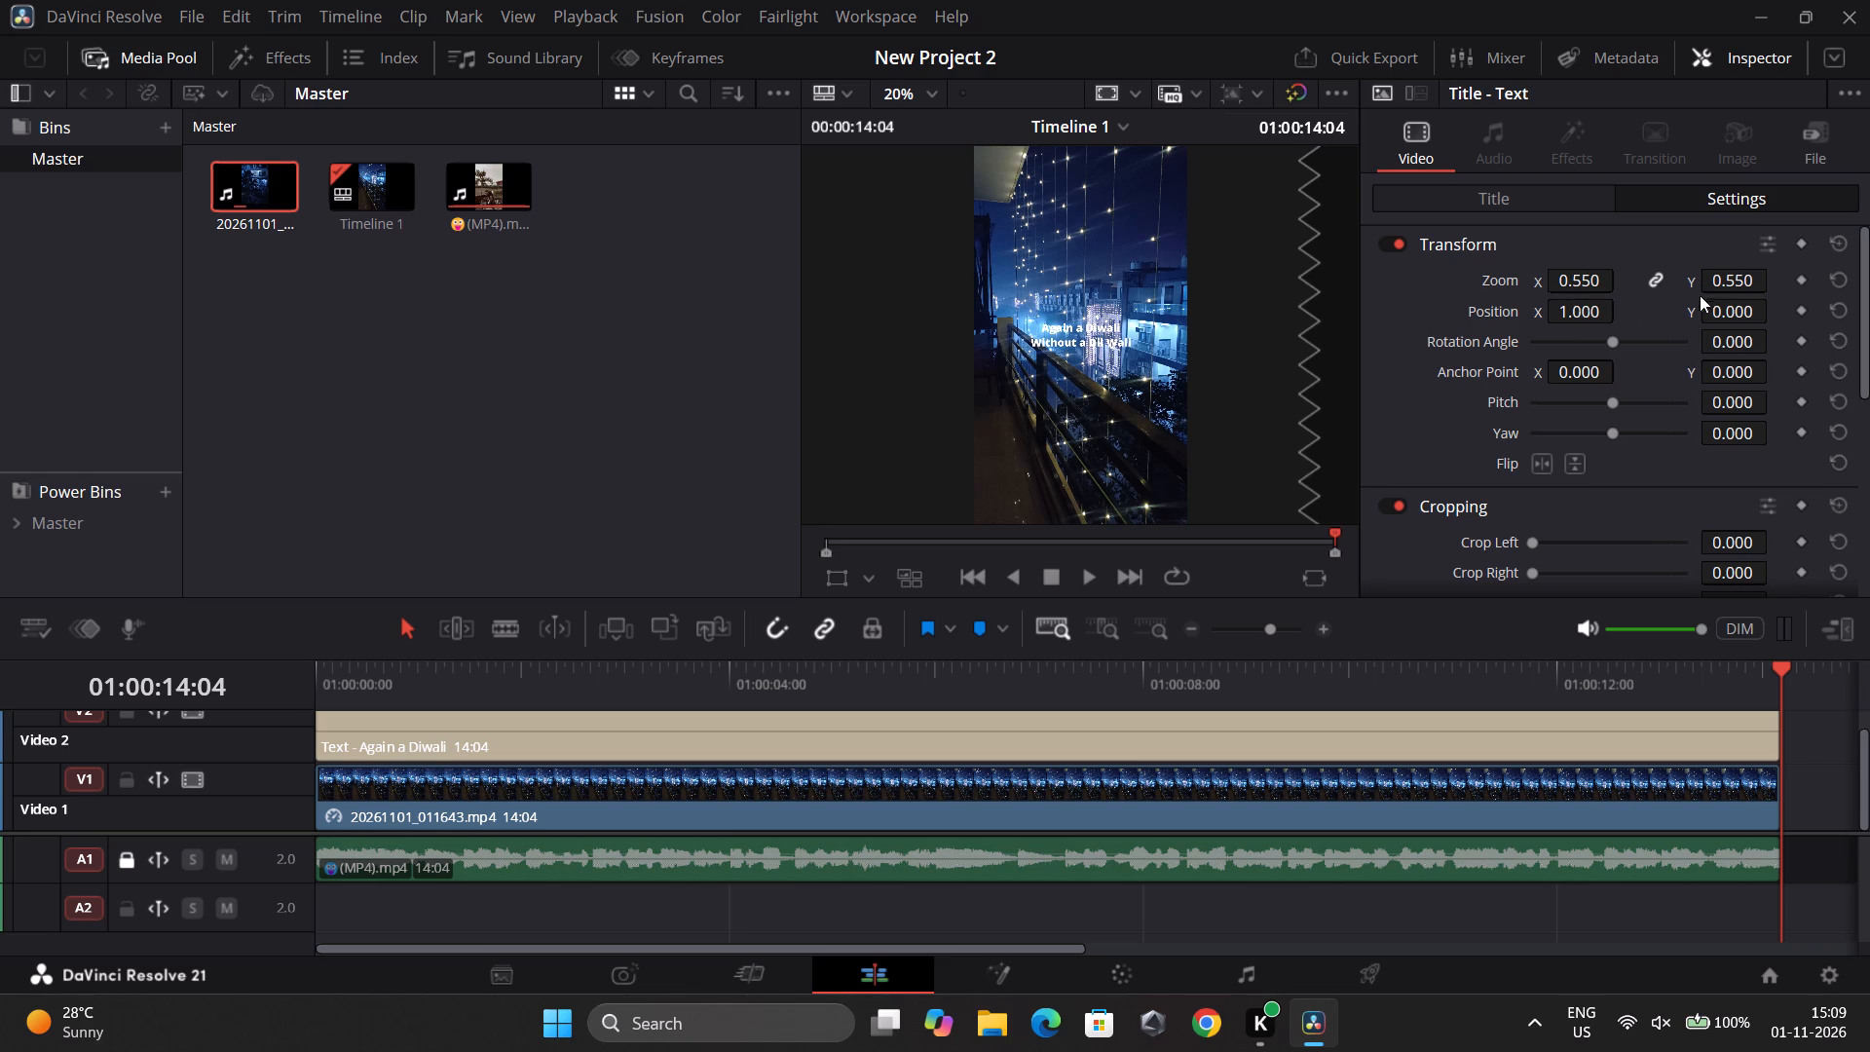
pyautogui.click(1731, 318)
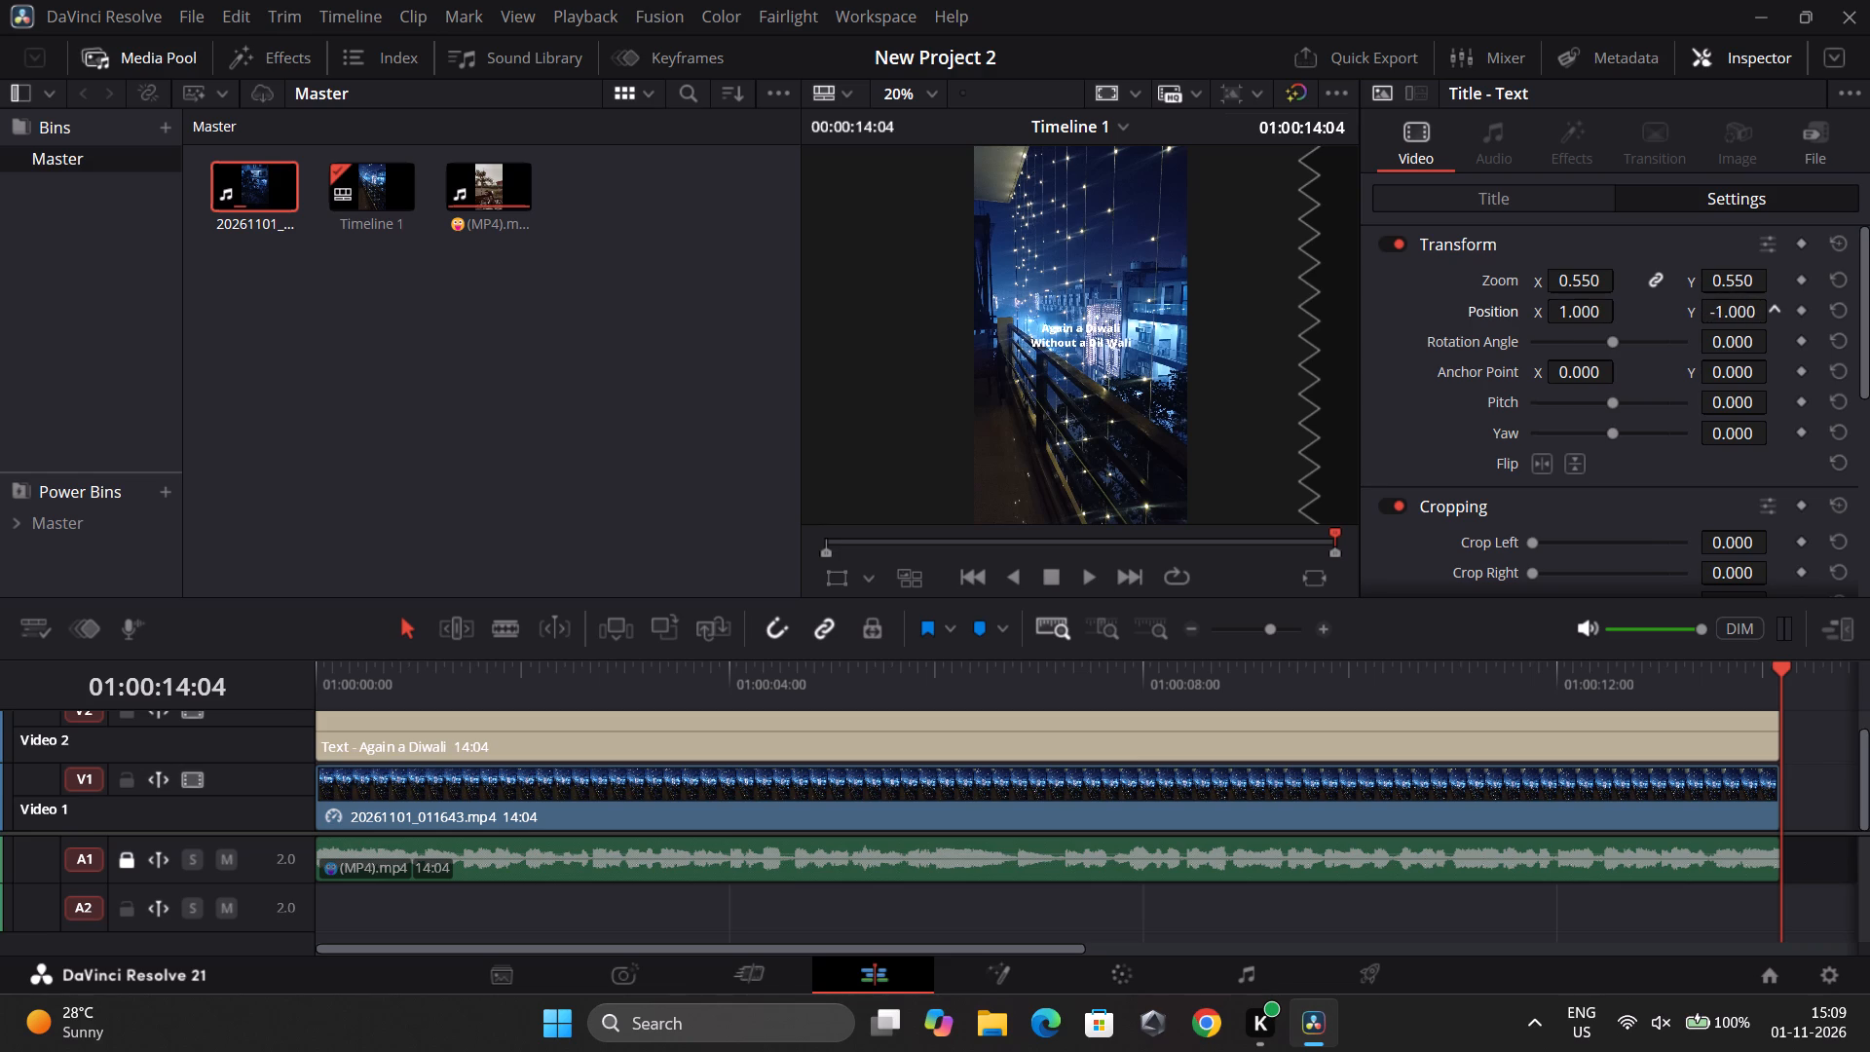
pyautogui.click(1732, 318)
pyautogui.press('End')
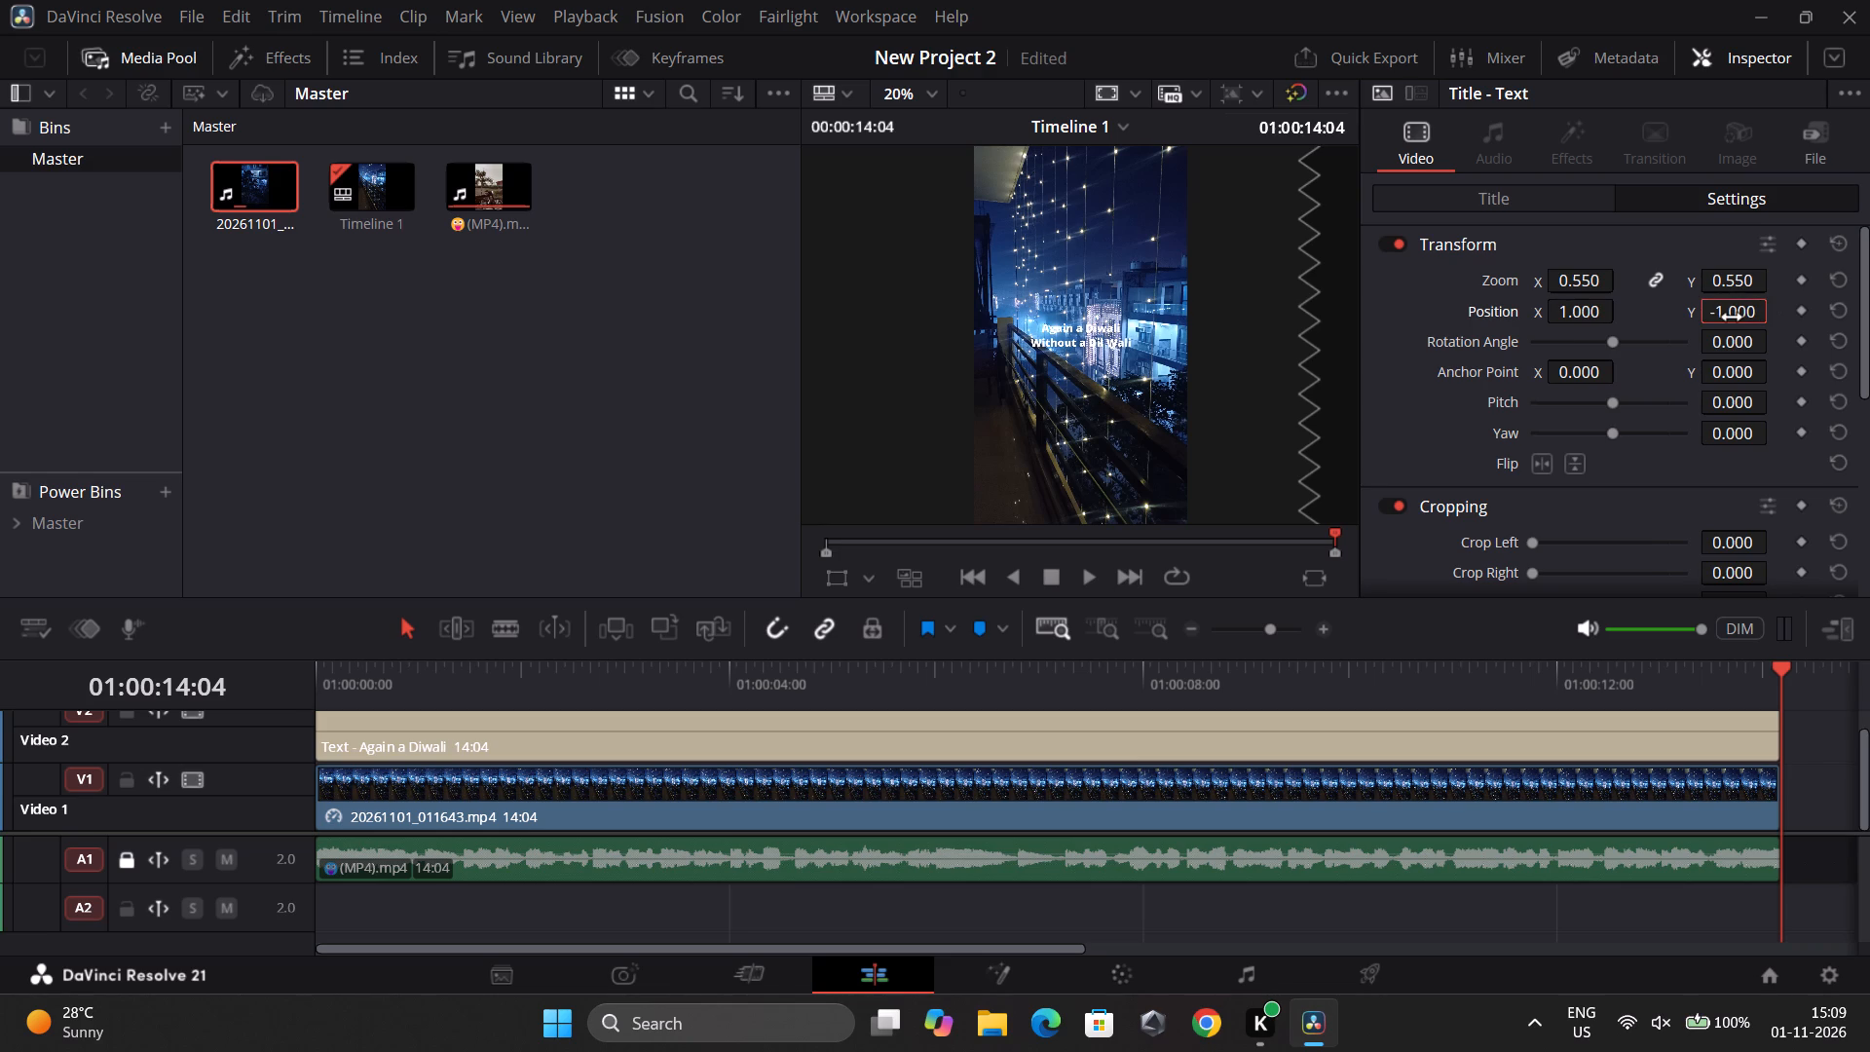
pyautogui.click(1732, 318)
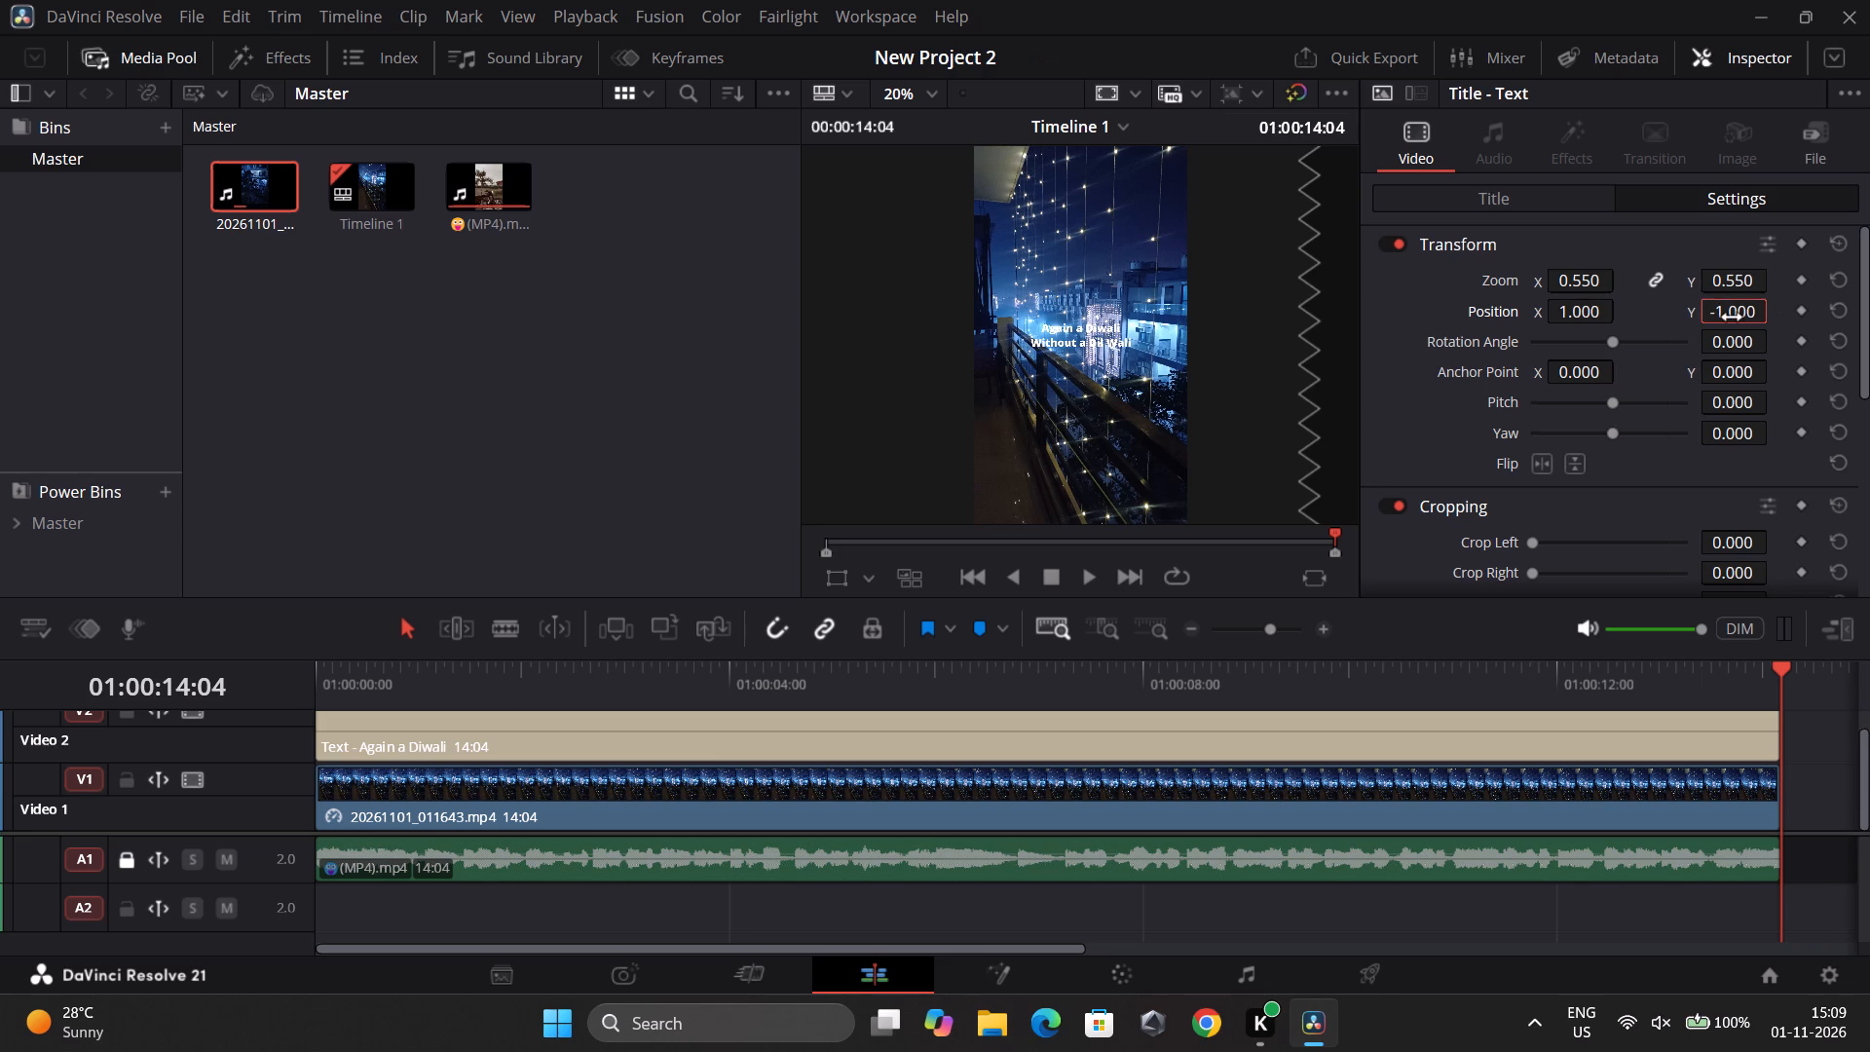
pyautogui.click(1728, 323)
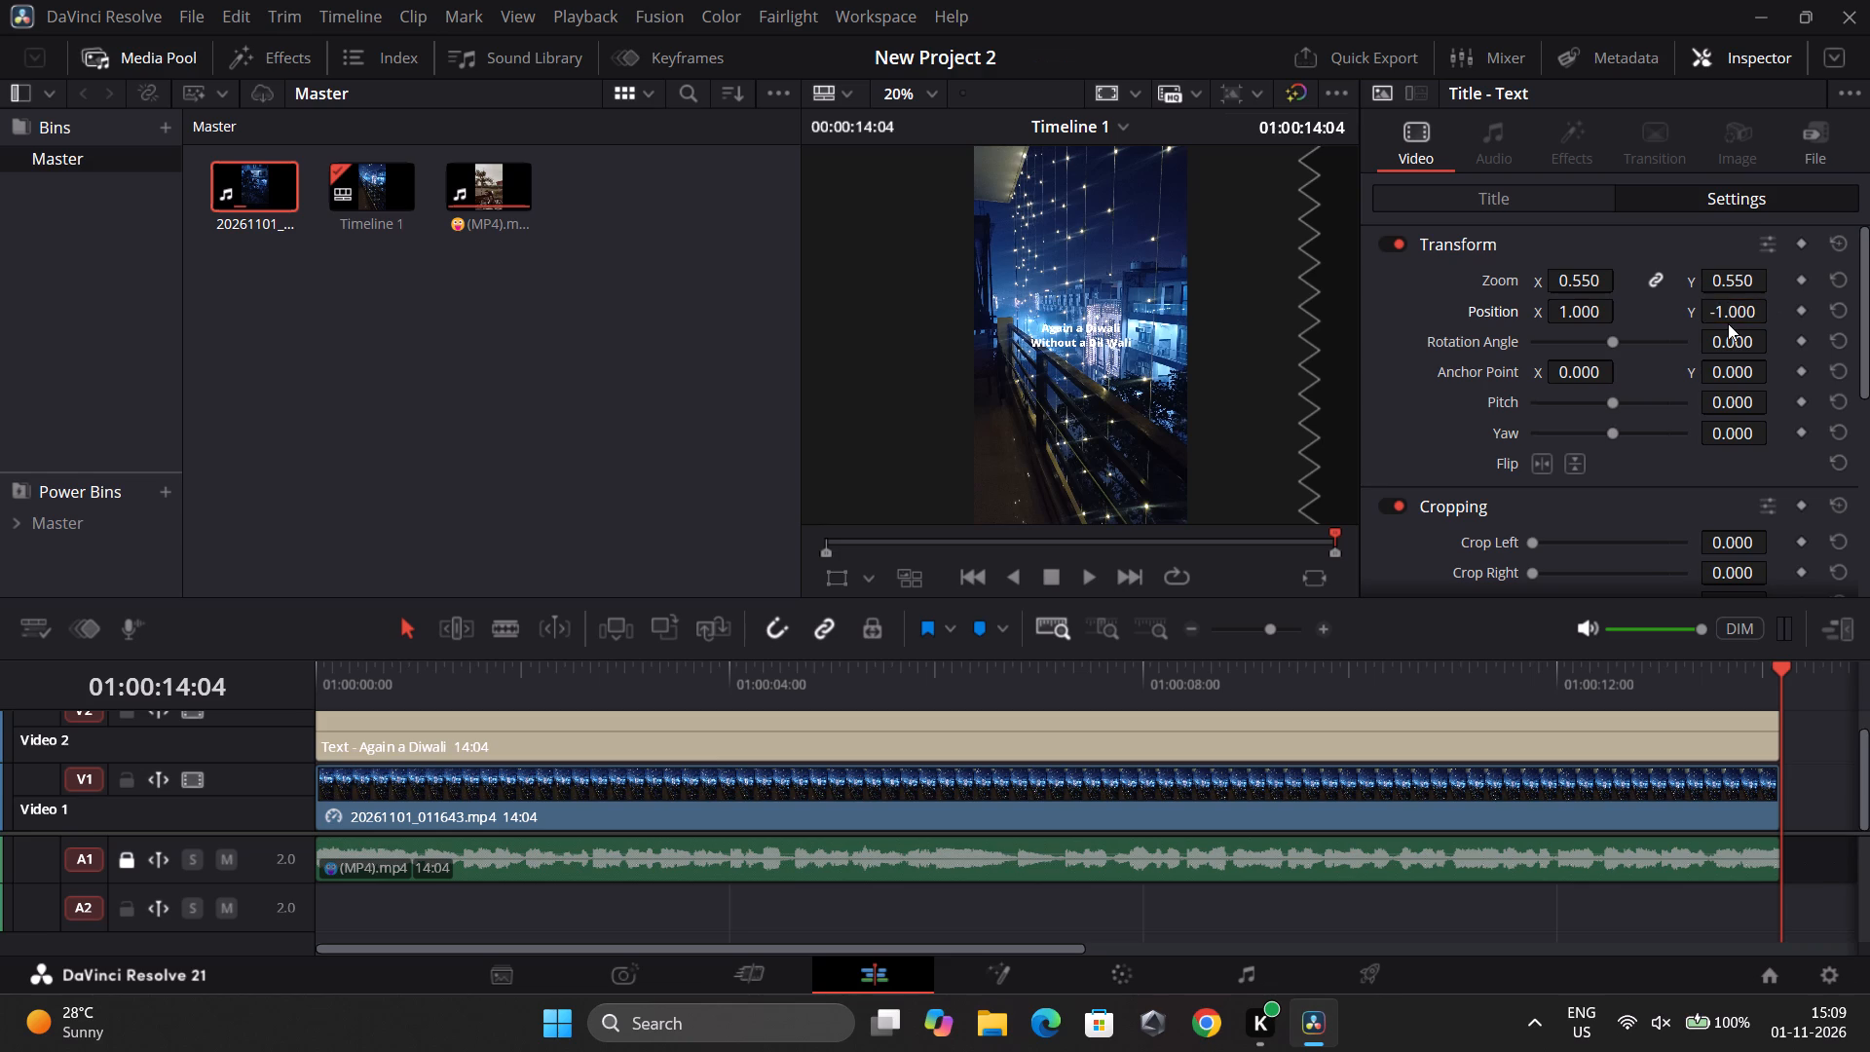
pyautogui.click(1730, 307)
pyautogui.click(1730, 307)
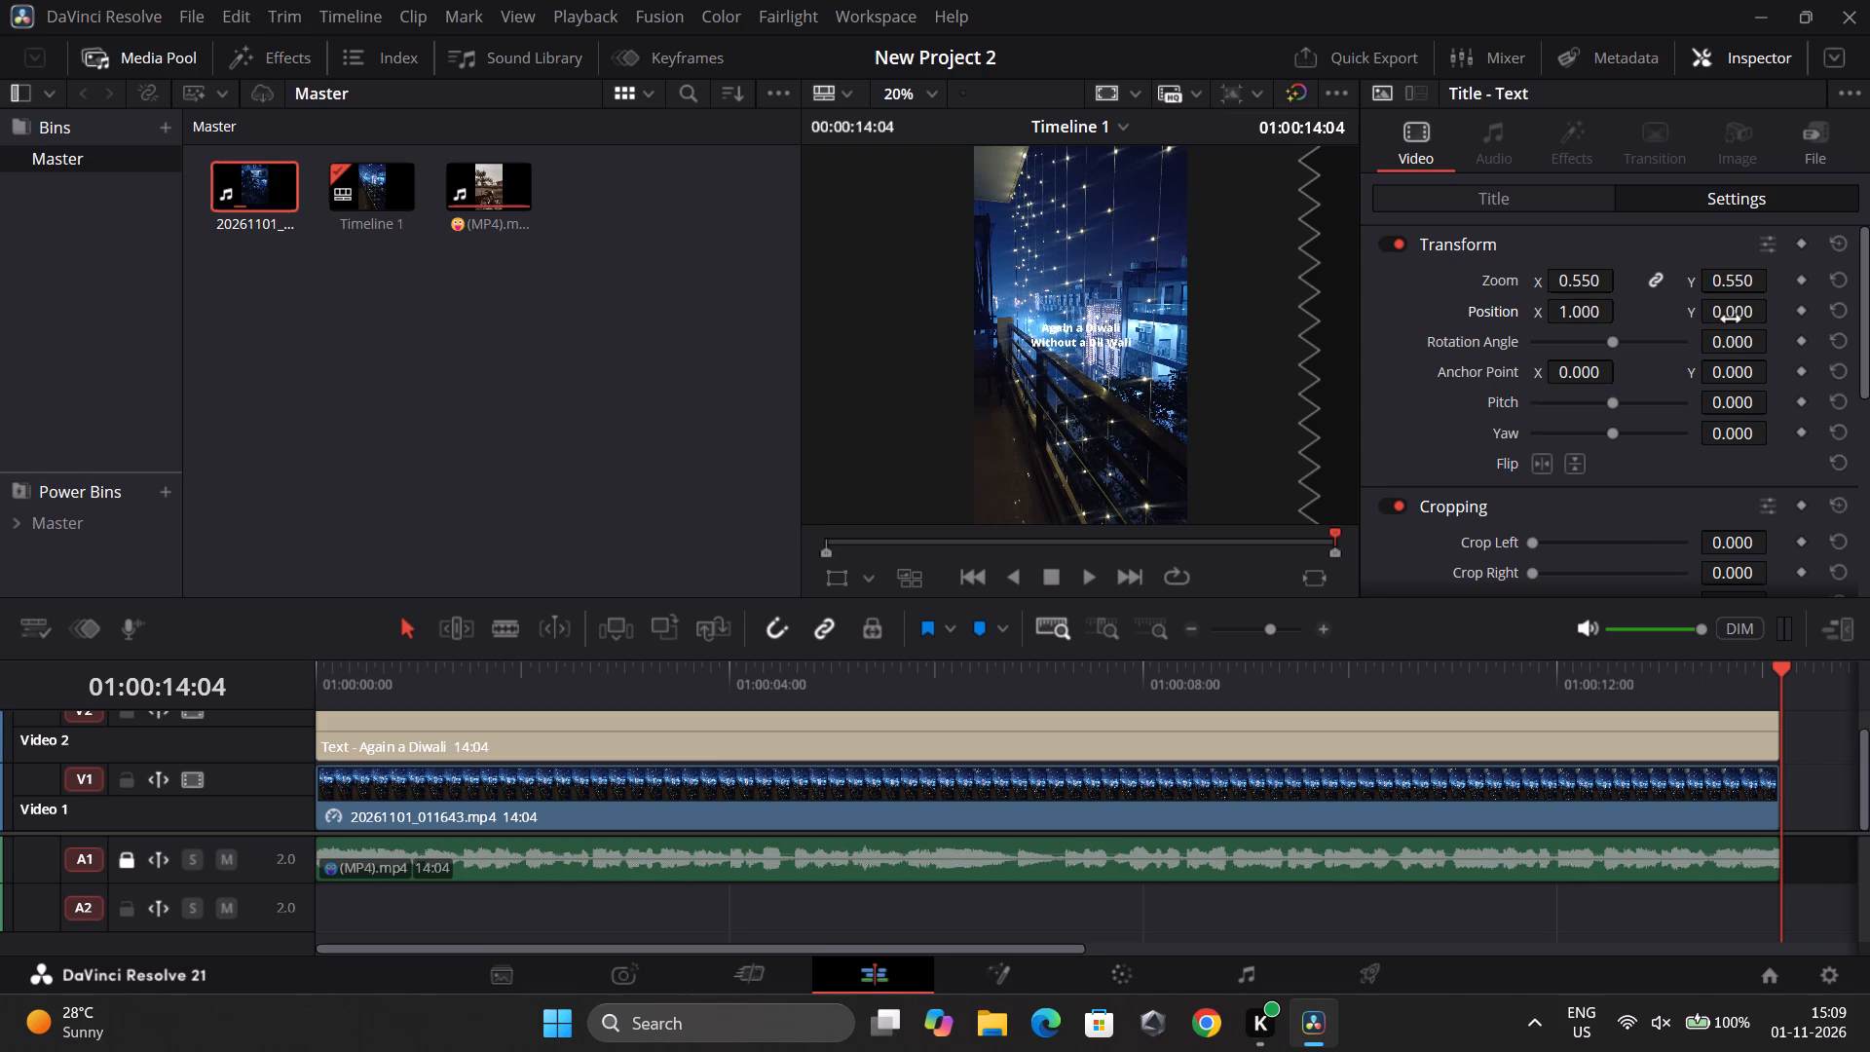
pyautogui.click(1732, 319)
# Give the title text a stroke of size 16 and restrict it to Outside Only.
pyautogui.click(1504, 187)
pyautogui.scroll(-1, 1431, 377)
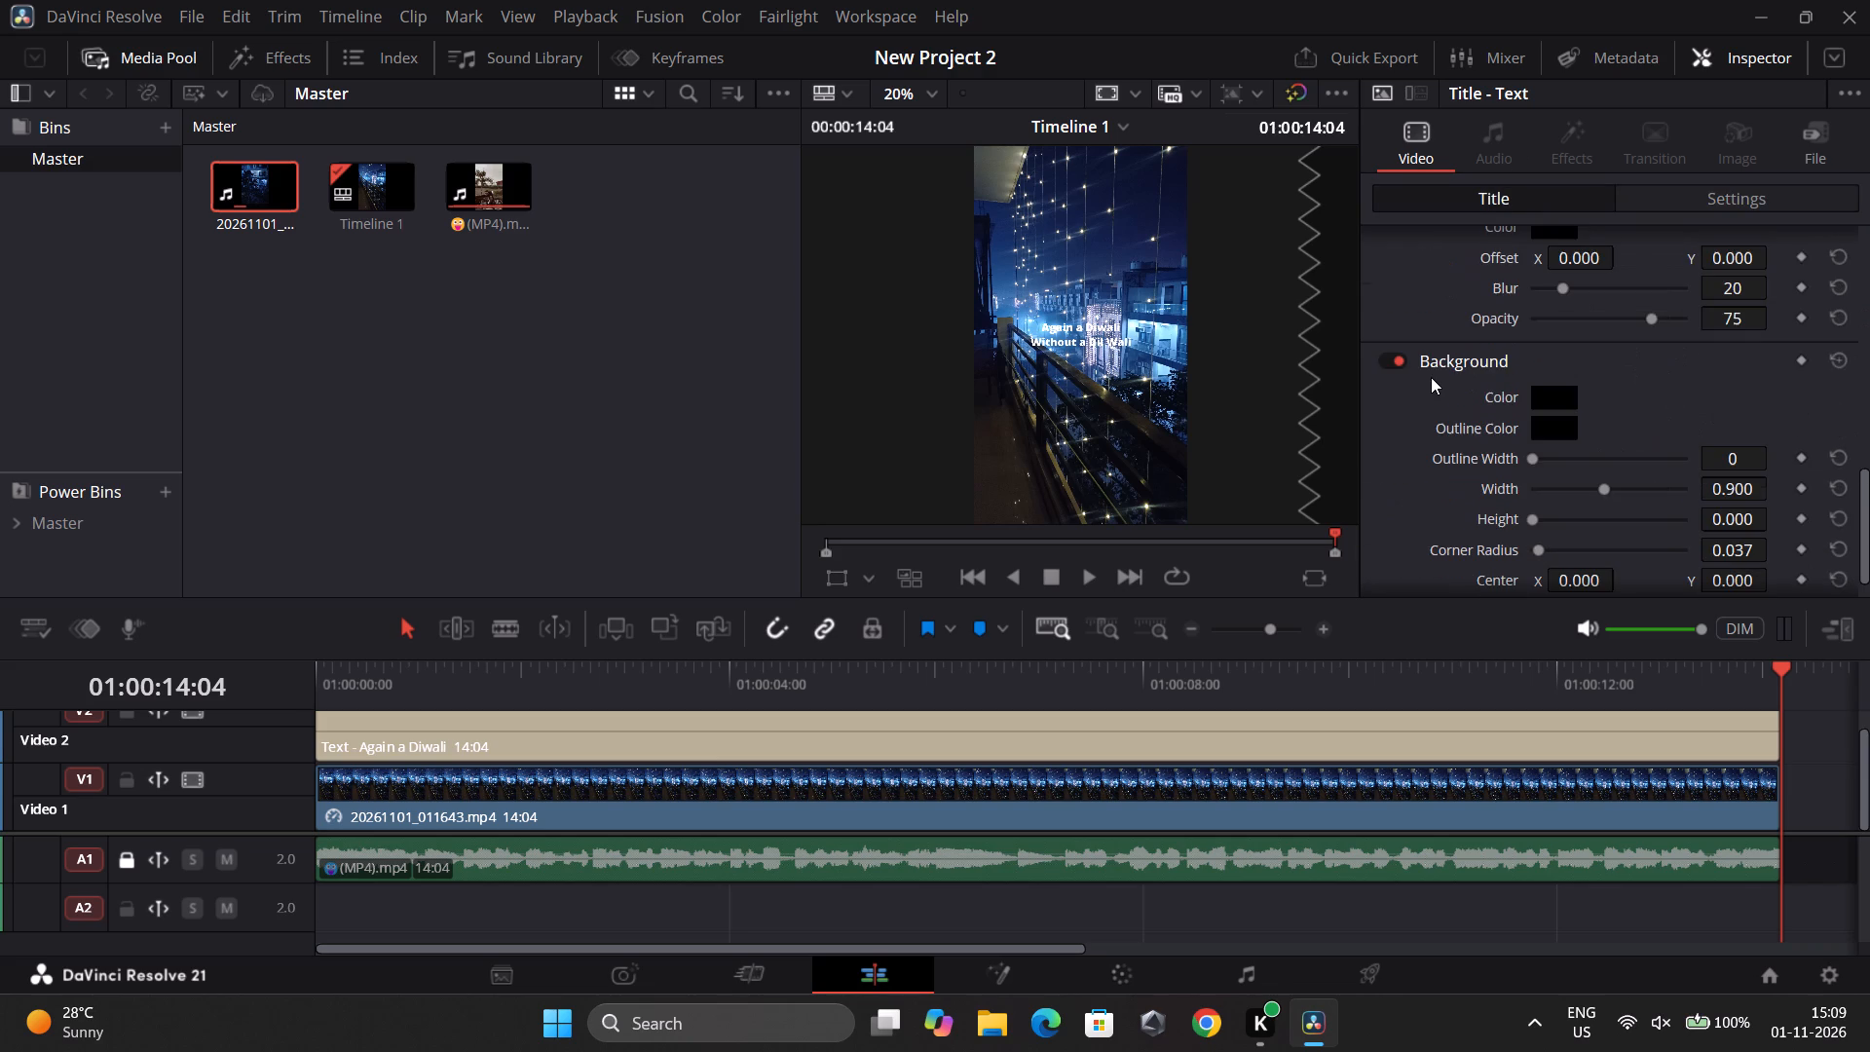
pyautogui.scroll(1, 1431, 377)
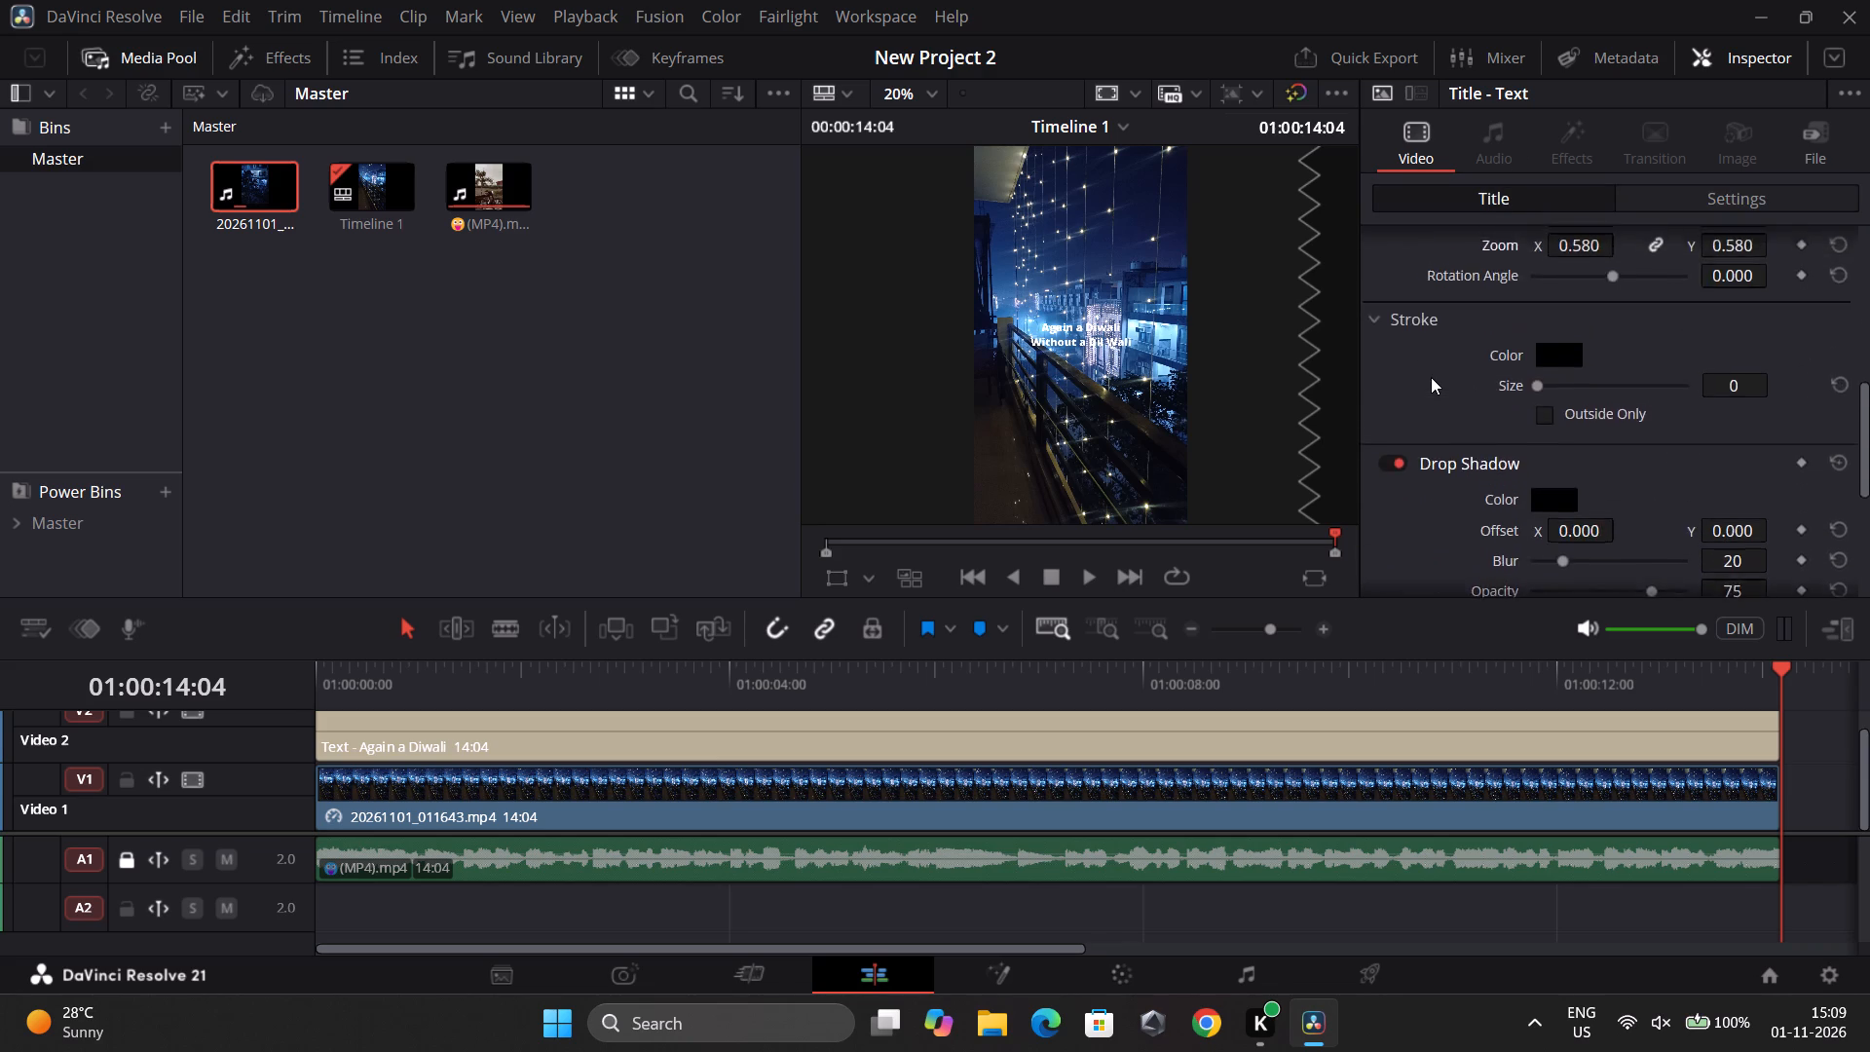
pyautogui.scroll(1, 1431, 377)
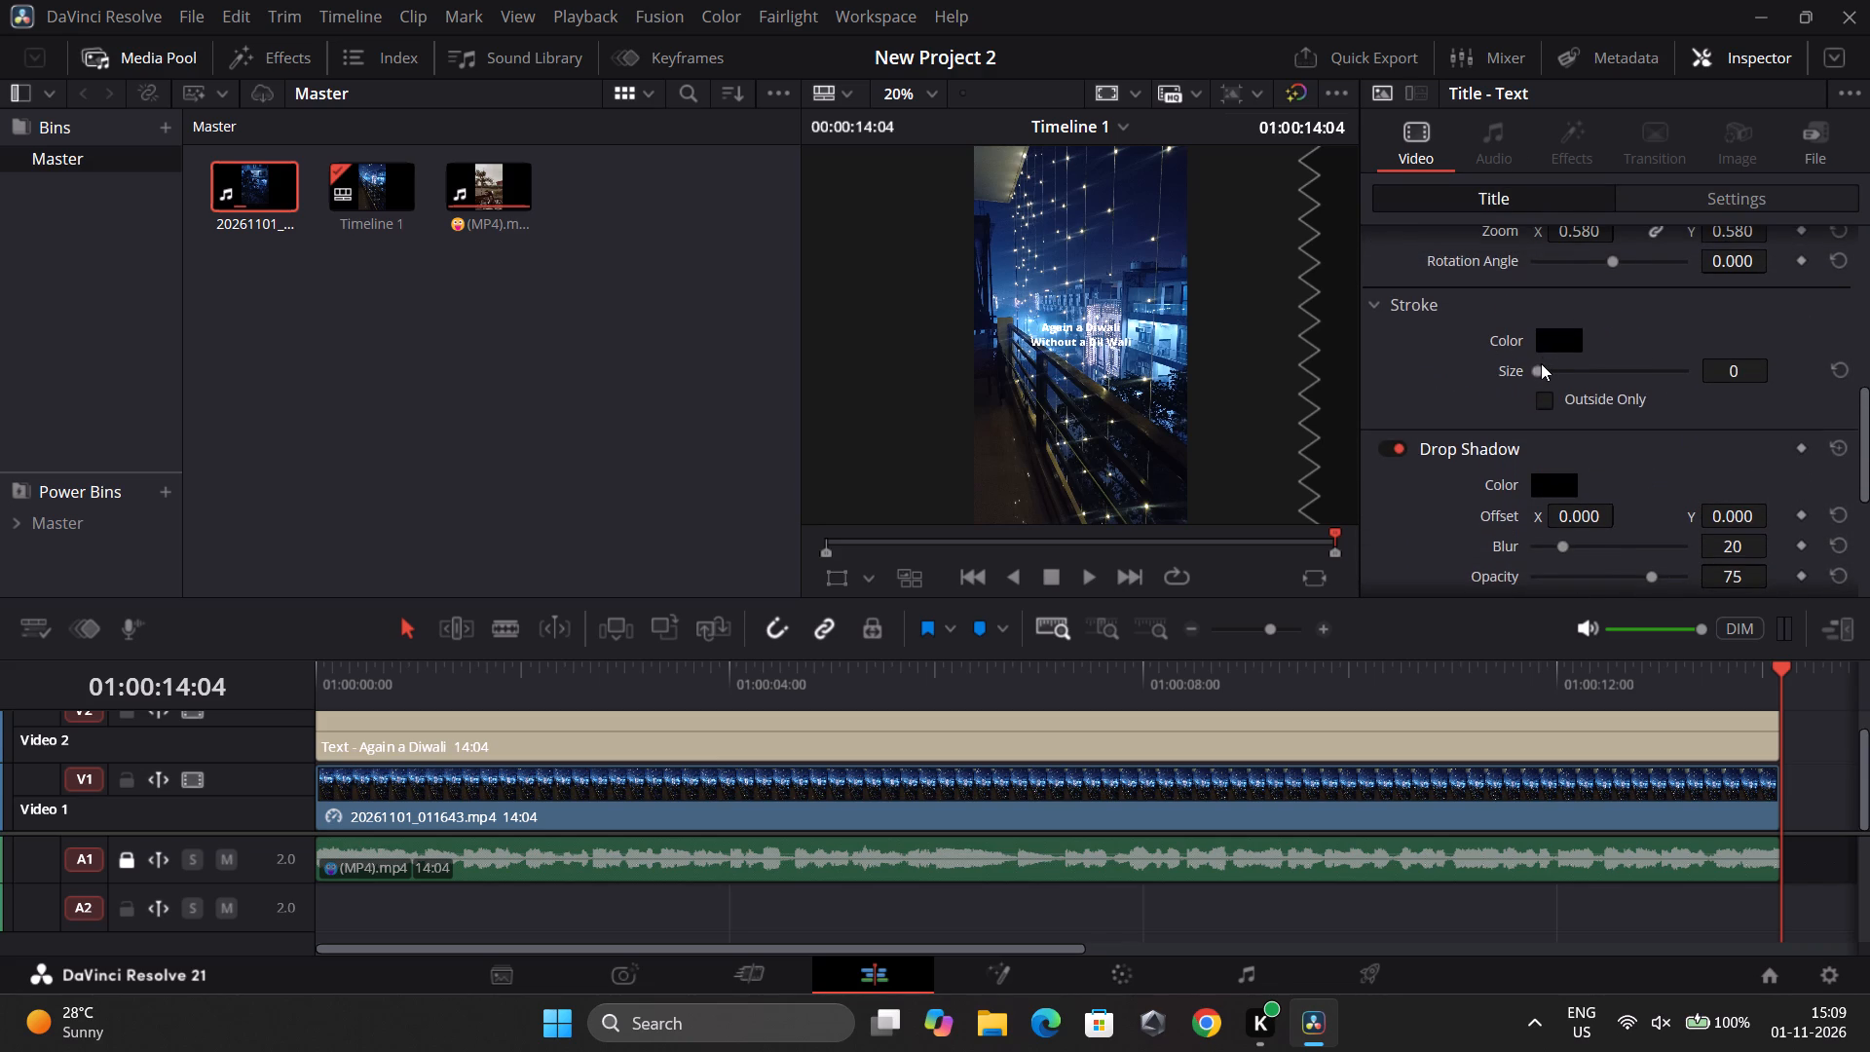
pyautogui.moveTo(1539, 366); pyautogui.dragTo(1698, 382)
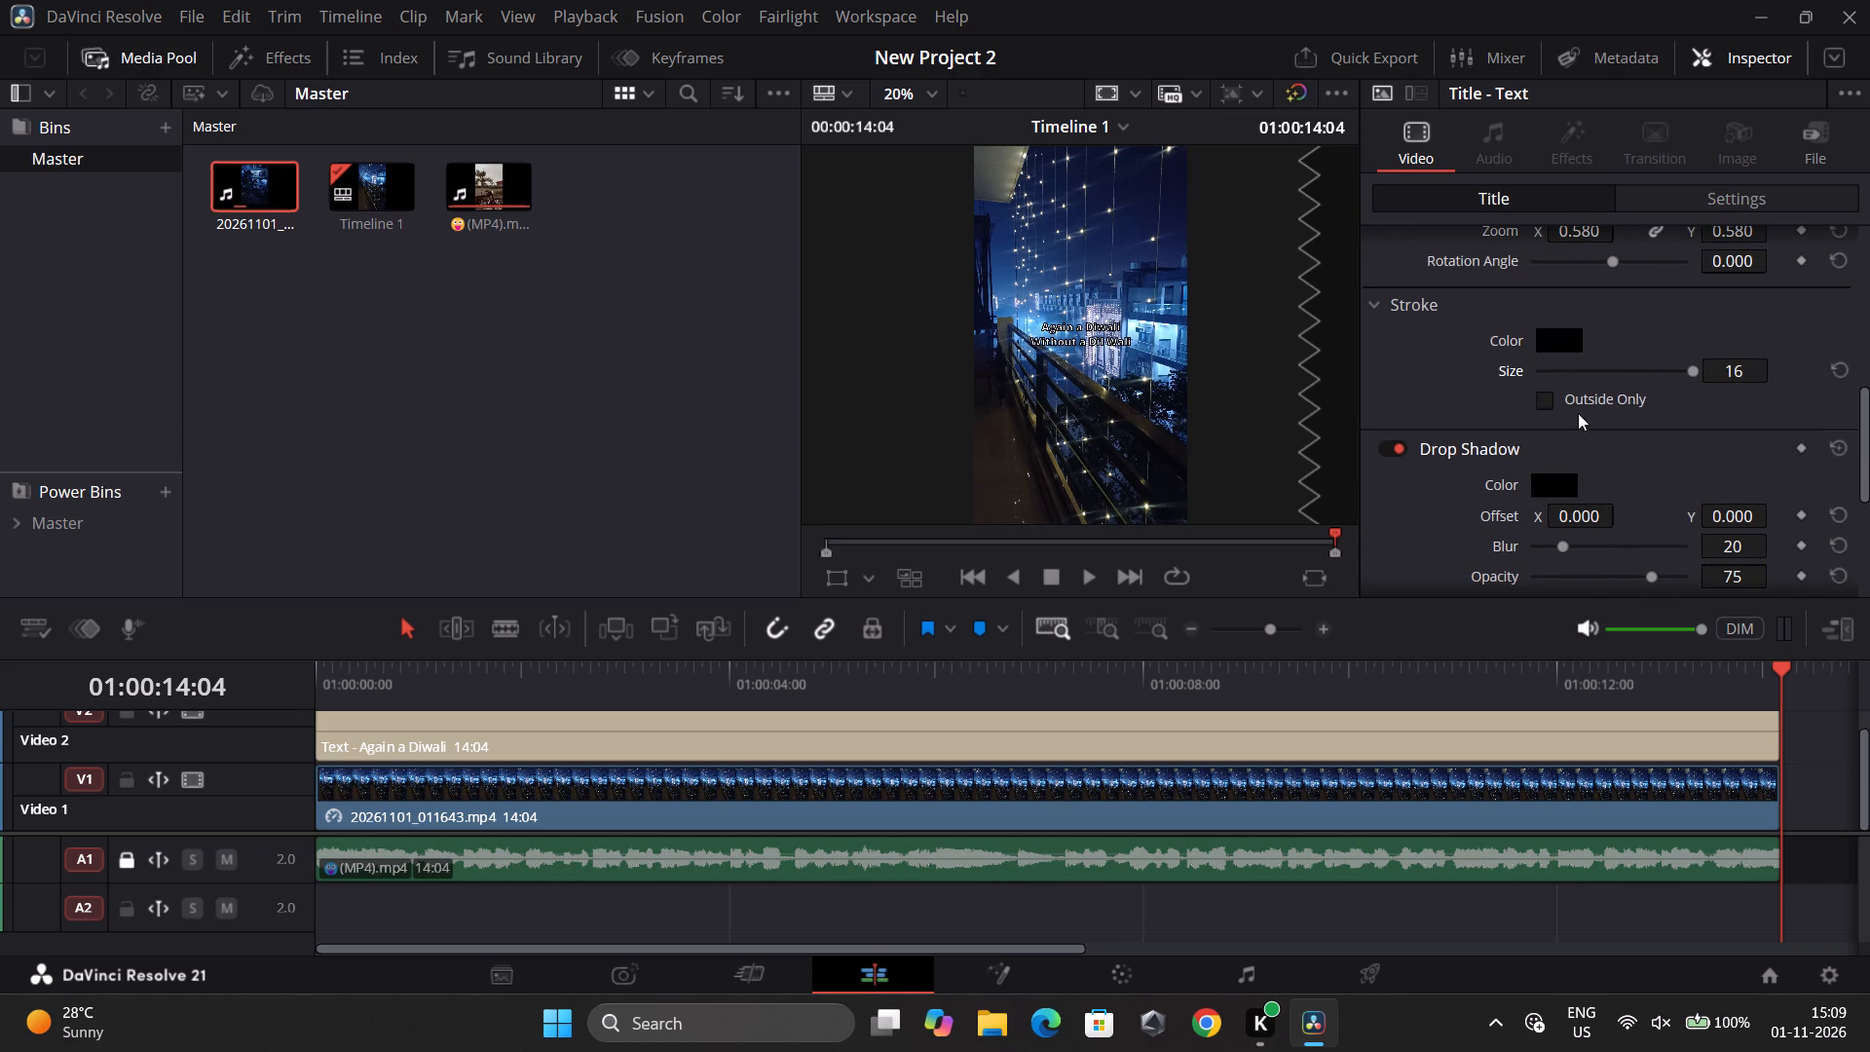
pyautogui.click(1544, 400)
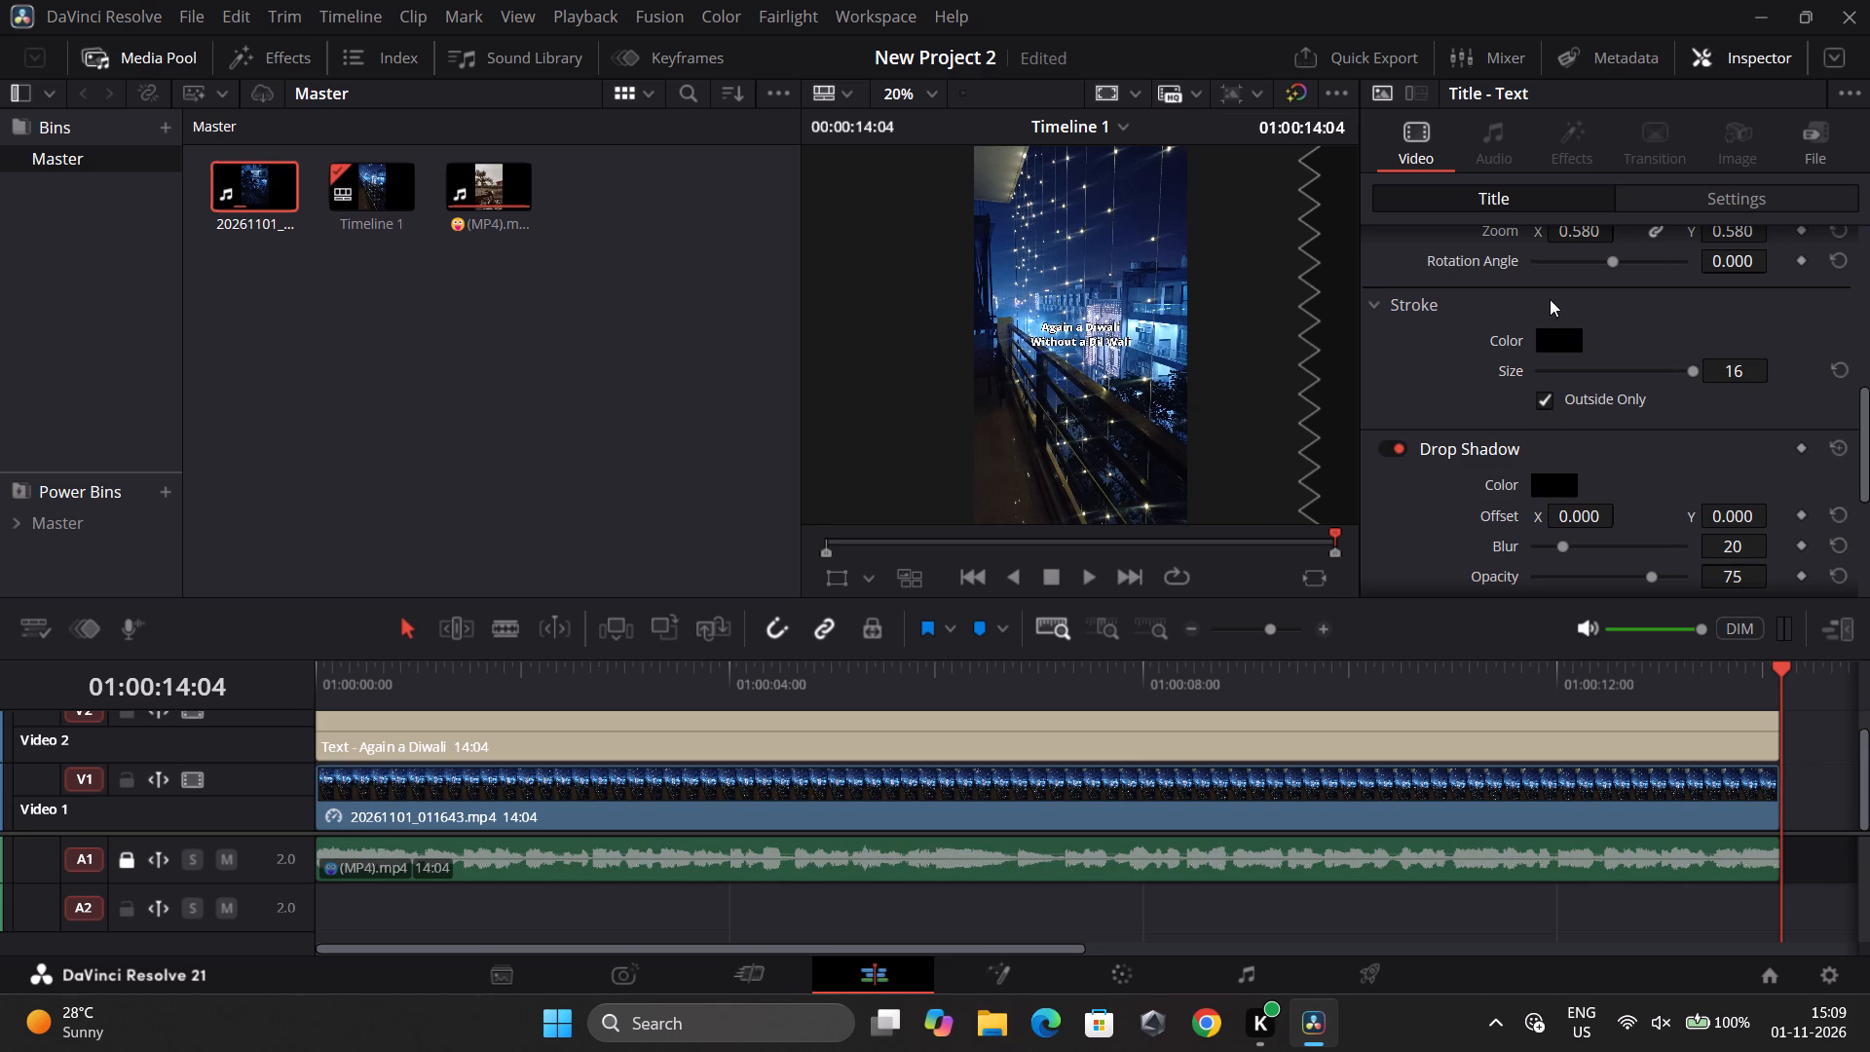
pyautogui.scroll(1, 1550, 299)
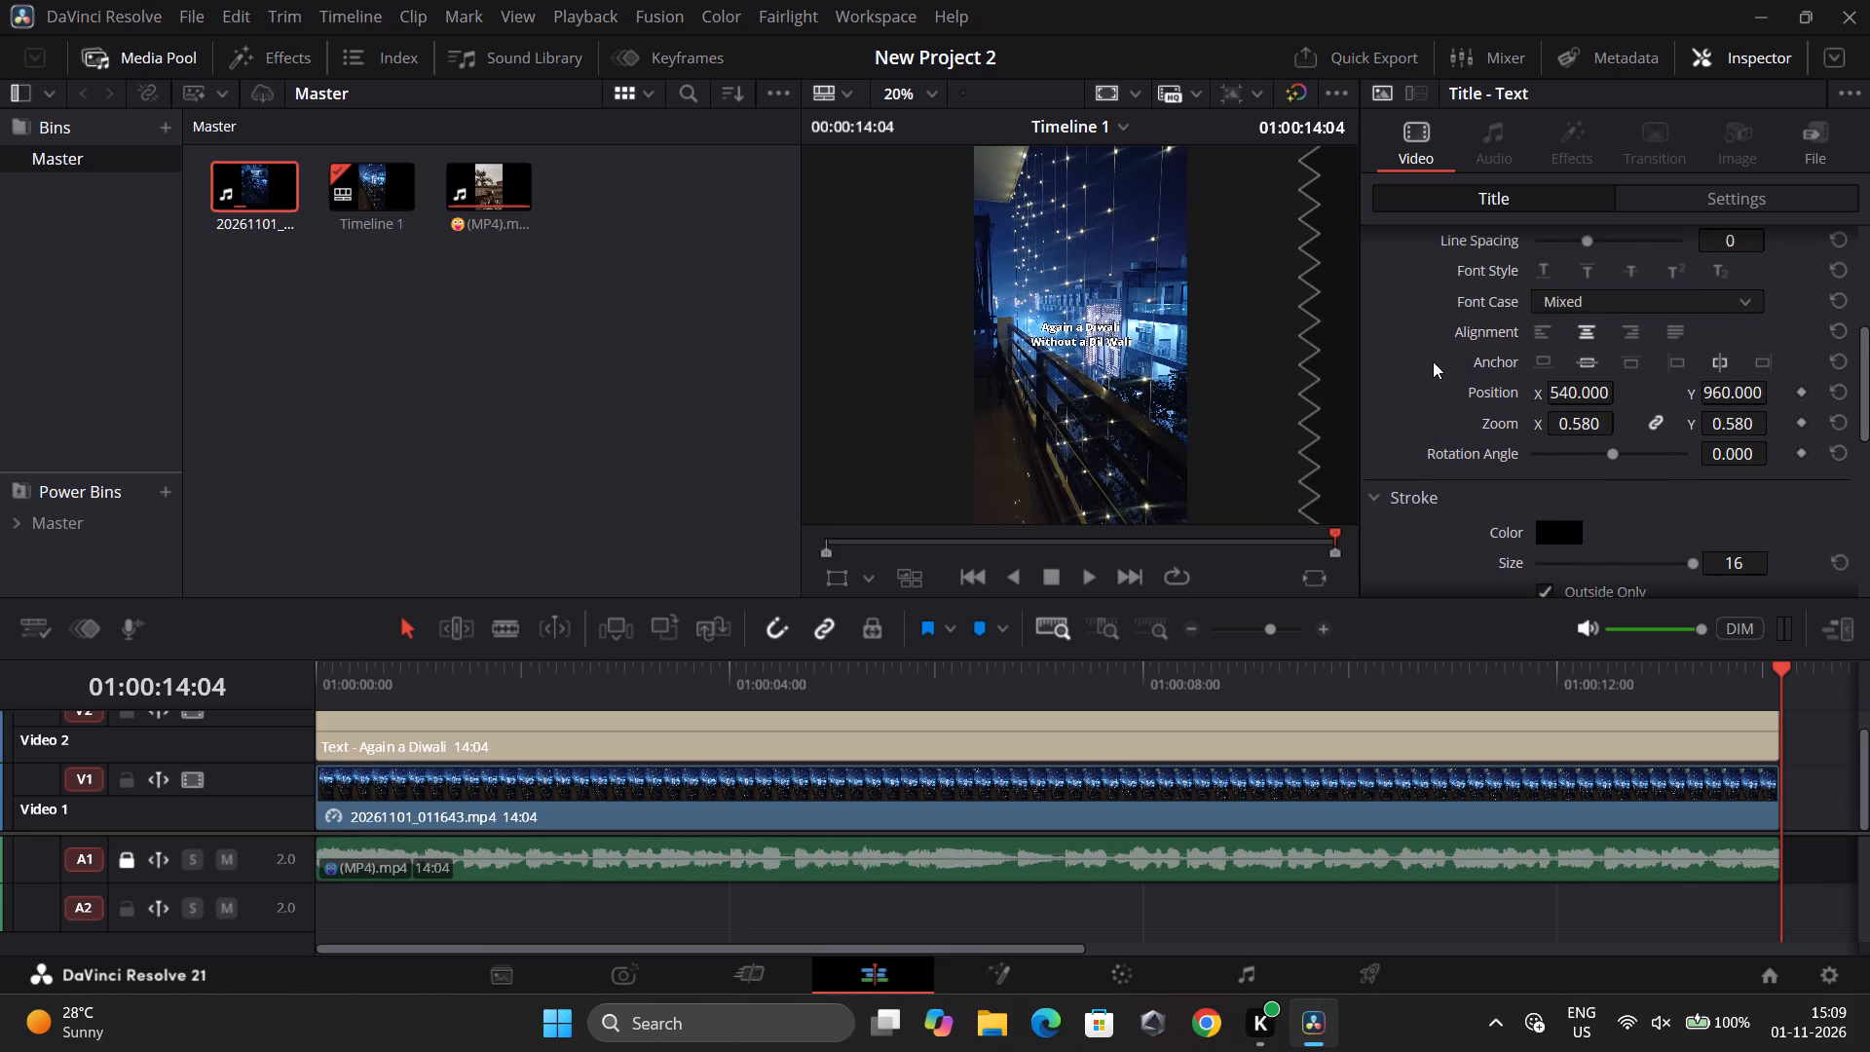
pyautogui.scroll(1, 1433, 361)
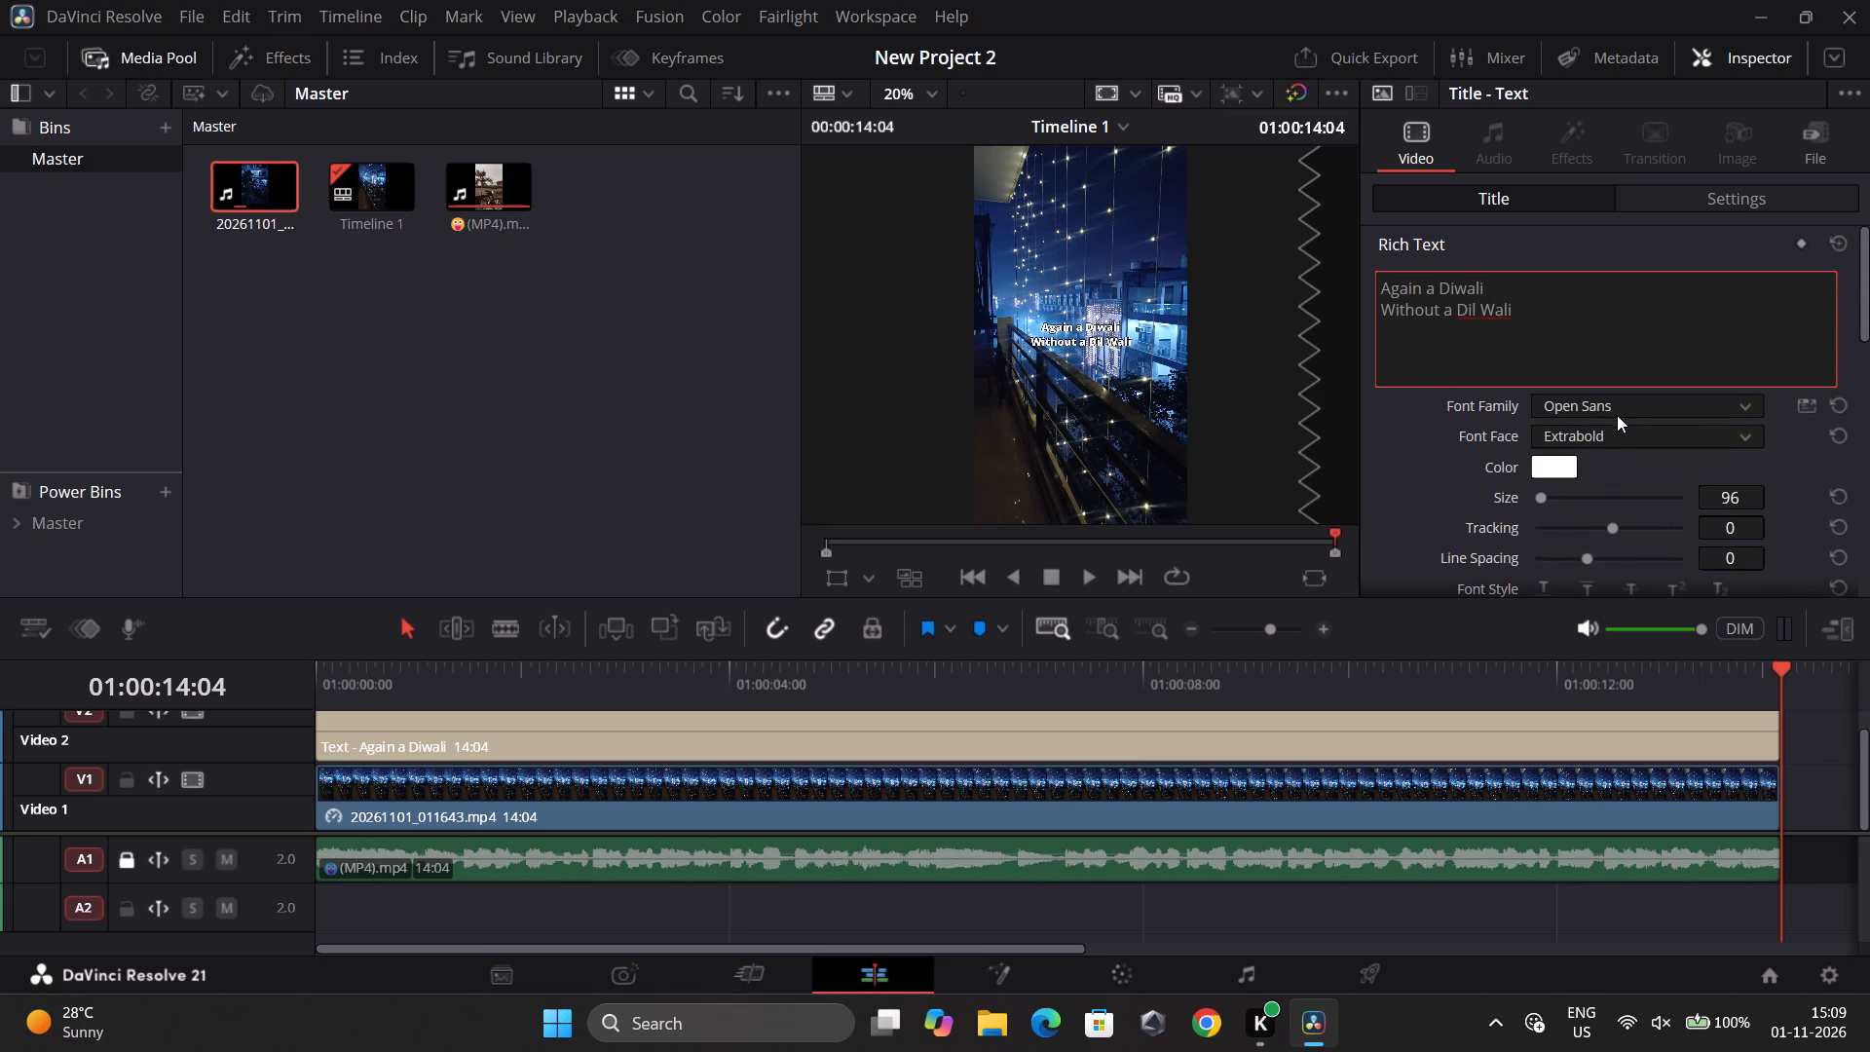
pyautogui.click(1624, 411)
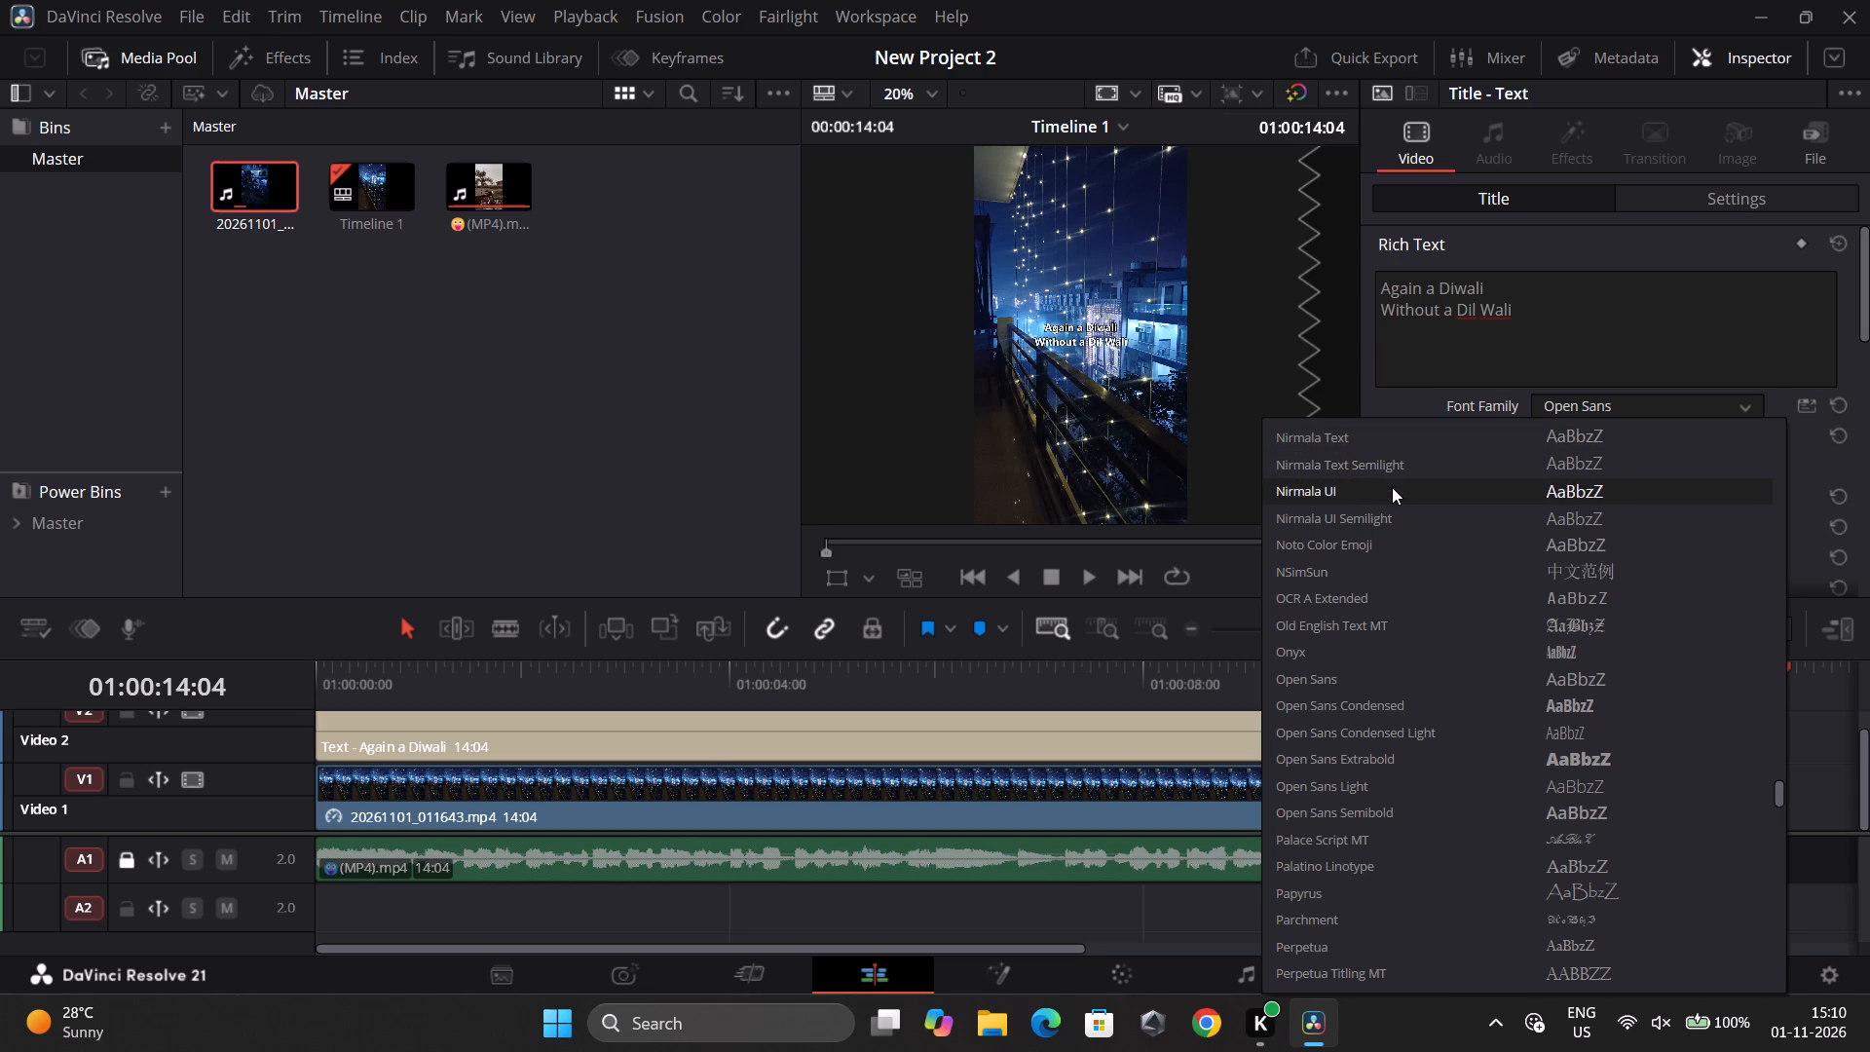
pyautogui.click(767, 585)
# Enlarge the timeline viewer by shrinking the timeline area's height.
pyautogui.moveTo(767, 599); pyautogui.dragTo(780, 686)
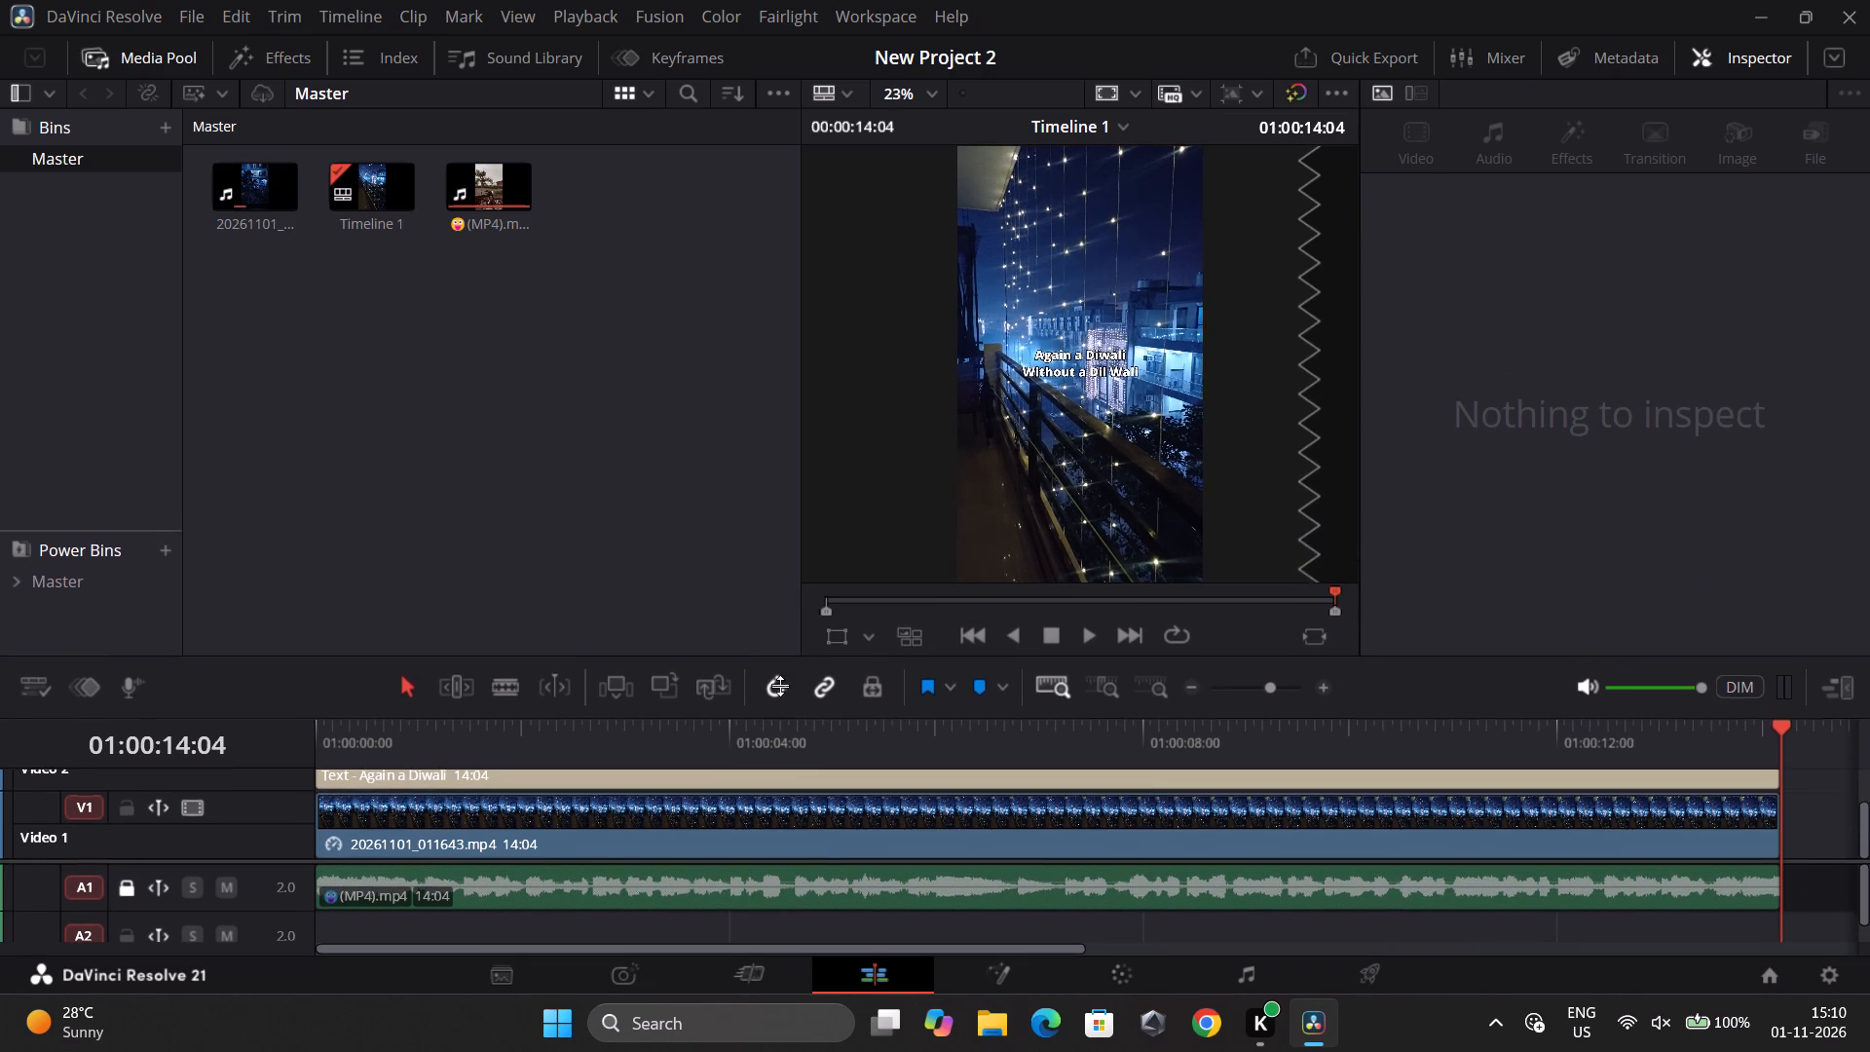
pyautogui.moveTo(780, 686); pyautogui.dragTo(791, 775)
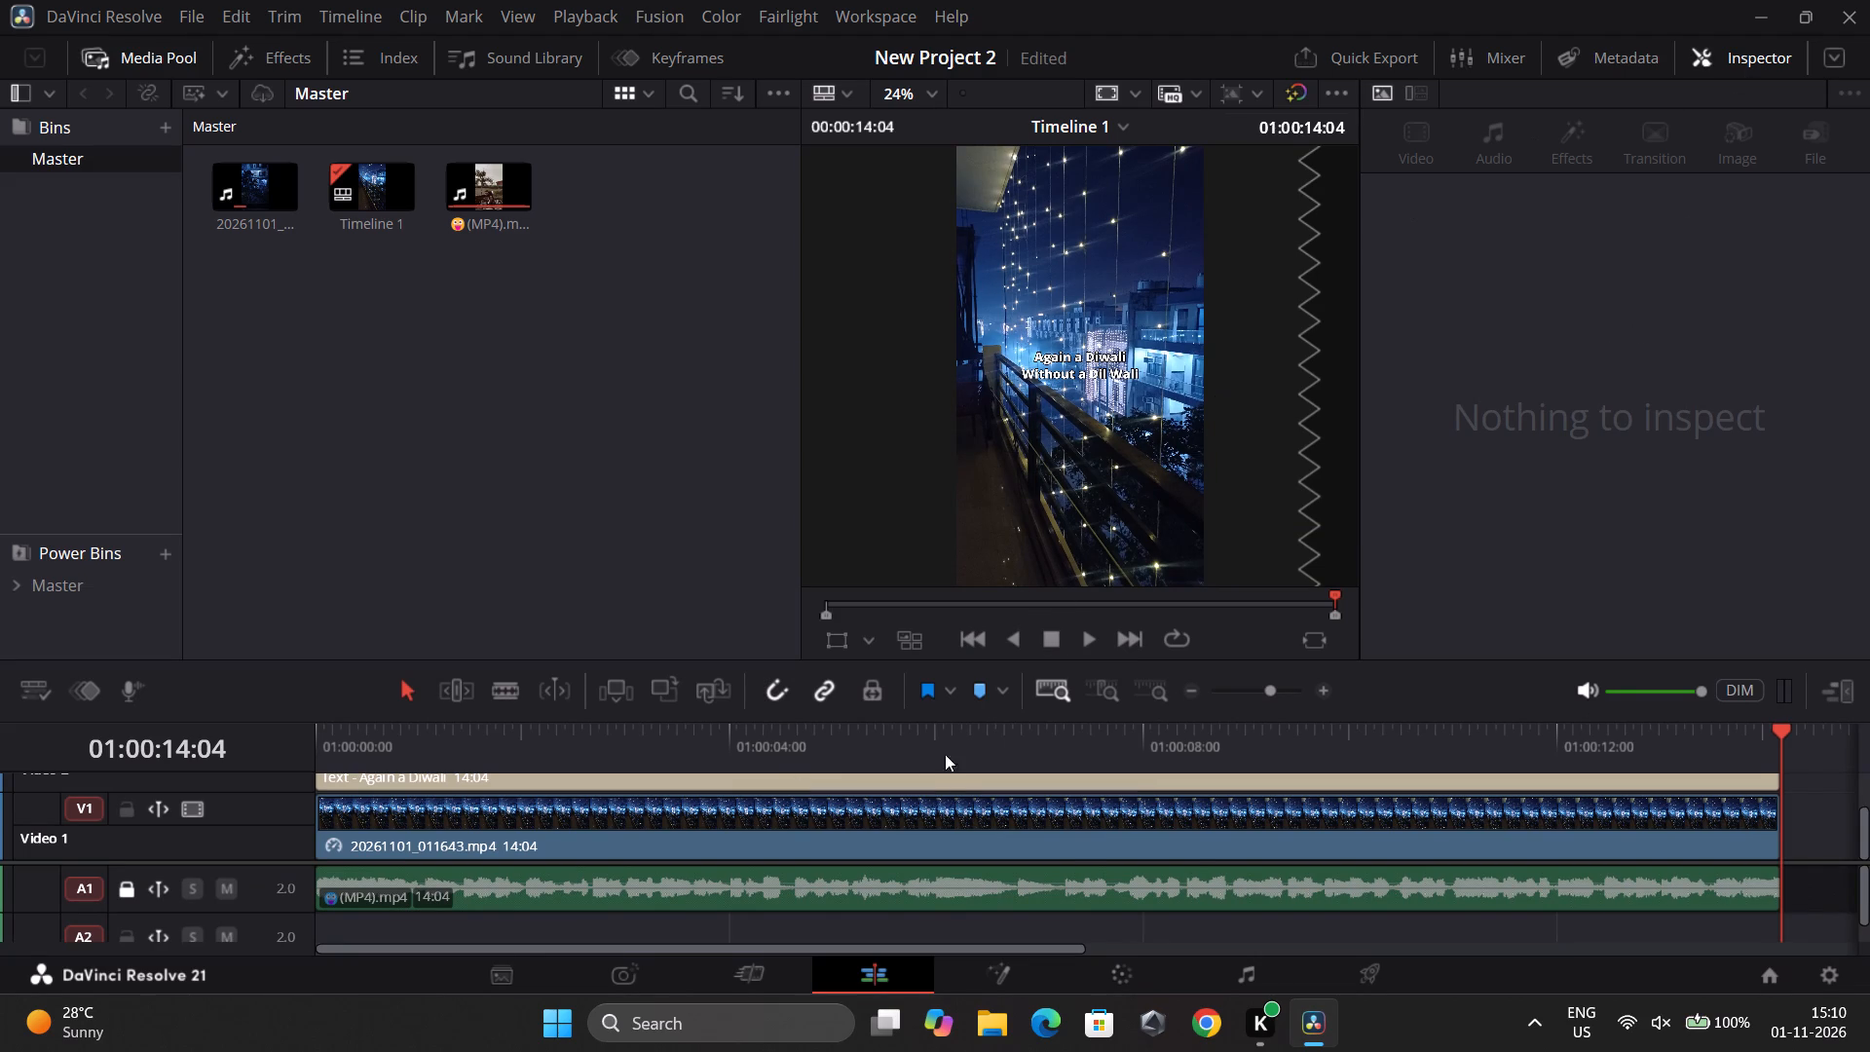
# Change the "Again a Diwali Without a Dil Wali" title's font family to Matura MT Script Capitals.
pyautogui.click(931, 777)
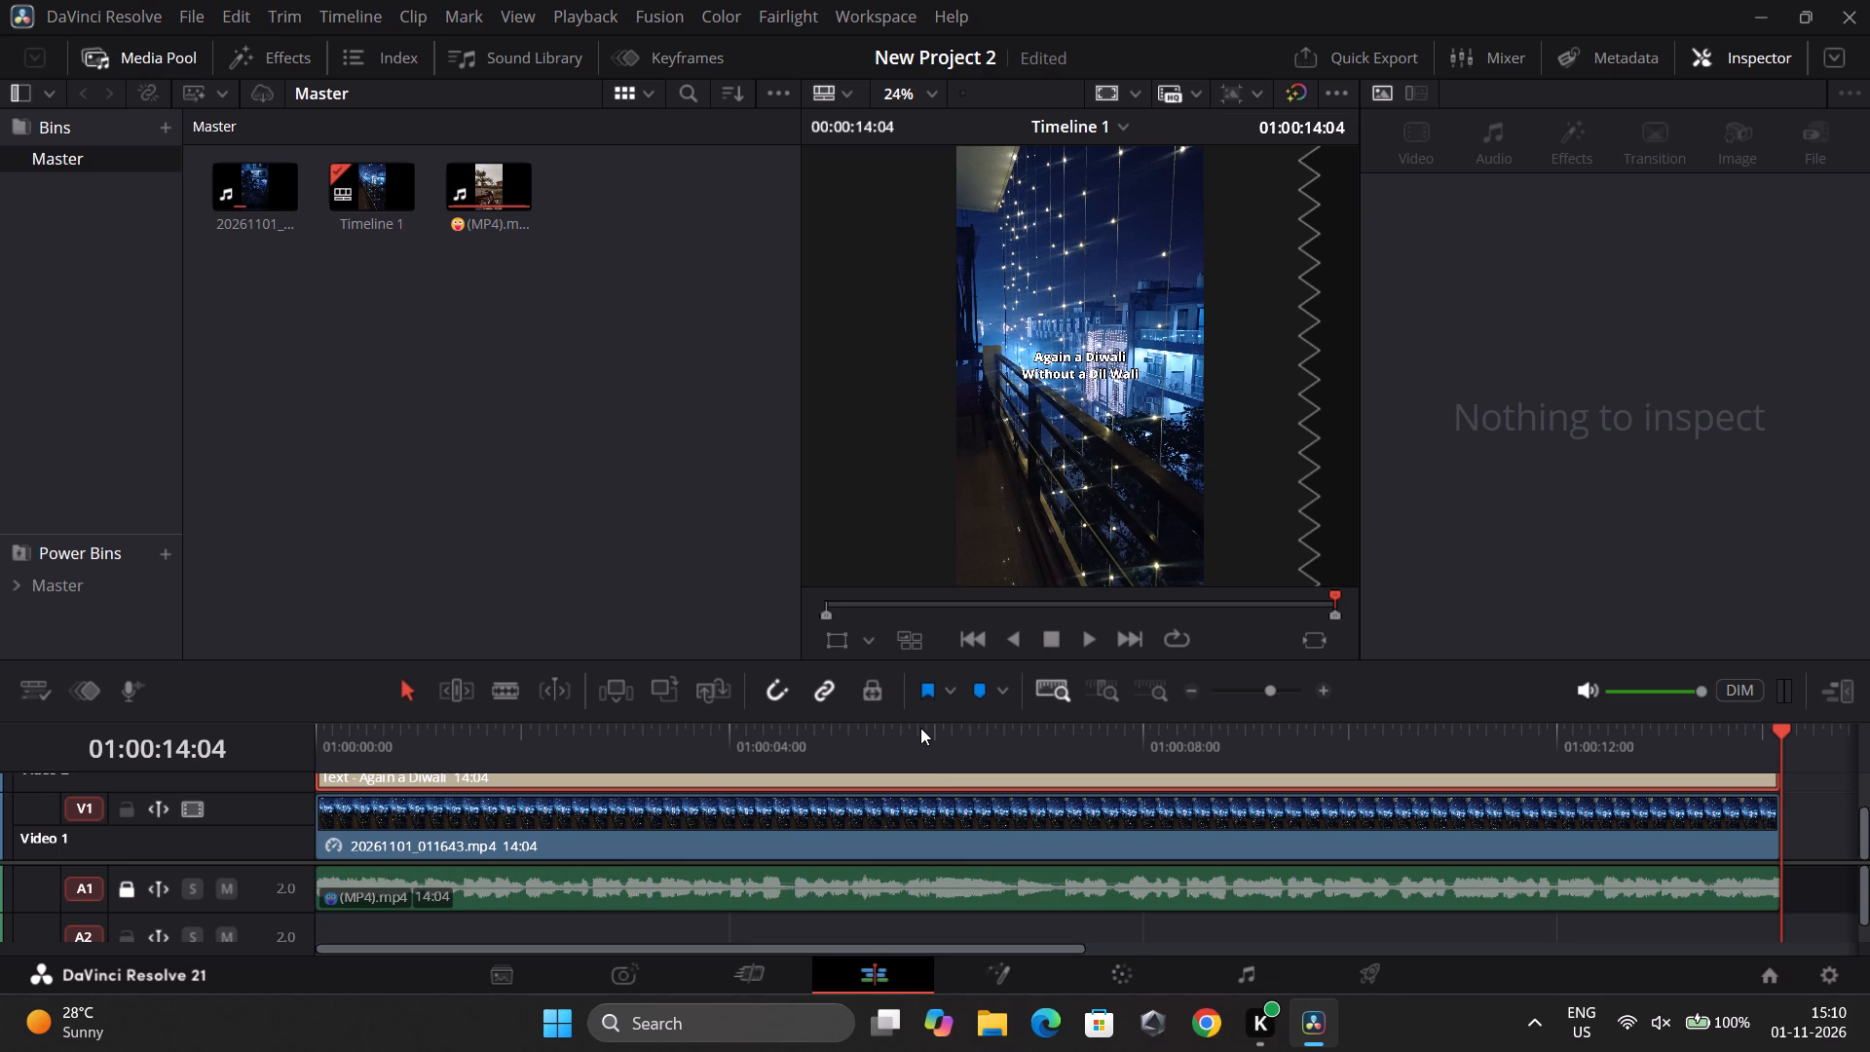
pyautogui.click(965, 781)
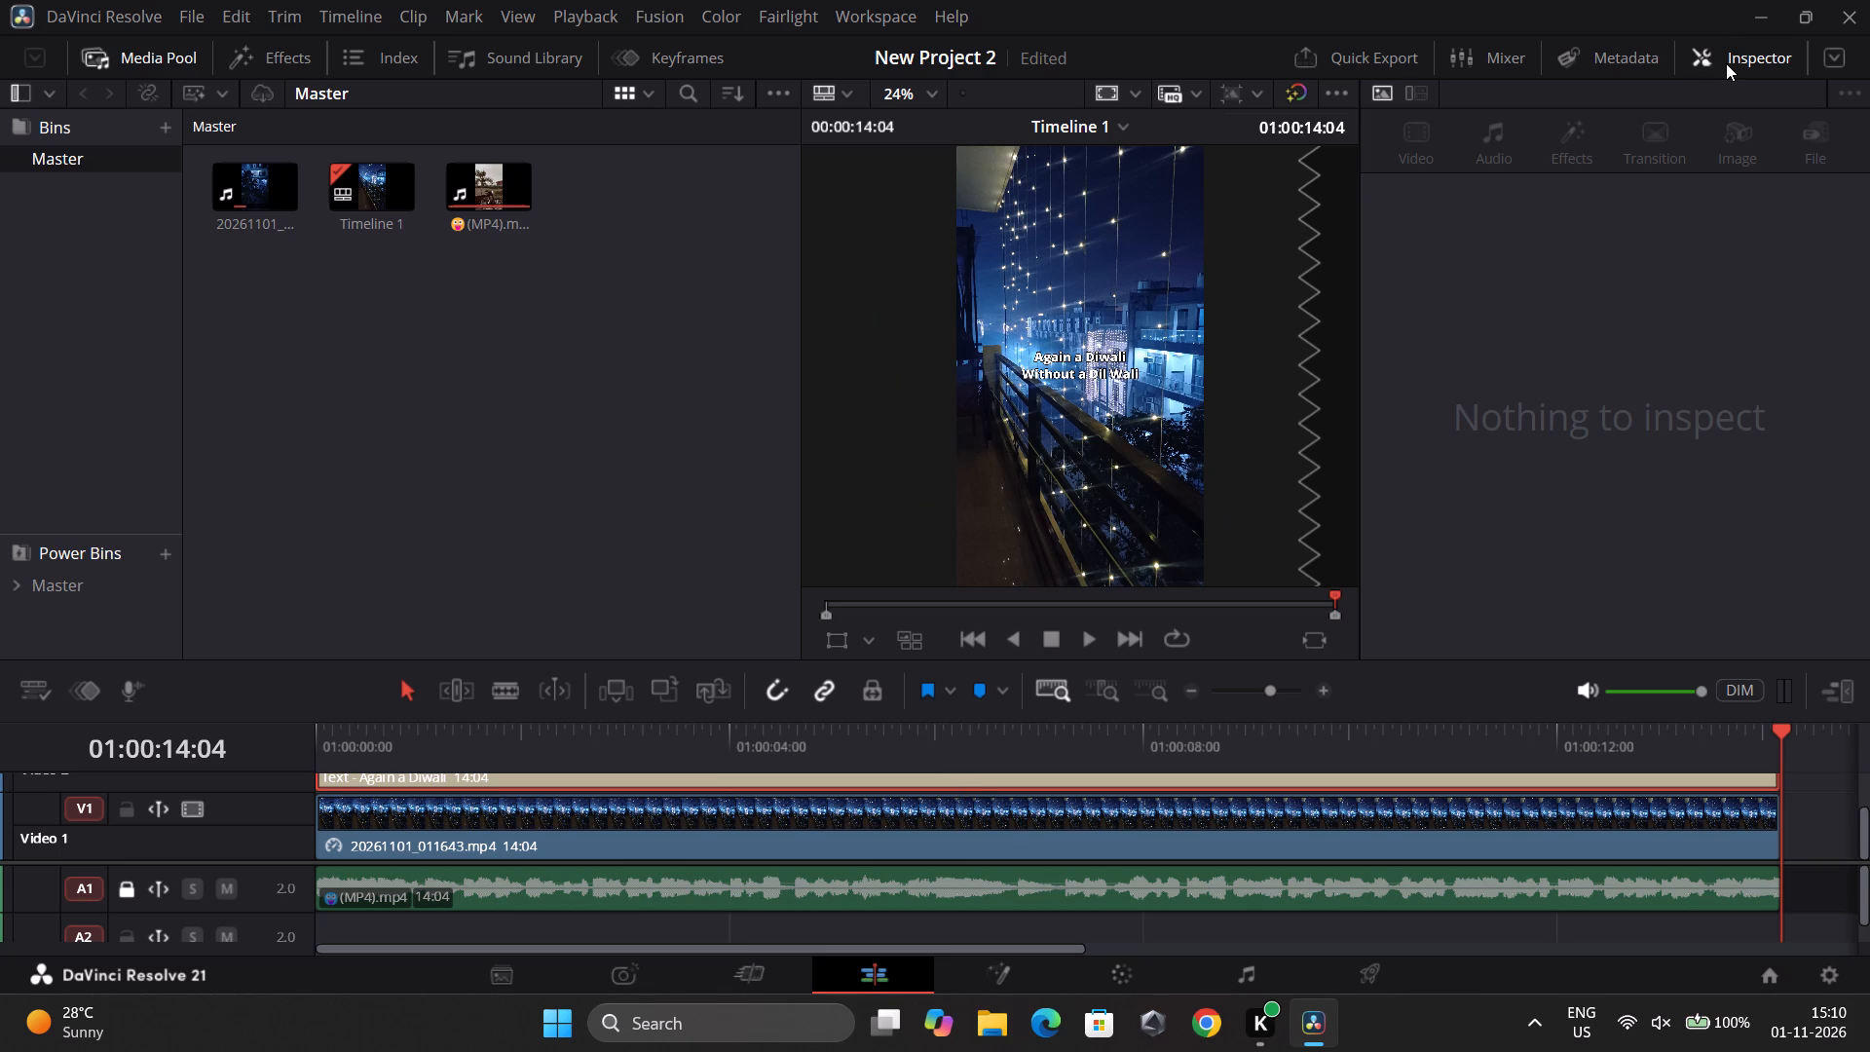
pyautogui.click(1726, 63)
pyautogui.click(1726, 63)
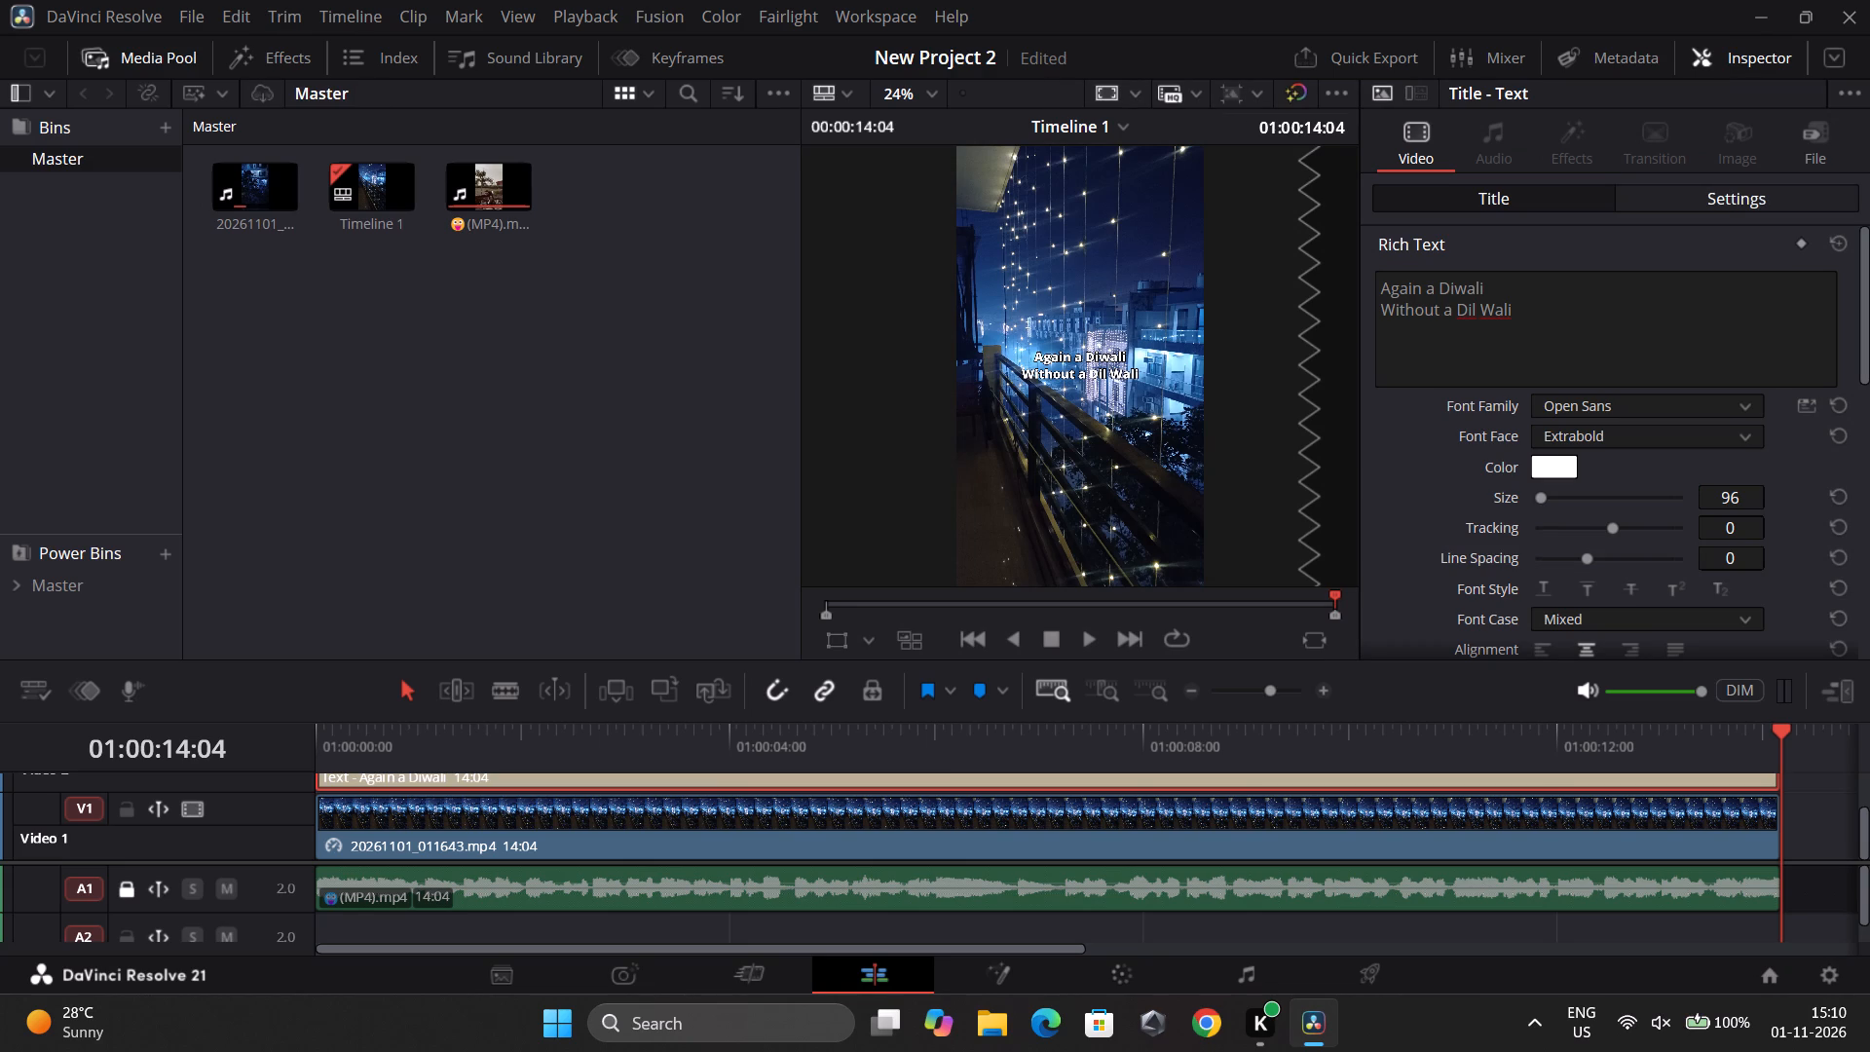
pyautogui.click(1585, 402)
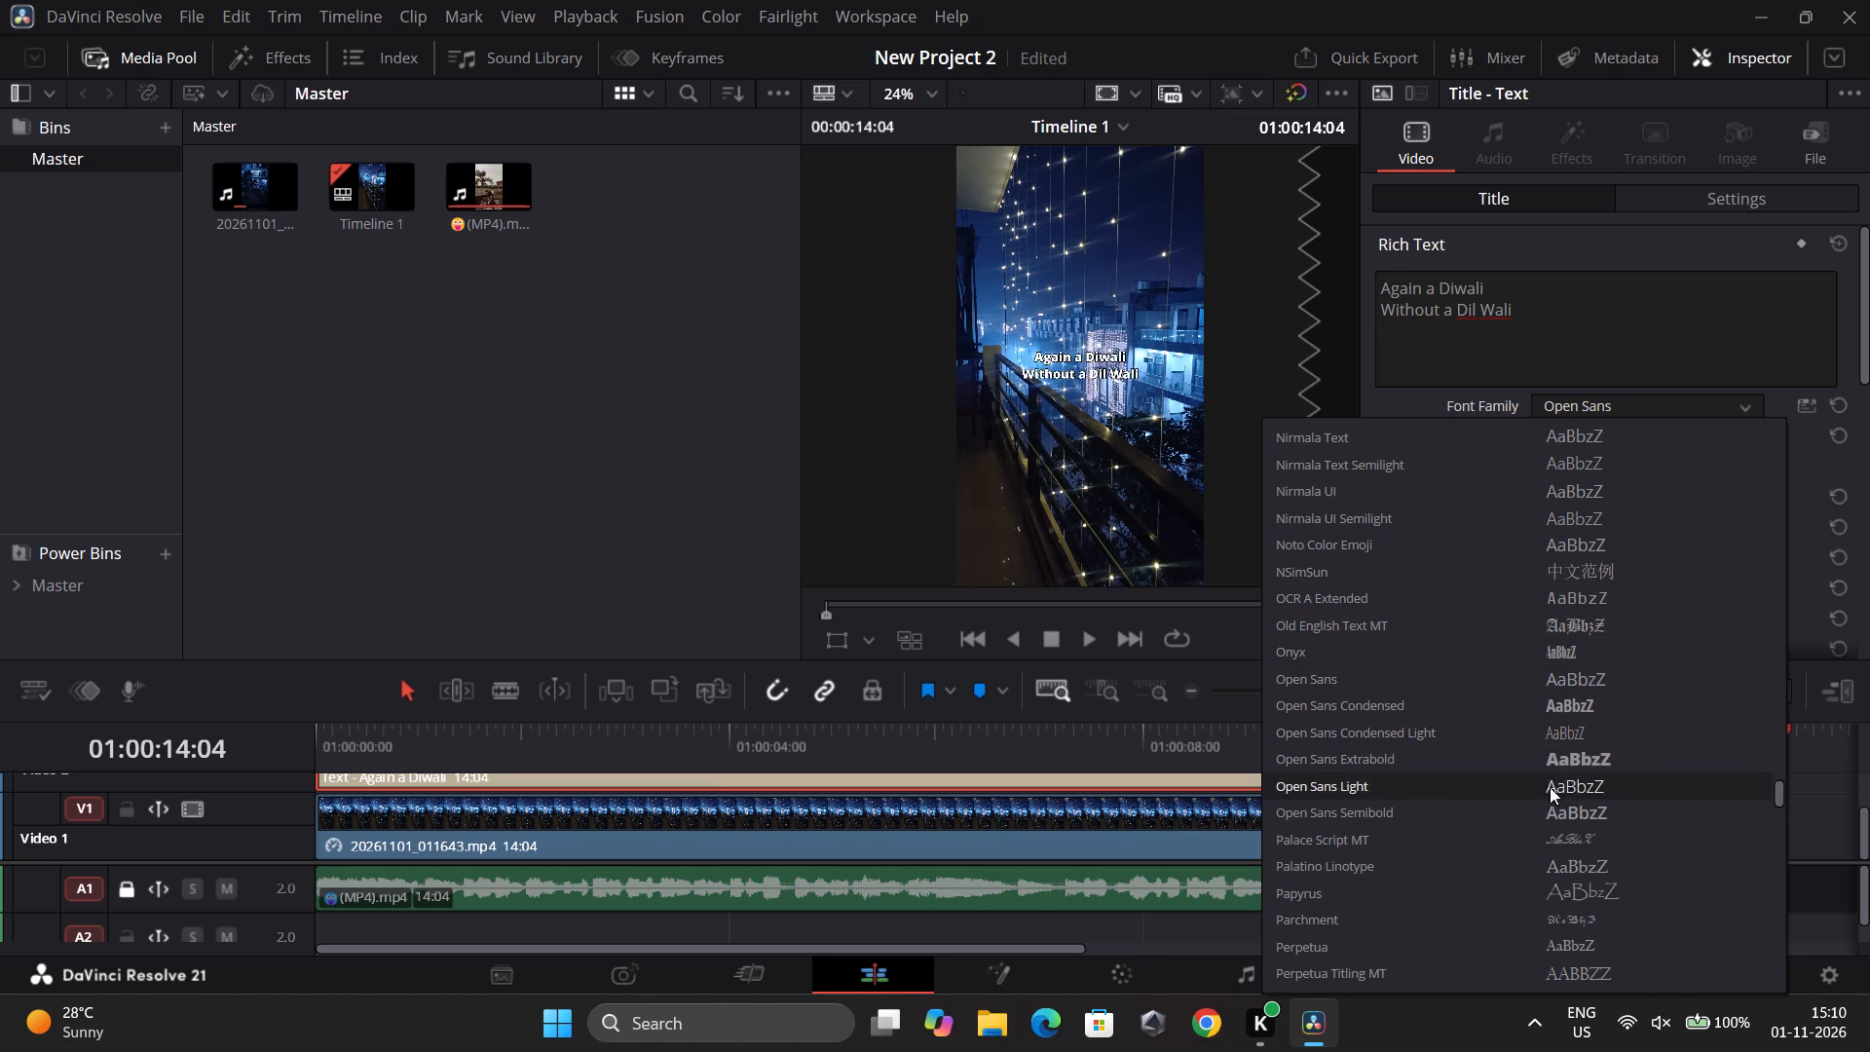
pyautogui.scroll(-2, 1548, 807)
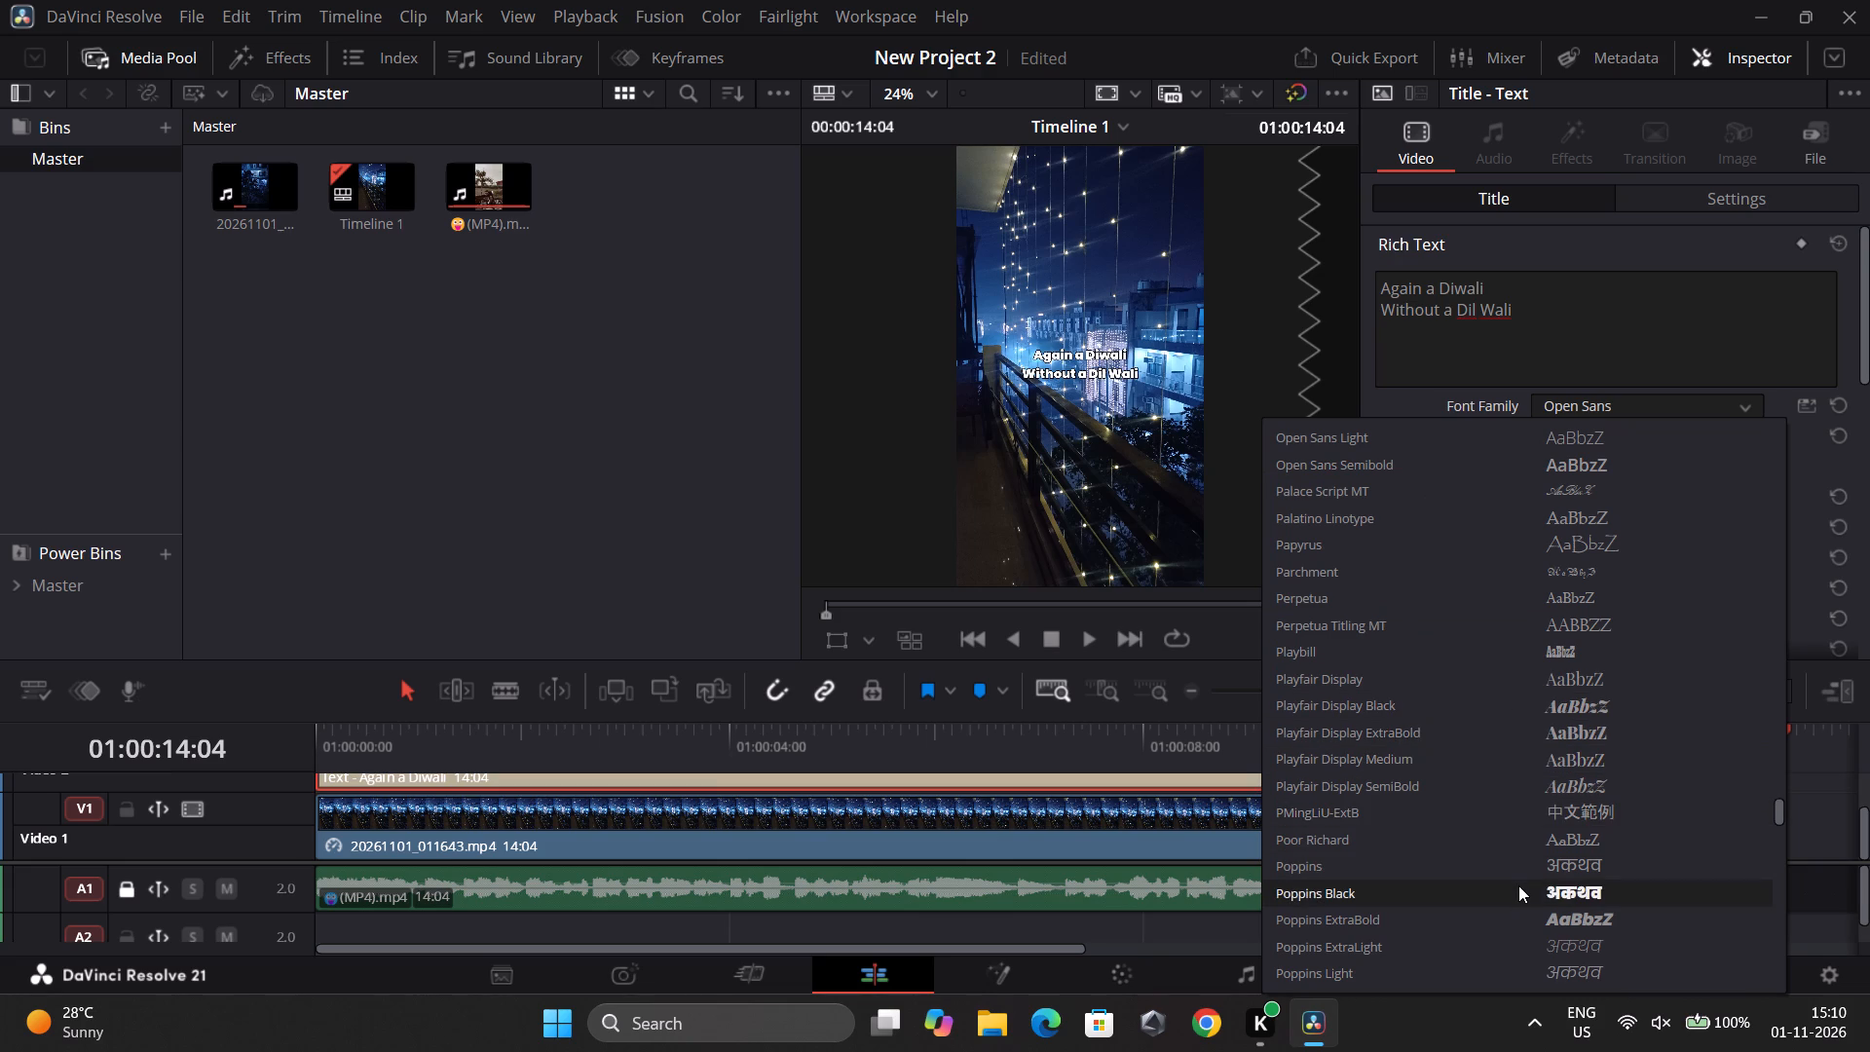
pyautogui.scroll(-1, 1518, 885)
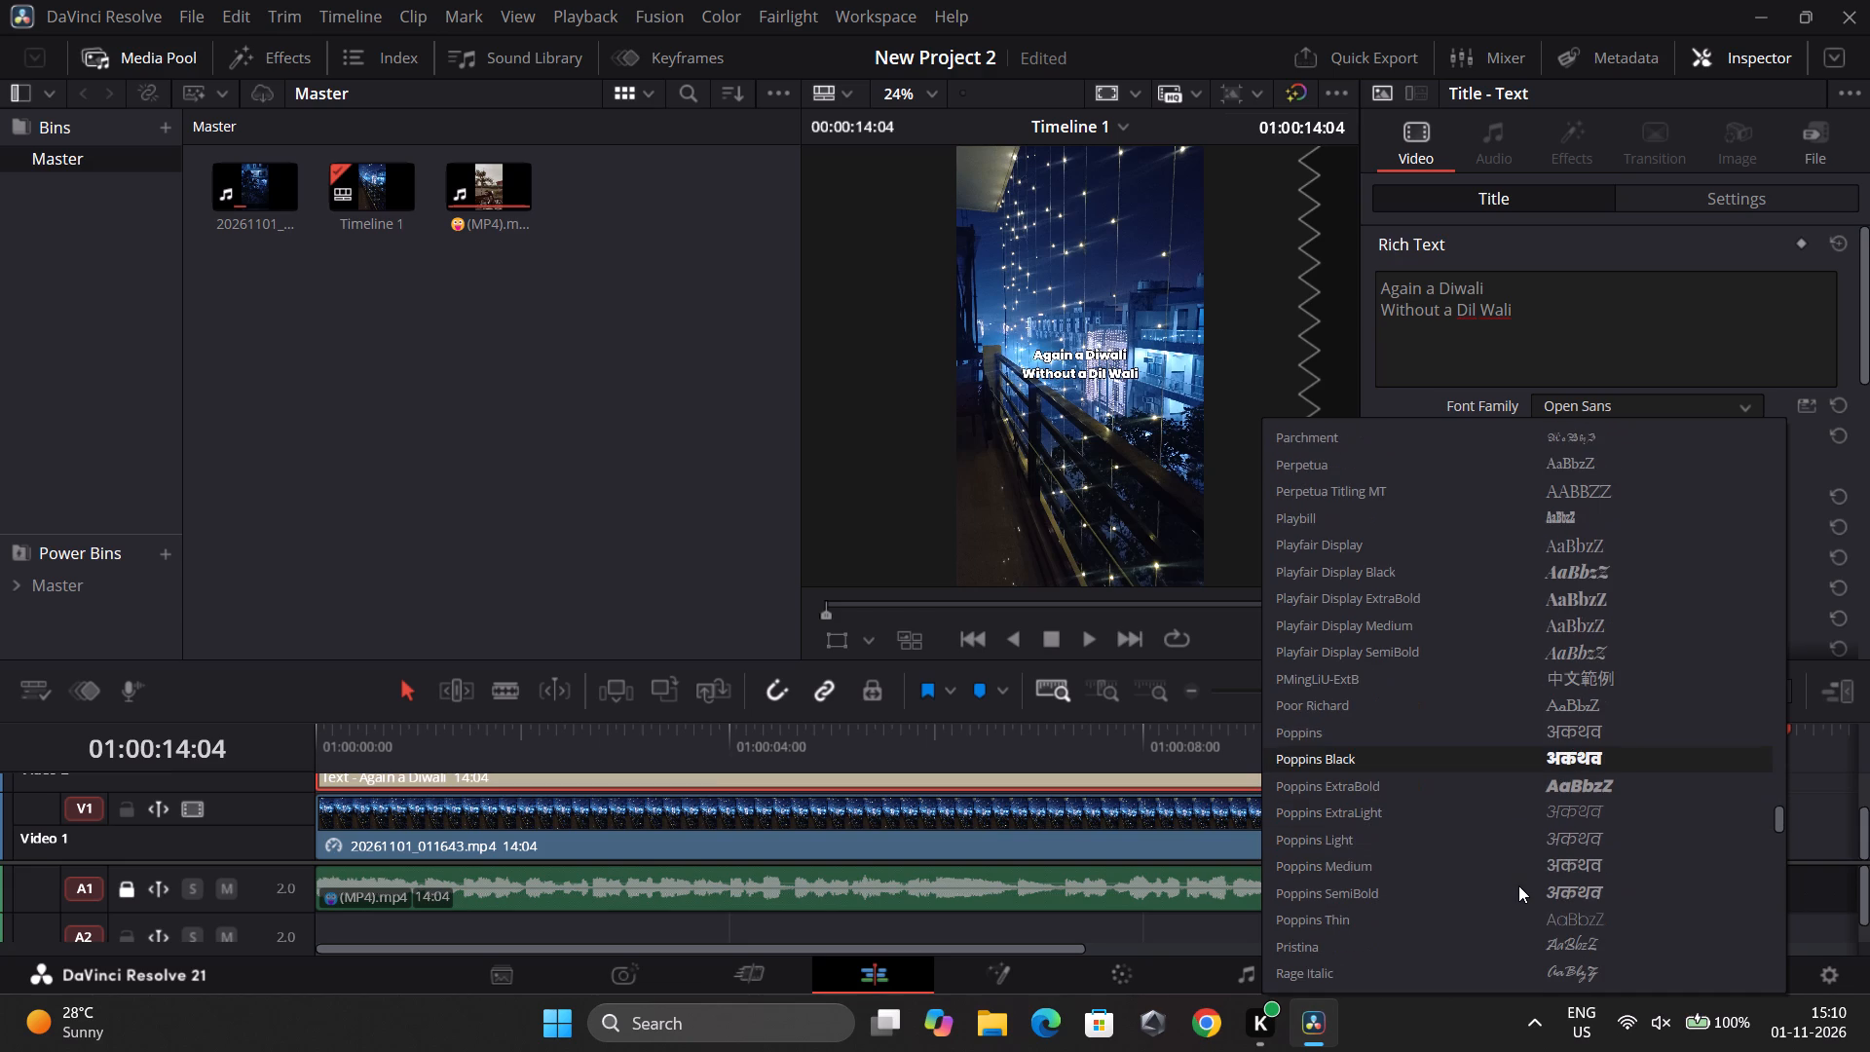
pyautogui.scroll(-2, 1518, 885)
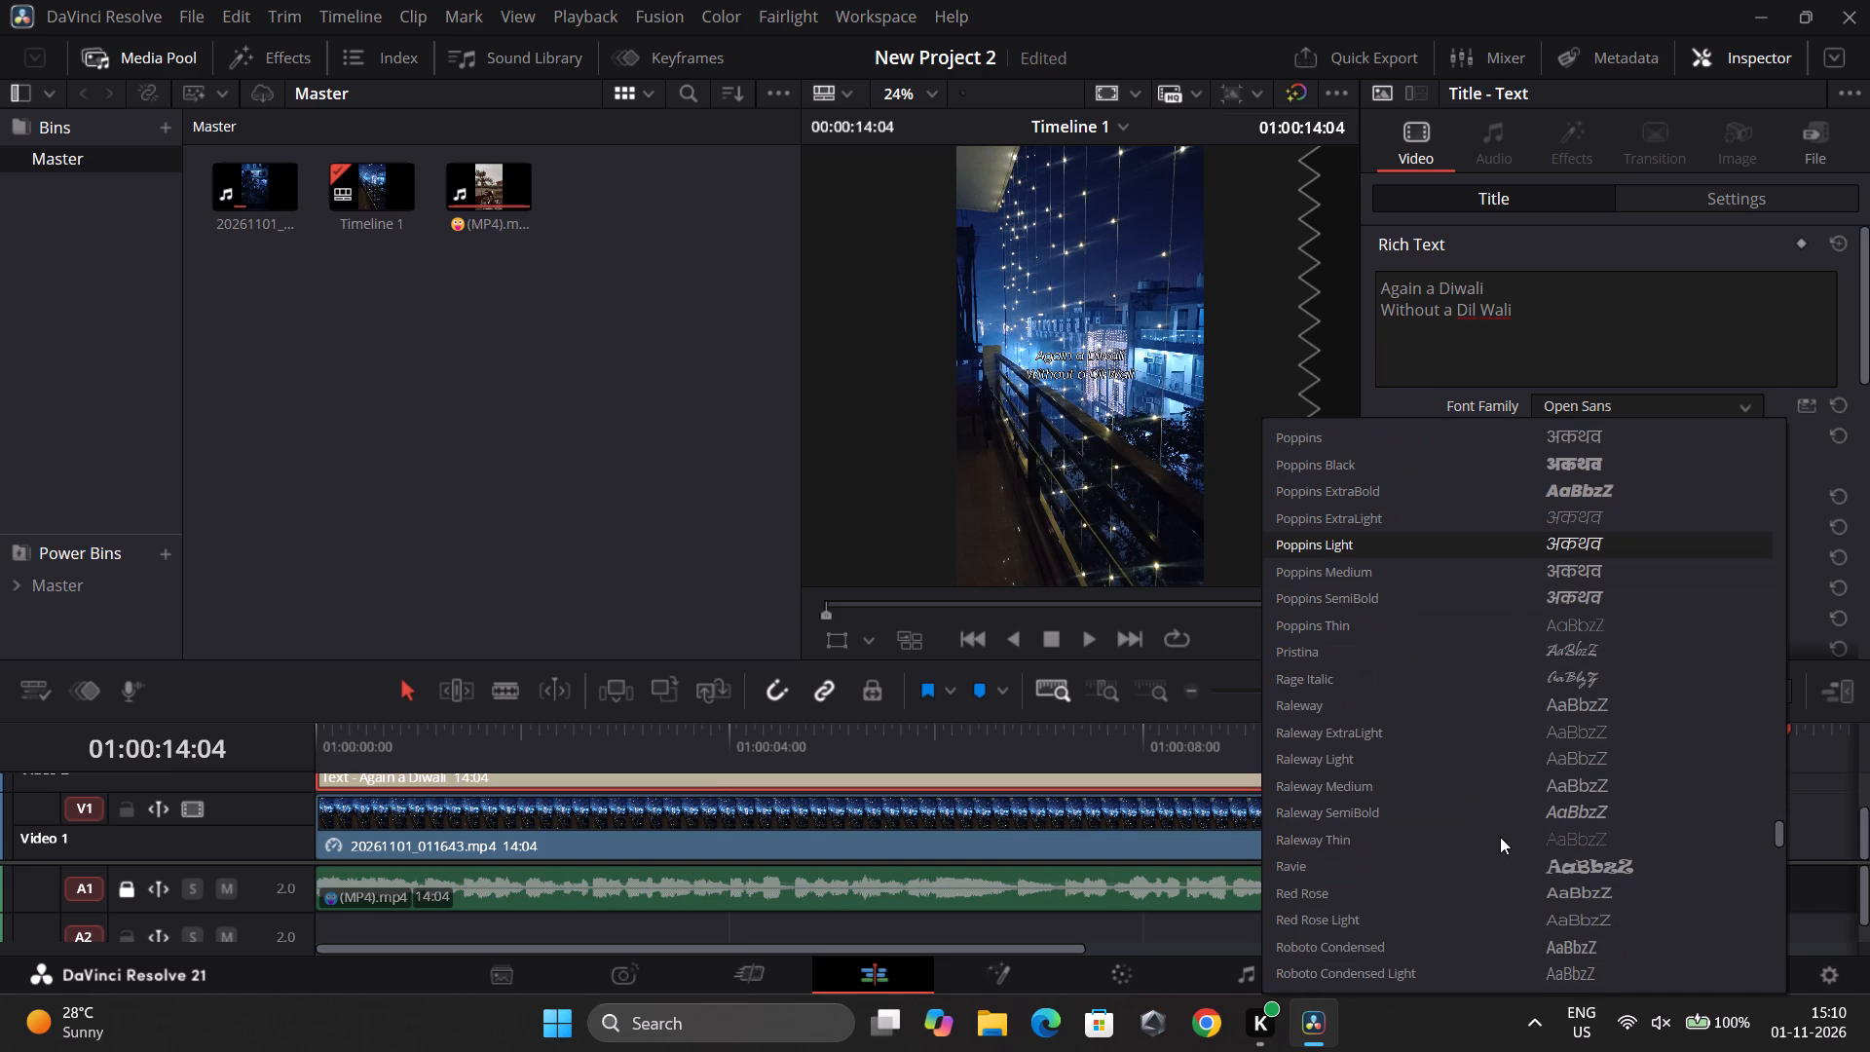
pyautogui.scroll(-2, 1500, 837)
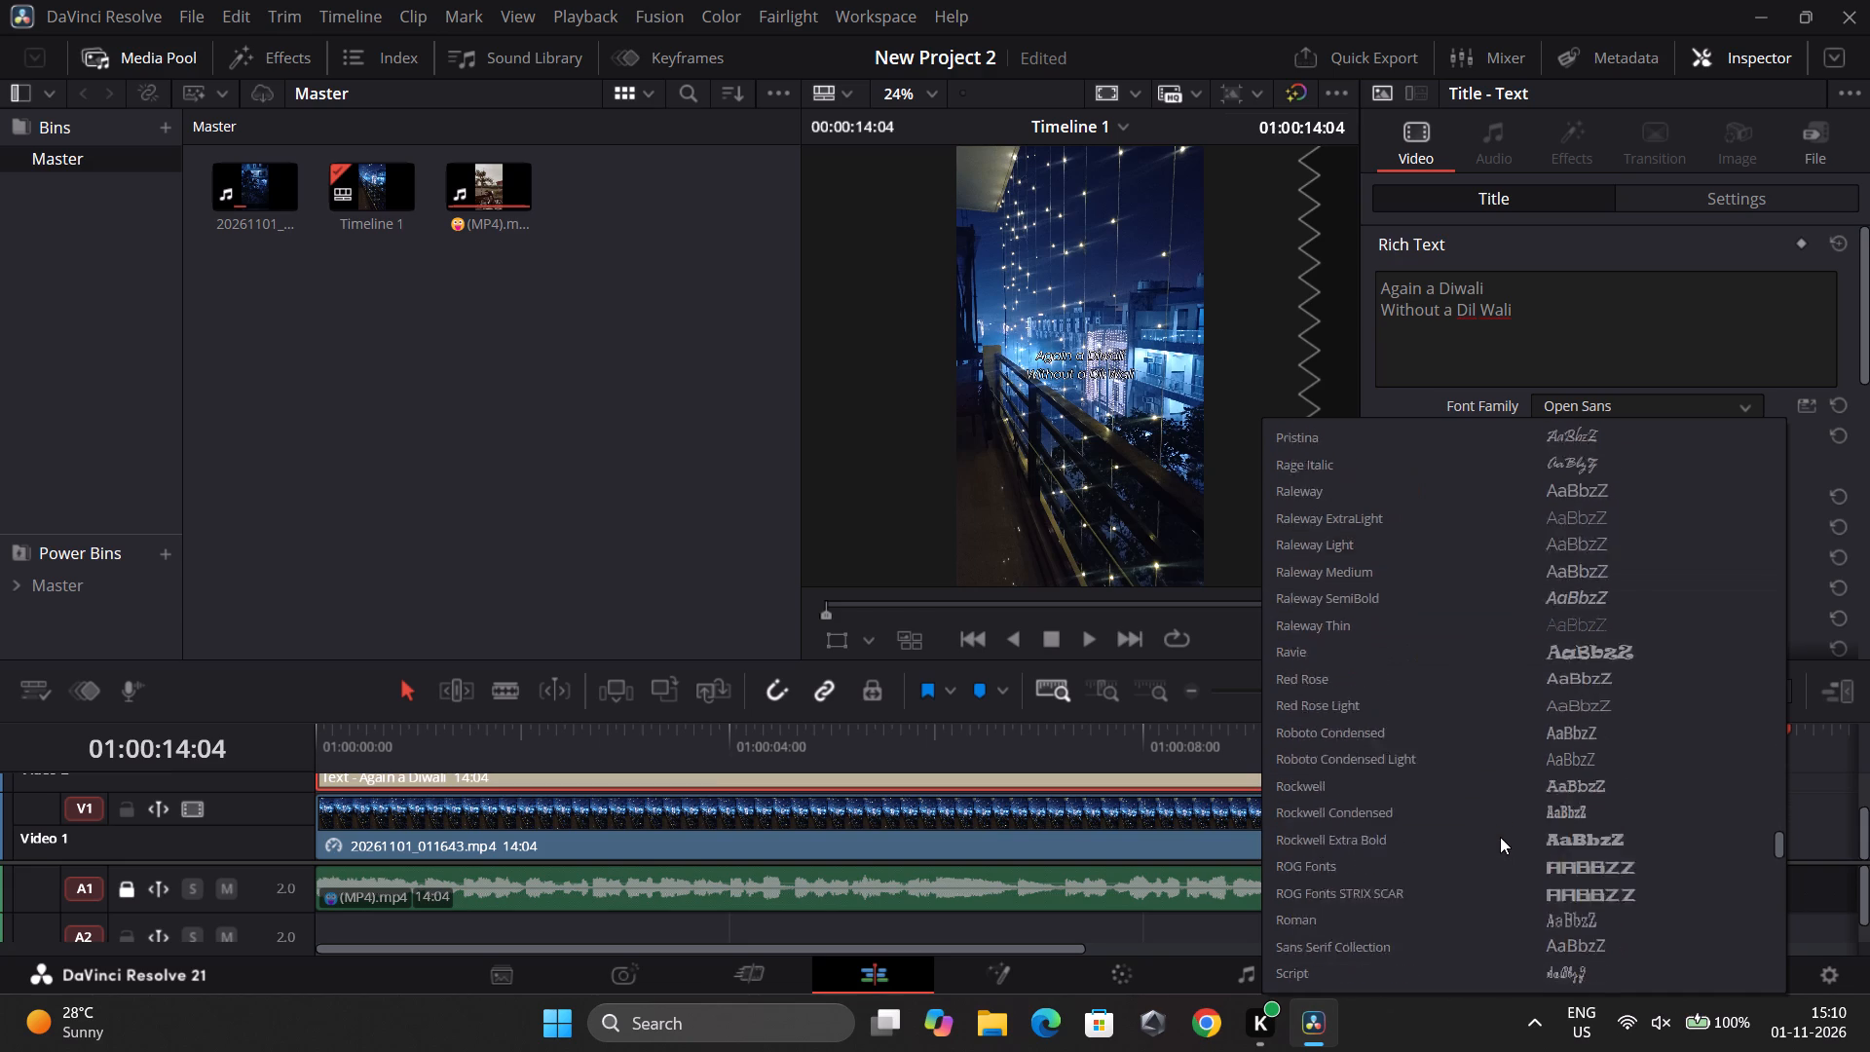
pyautogui.scroll(-1, 1500, 837)
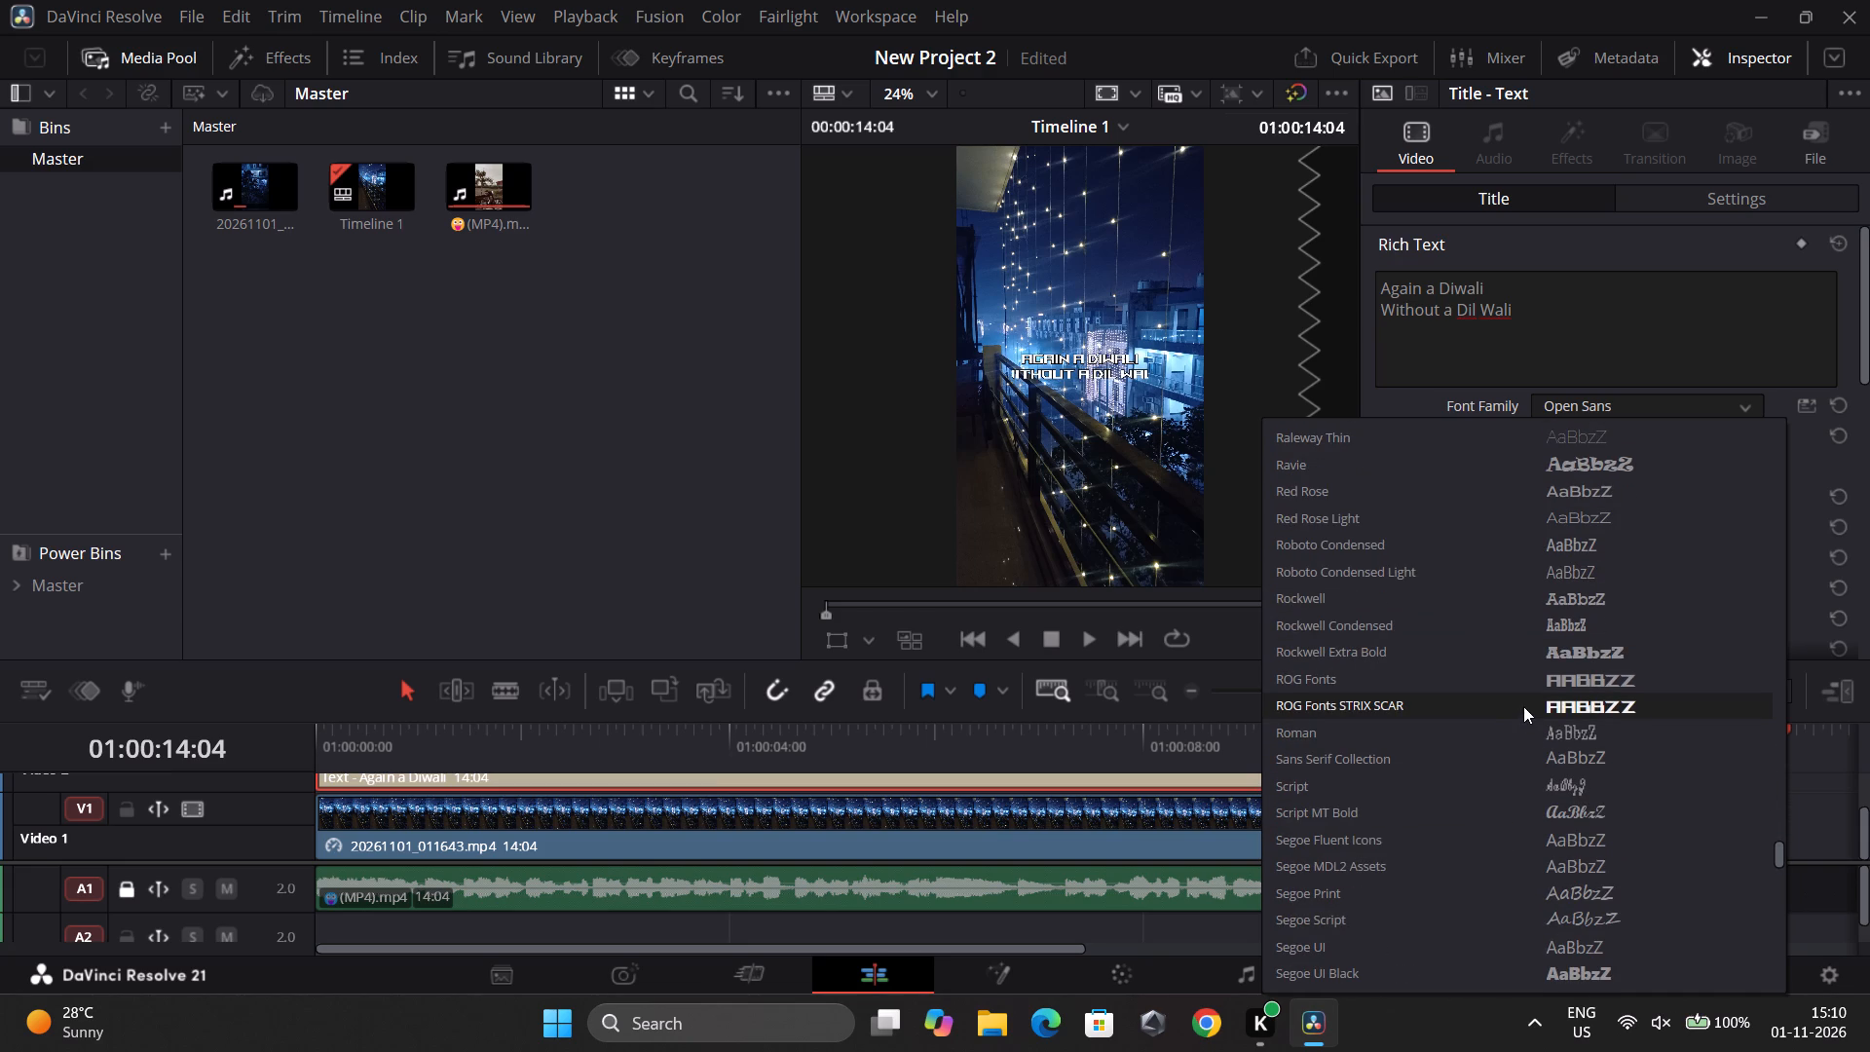
pyautogui.scroll(-1, 1537, 891)
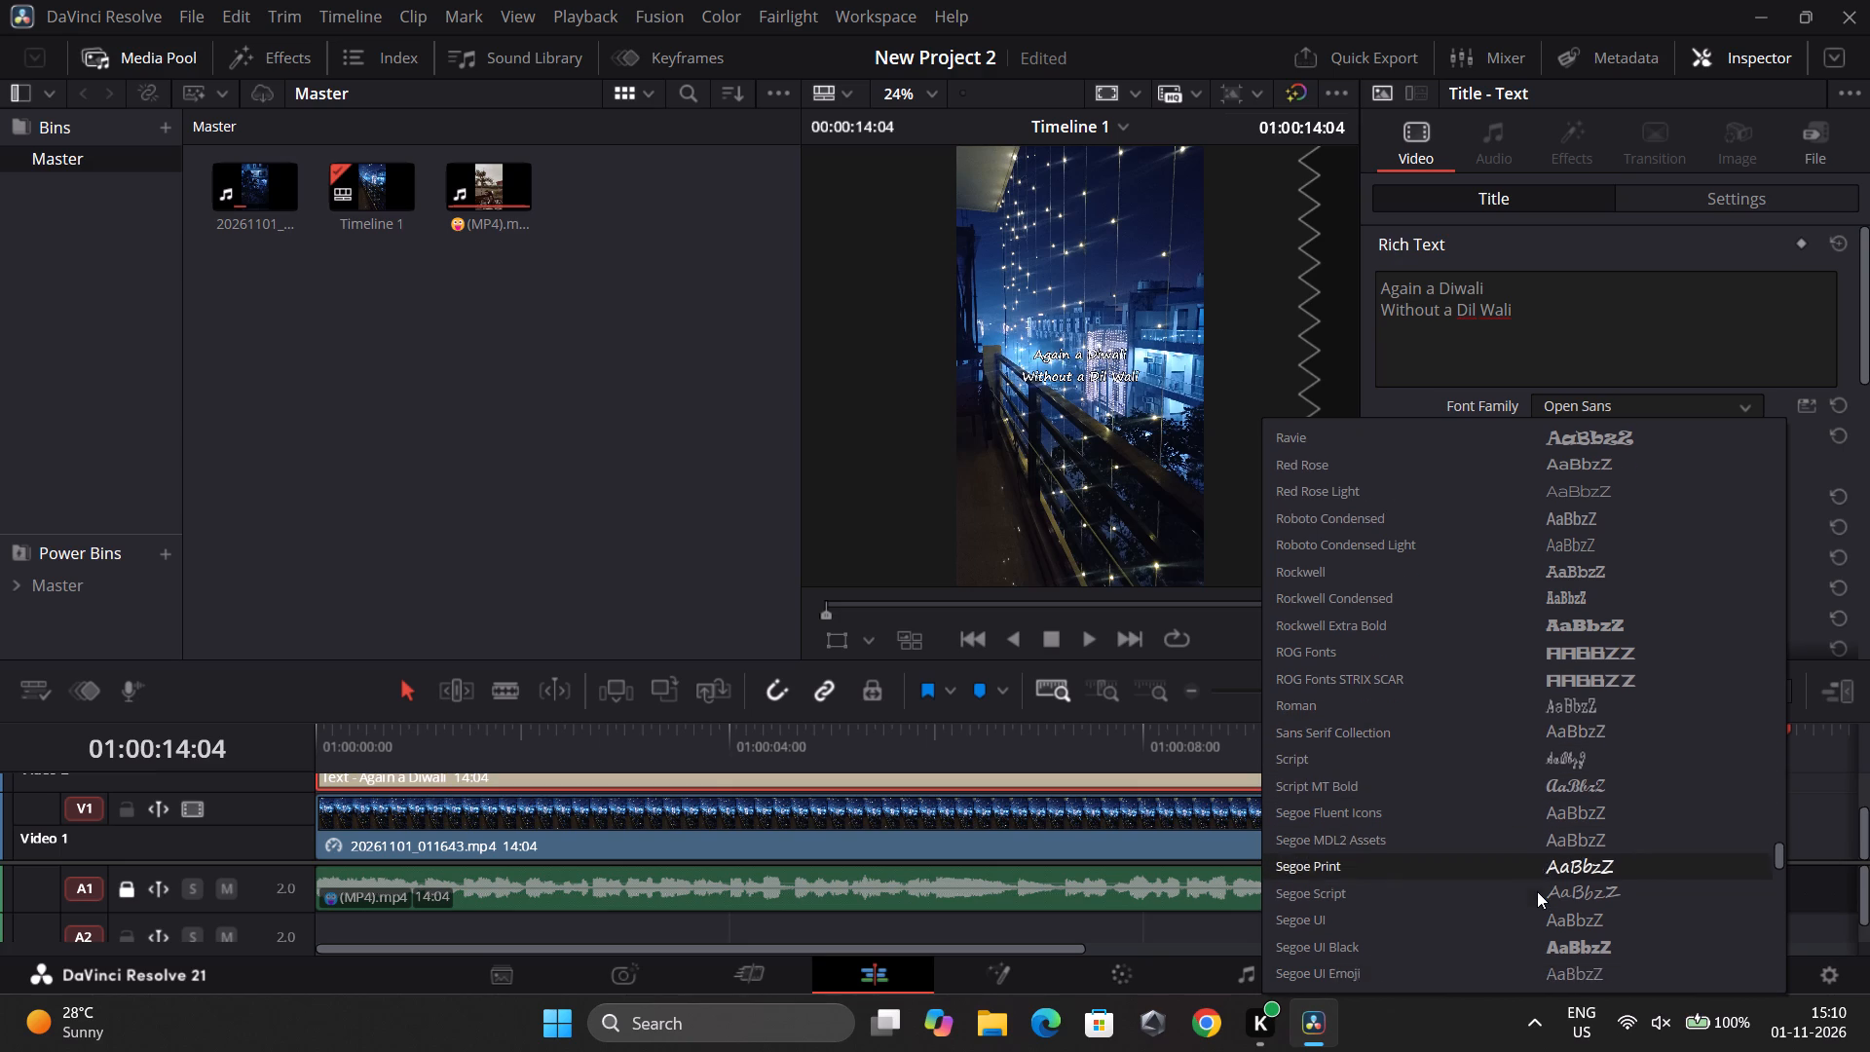
pyautogui.scroll(-2, 1537, 891)
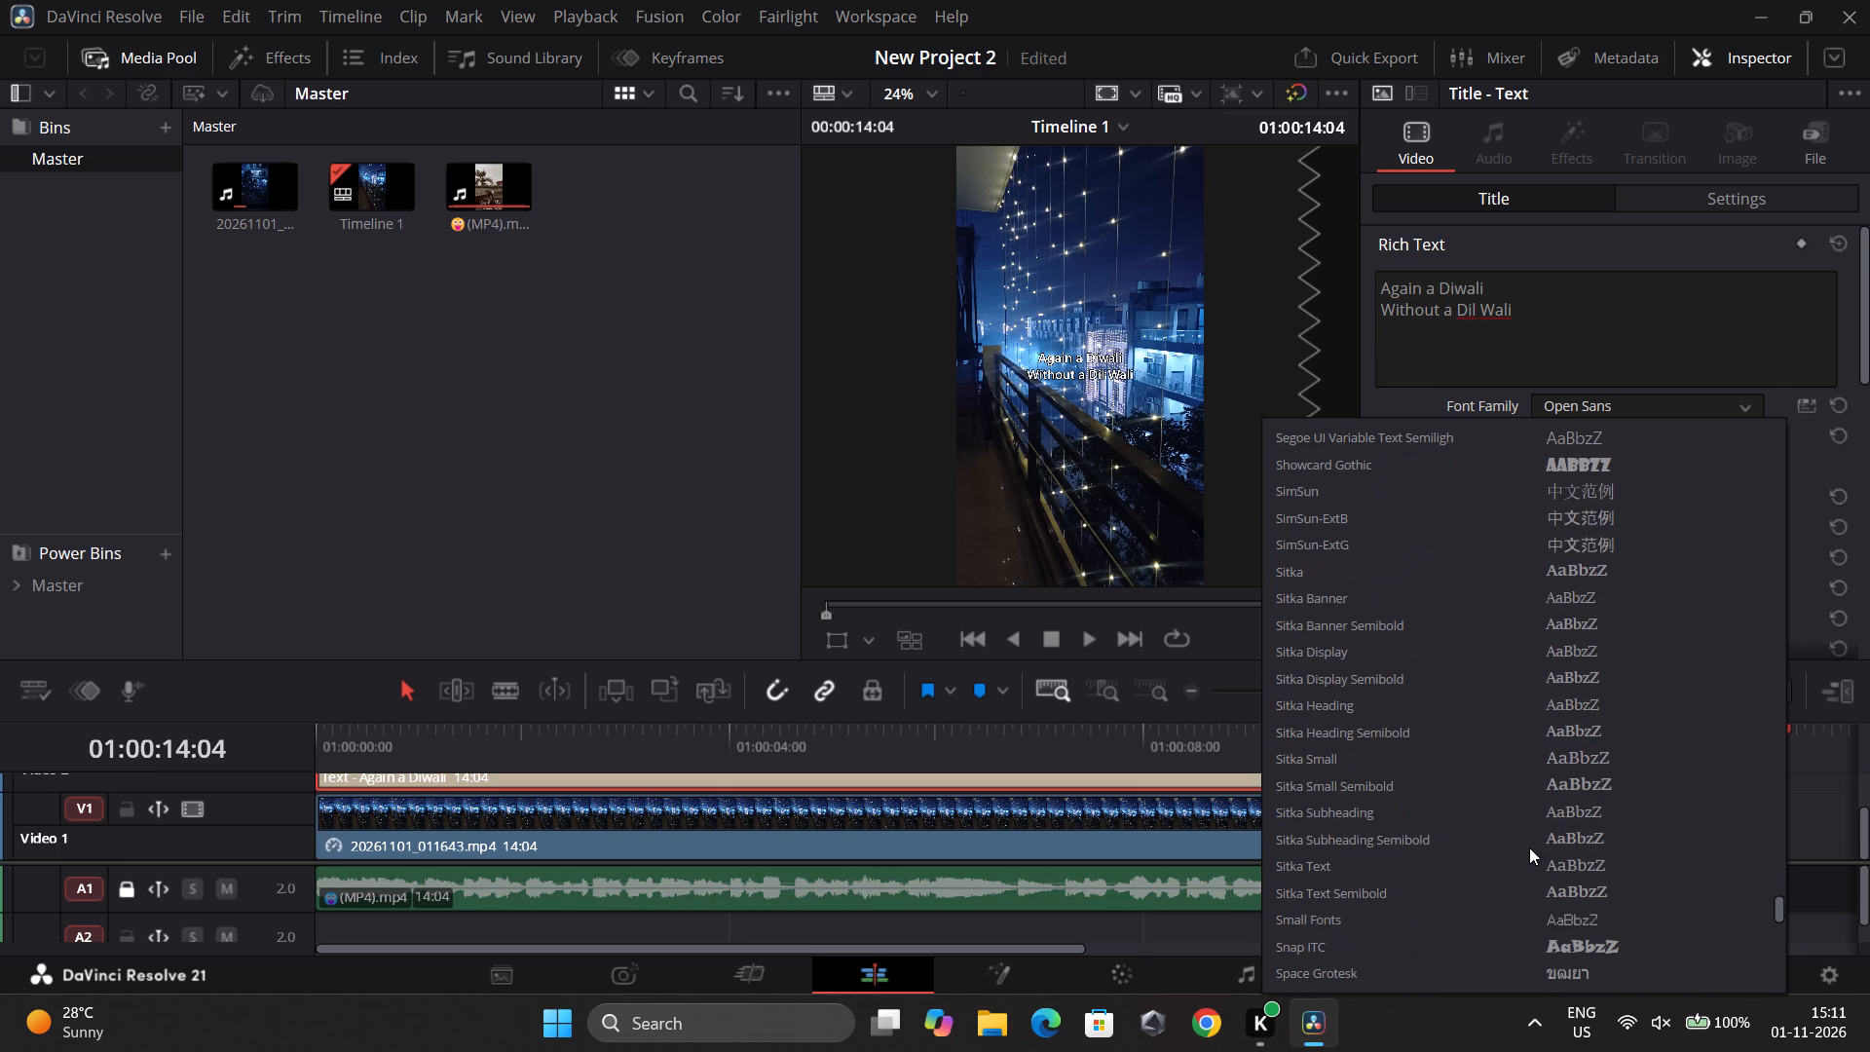
pyautogui.scroll(-2, 1529, 847)
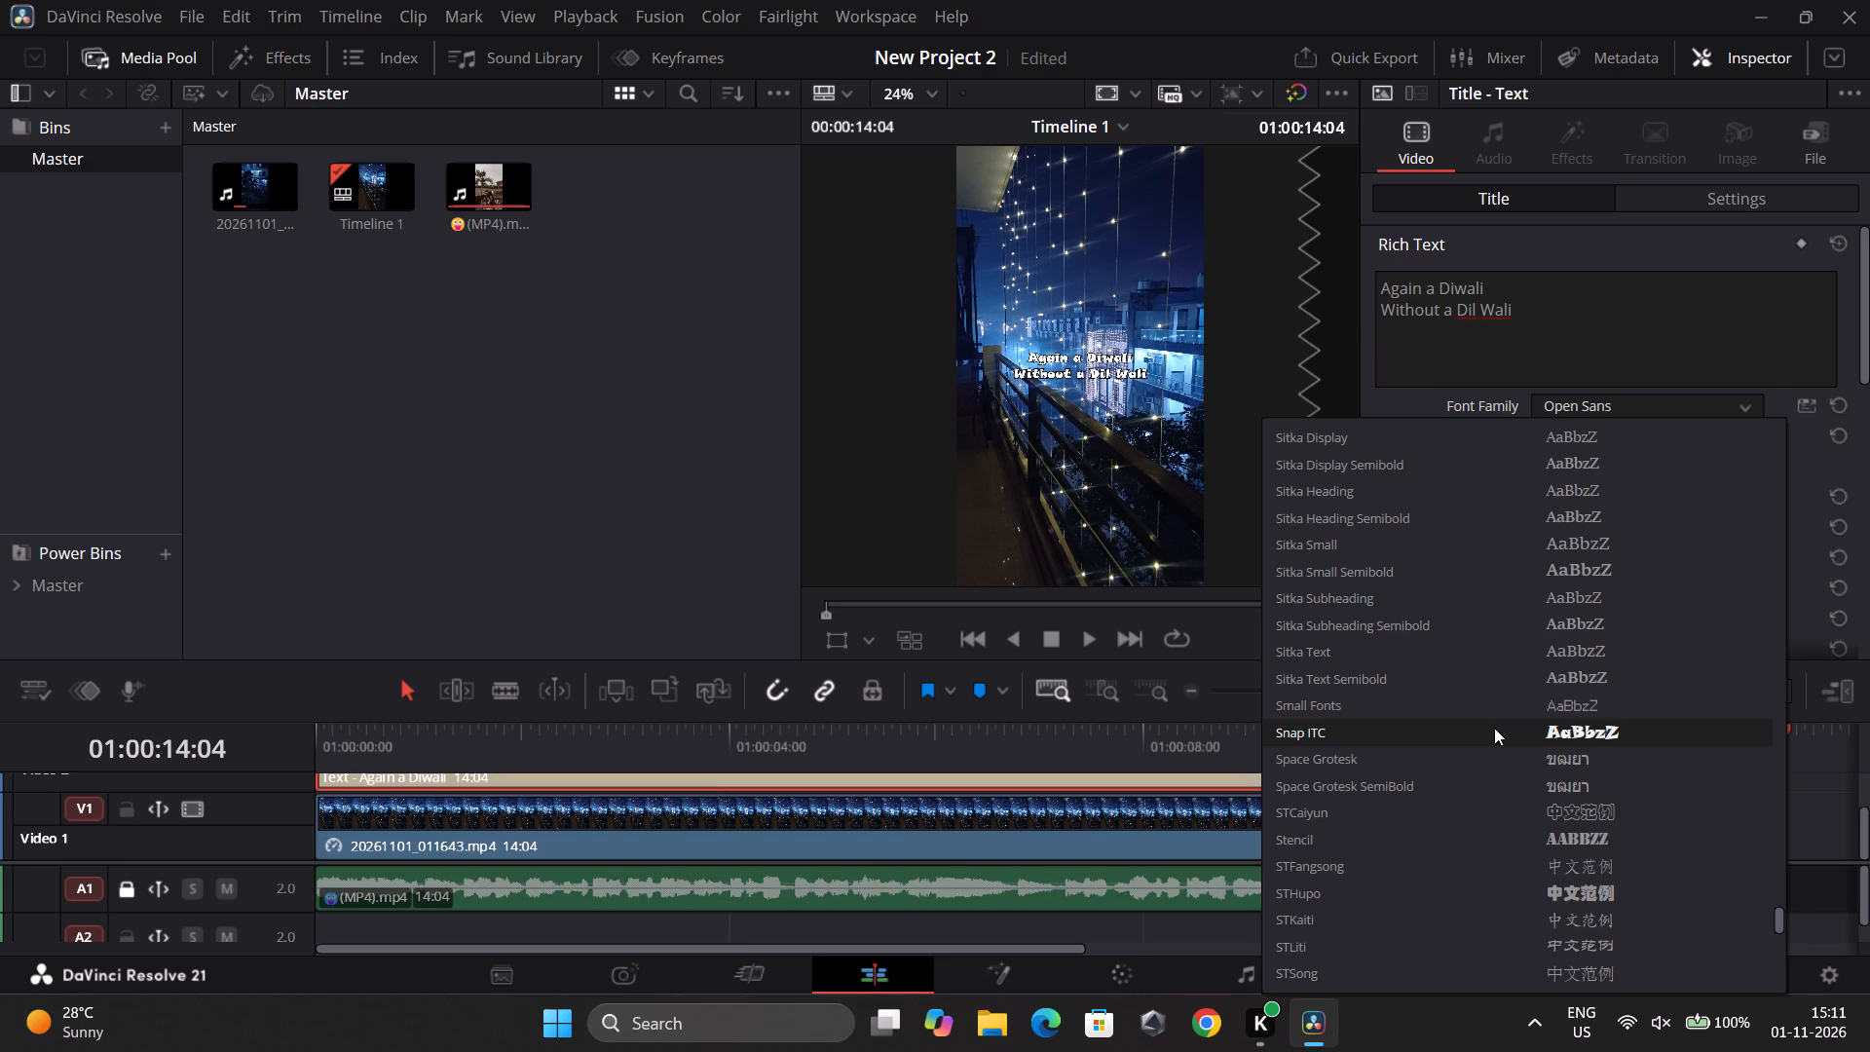
pyautogui.scroll(-1, 1494, 728)
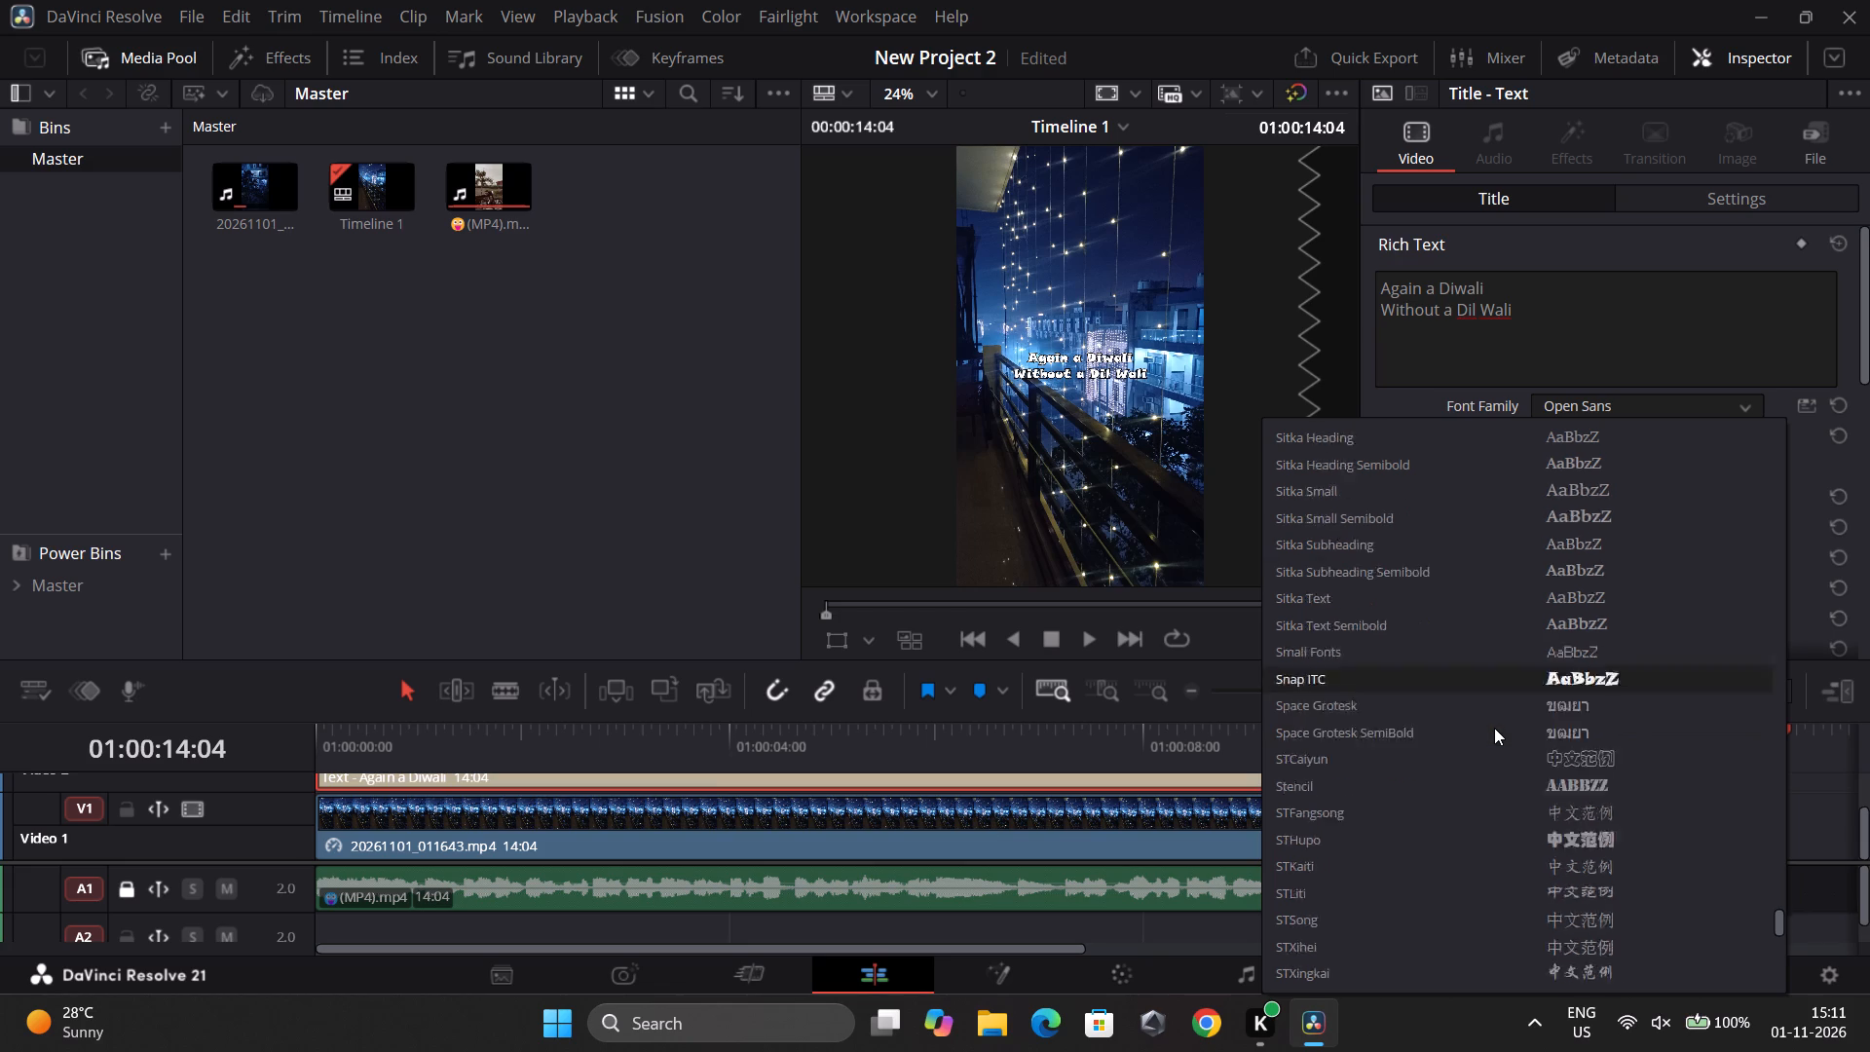
pyautogui.scroll(-1, 1494, 728)
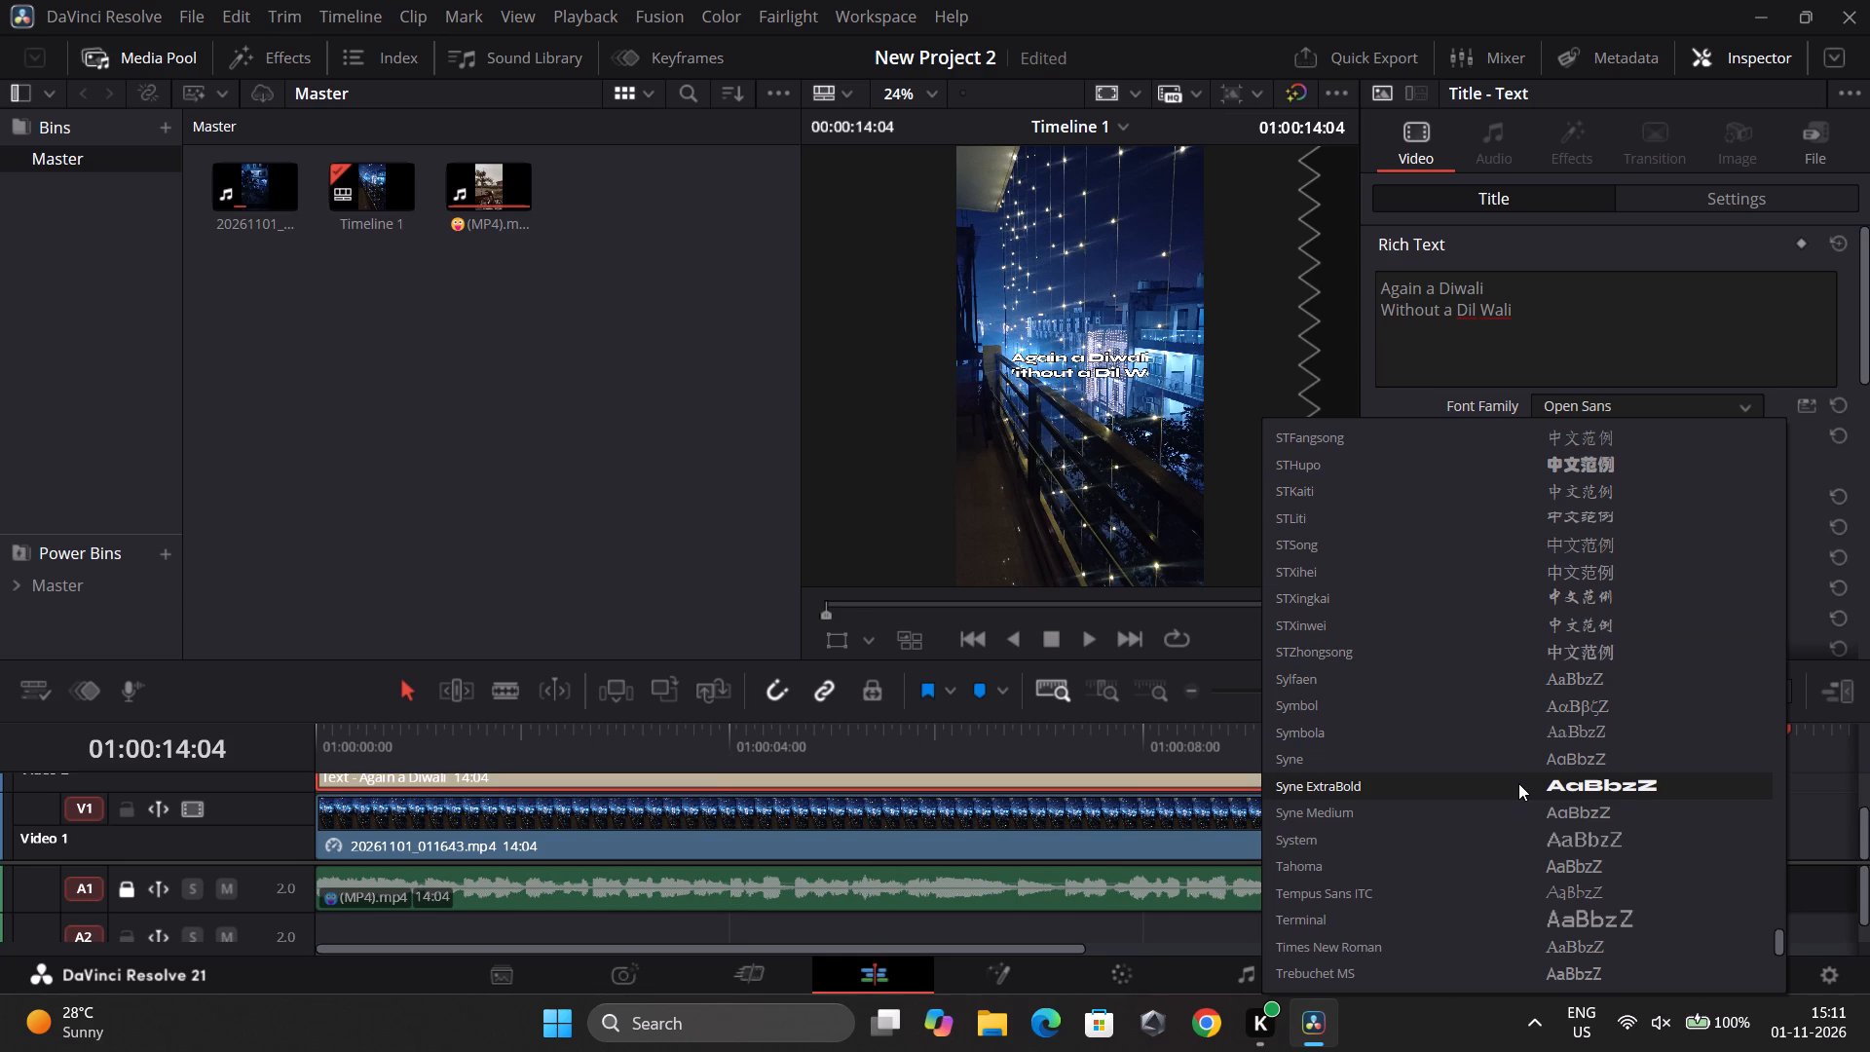
pyautogui.scroll(-1, 1509, 741)
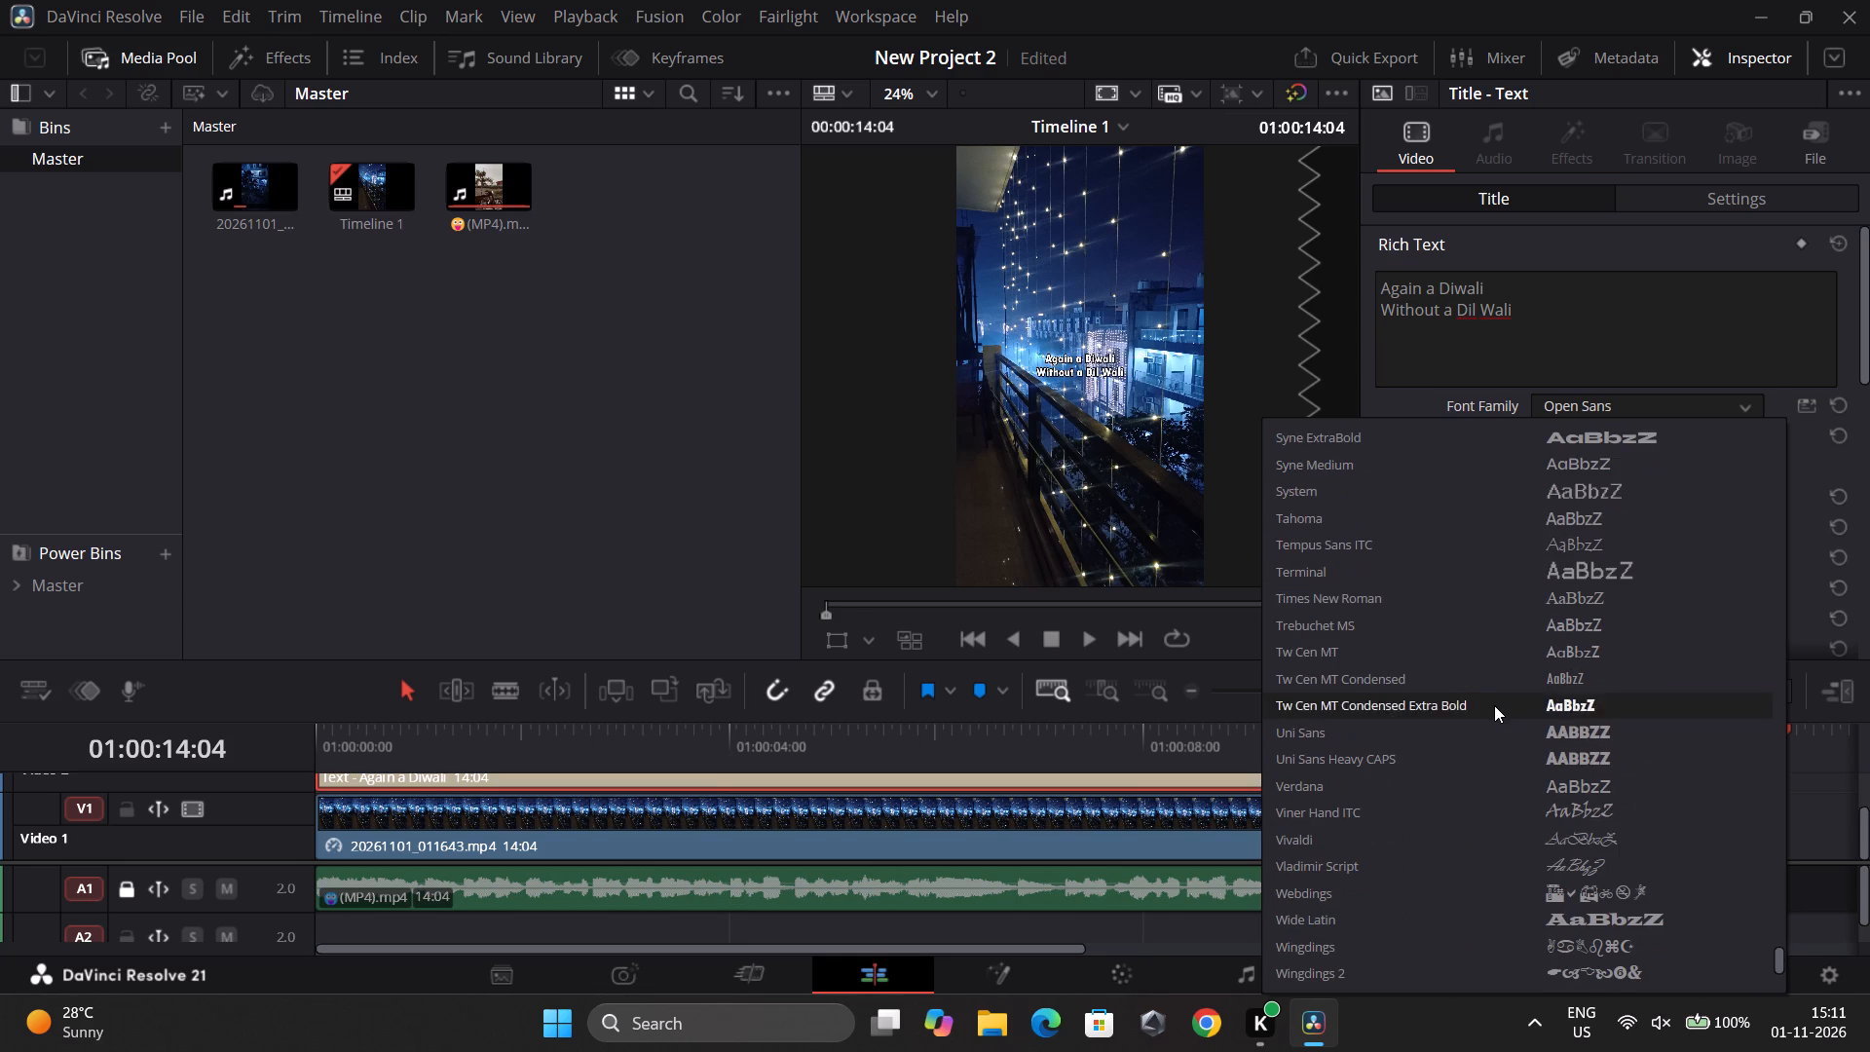
pyautogui.scroll(5, 1498, 733)
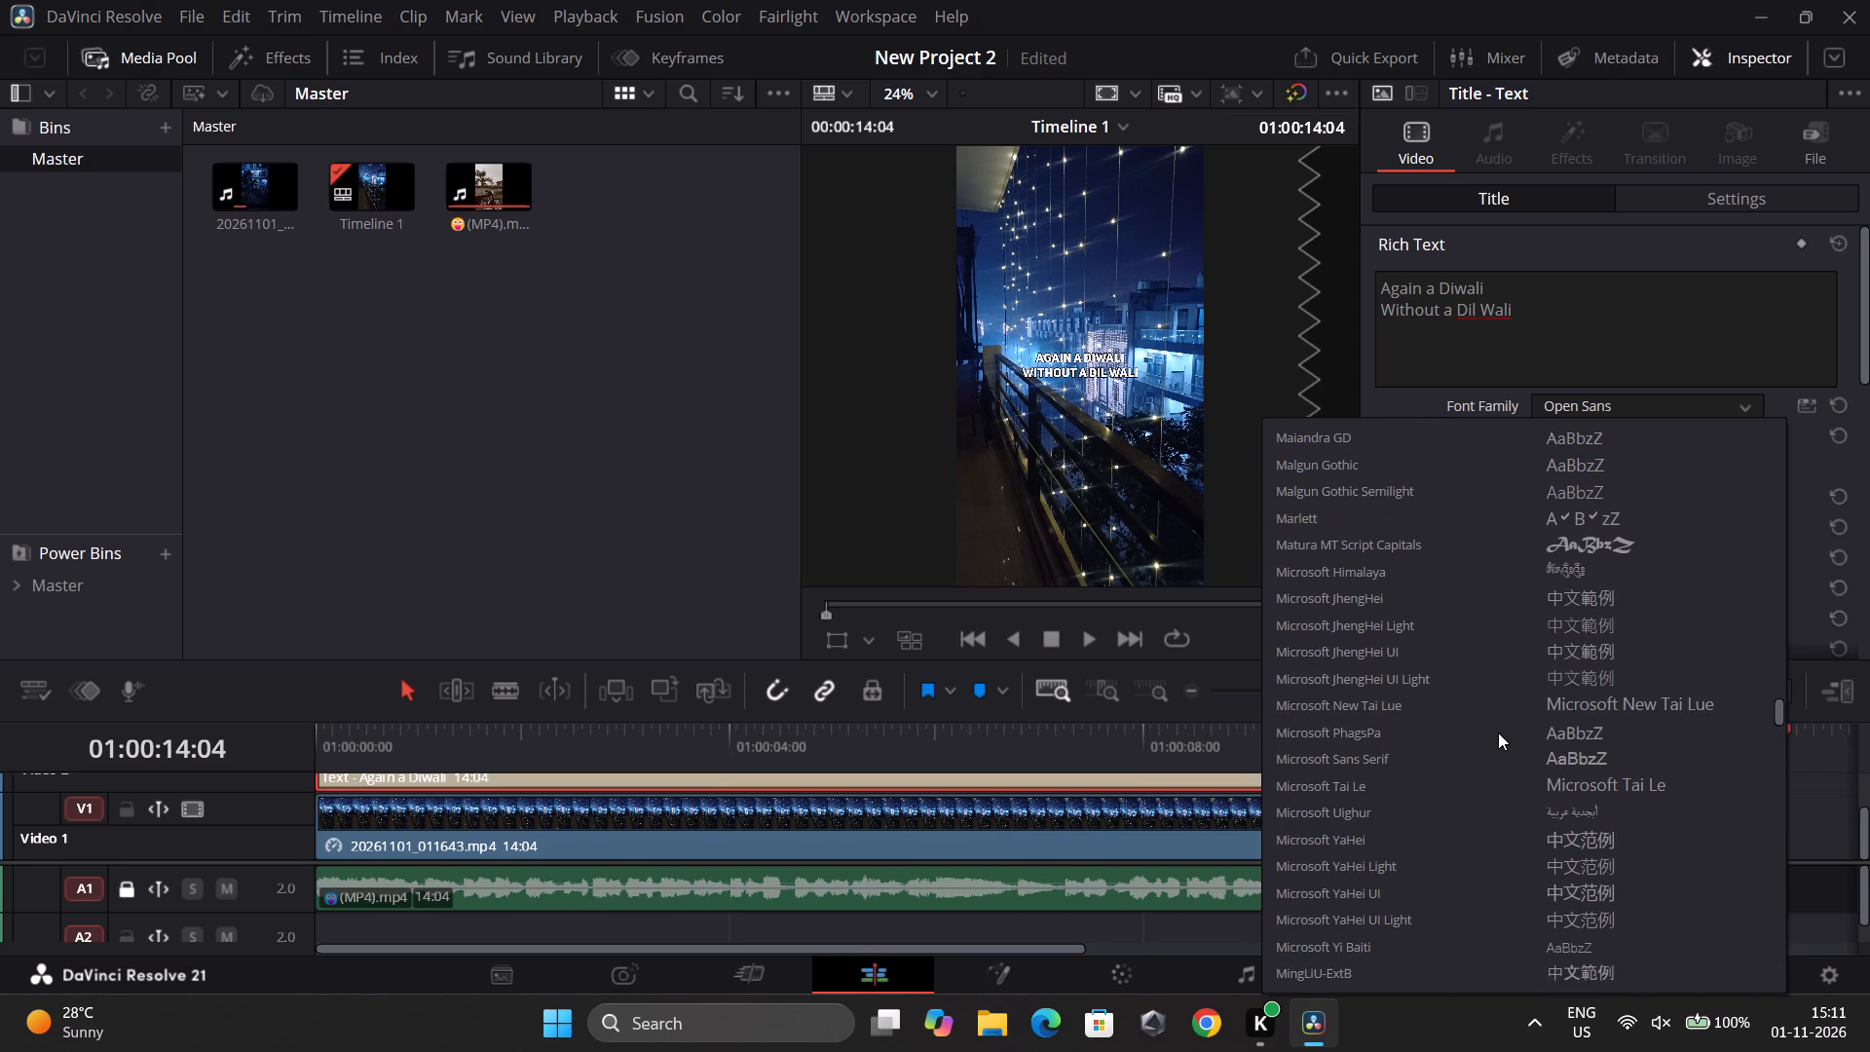
pyautogui.click(1490, 543)
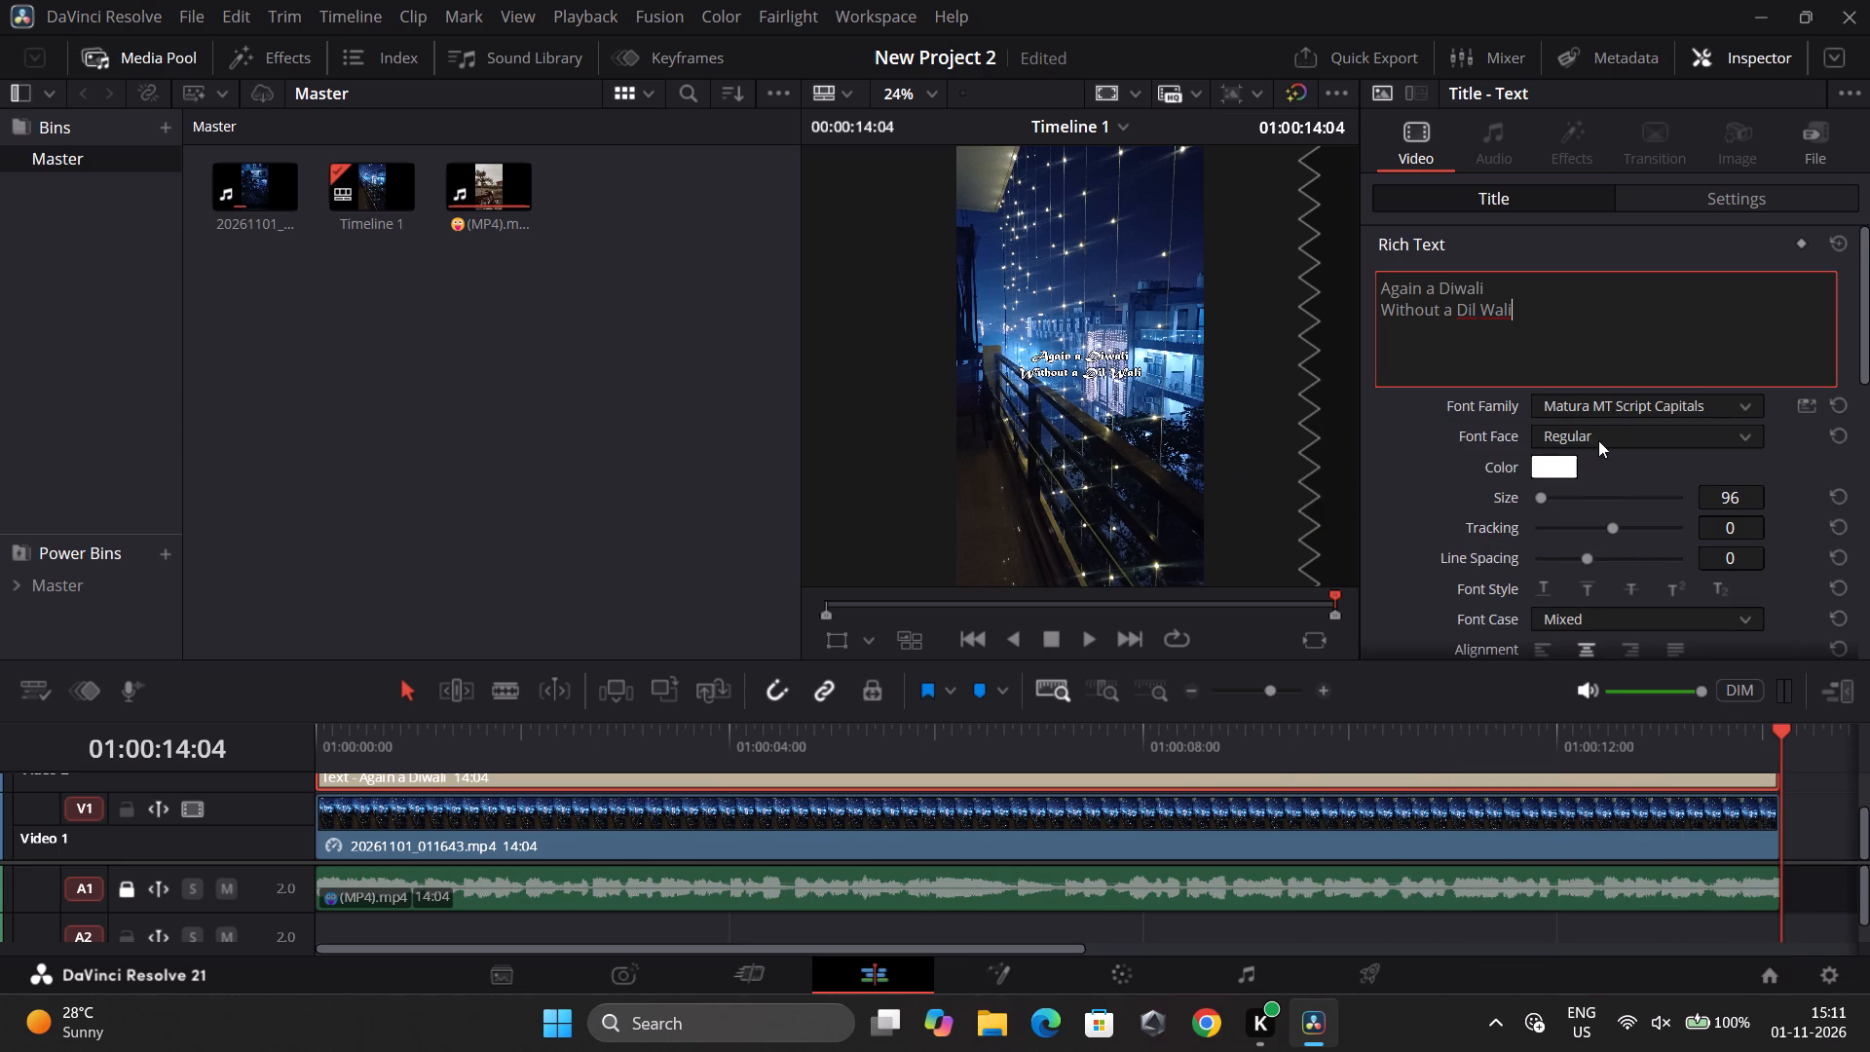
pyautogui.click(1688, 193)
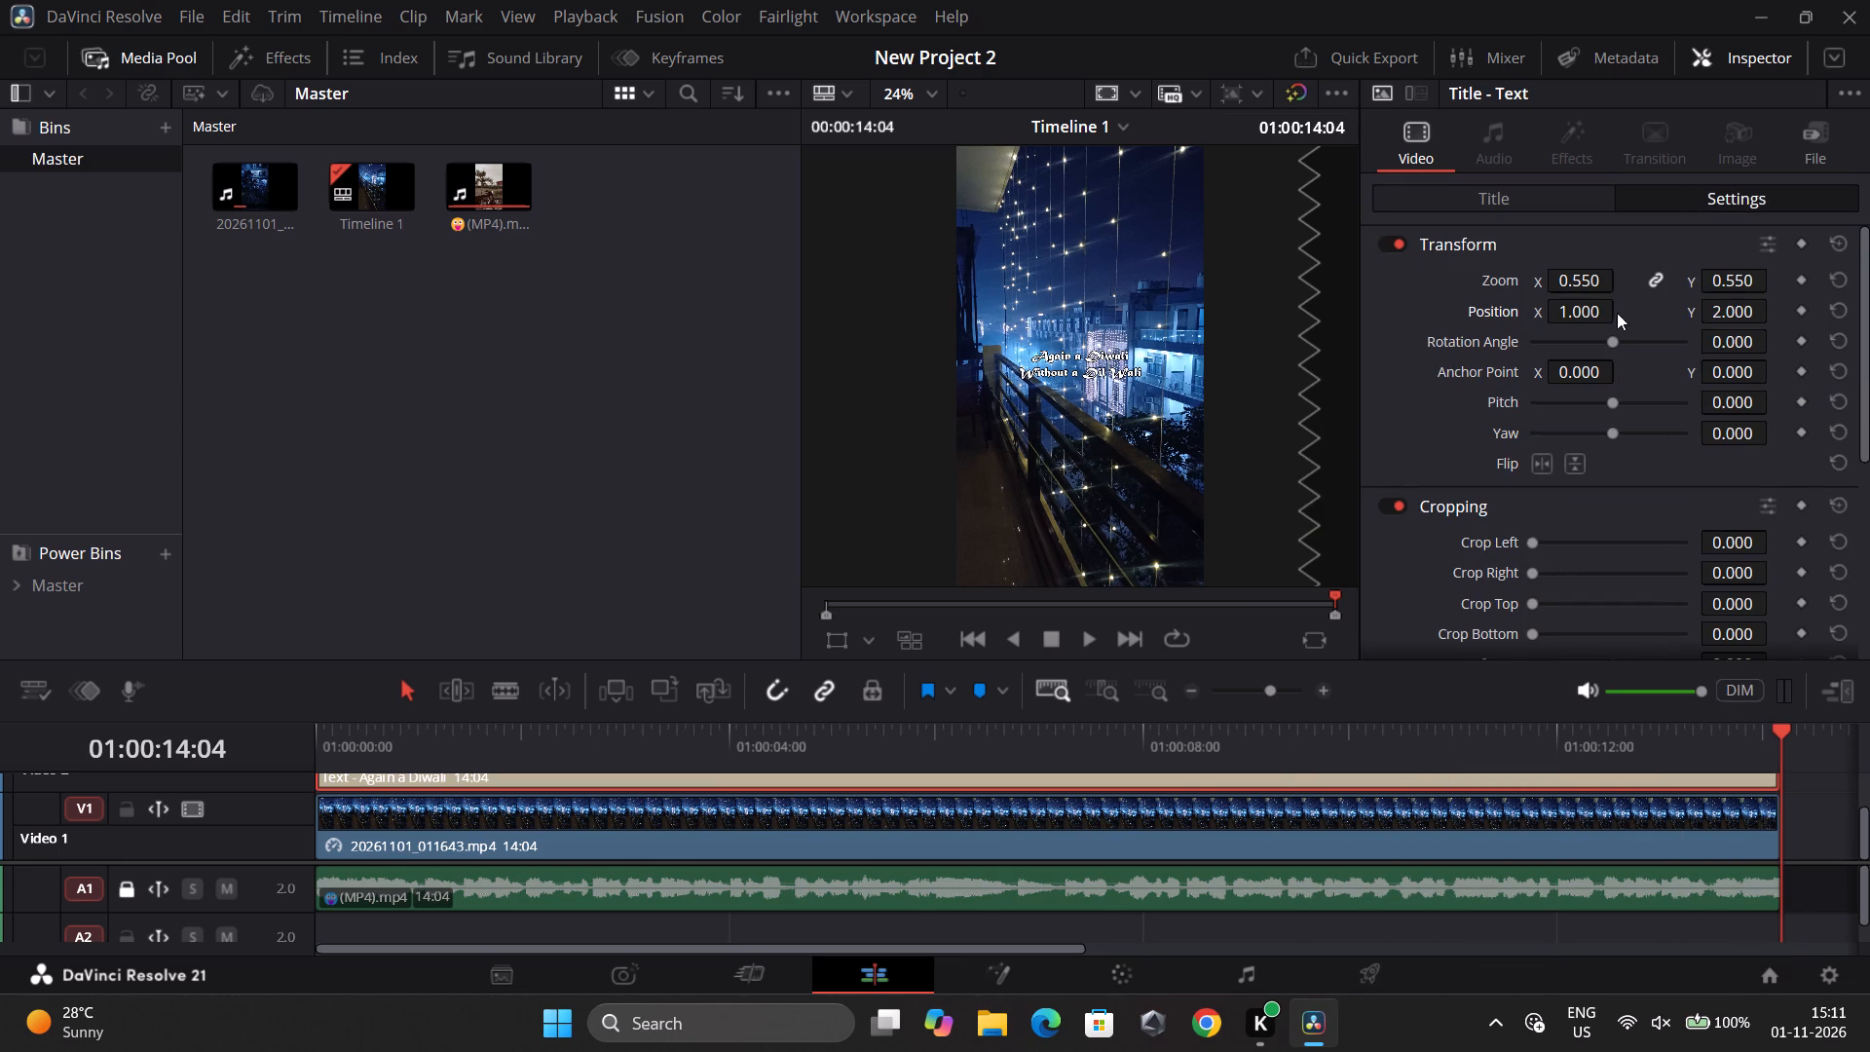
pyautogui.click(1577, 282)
# Hide the Inspector, expand the timeline viewer to full height, and play the video from the start to check the restyled title.
pyautogui.click(1738, 57)
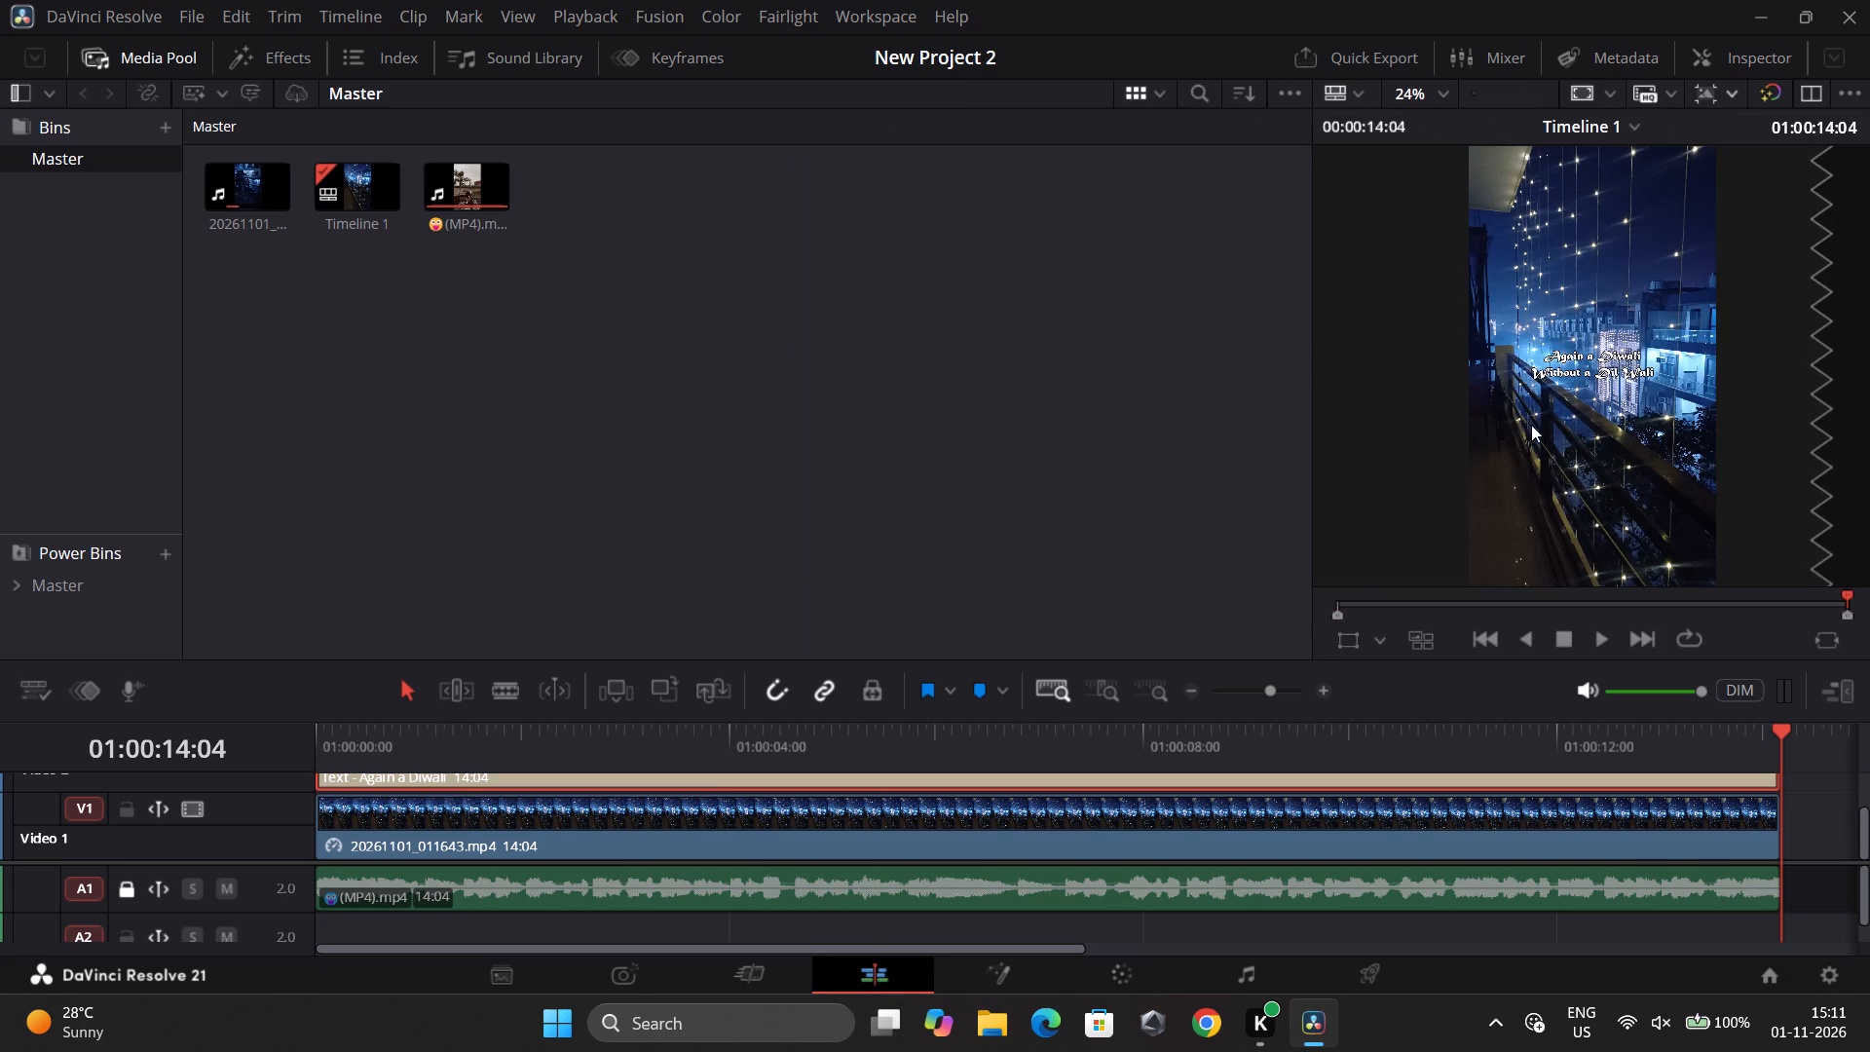
pyautogui.click(1833, 682)
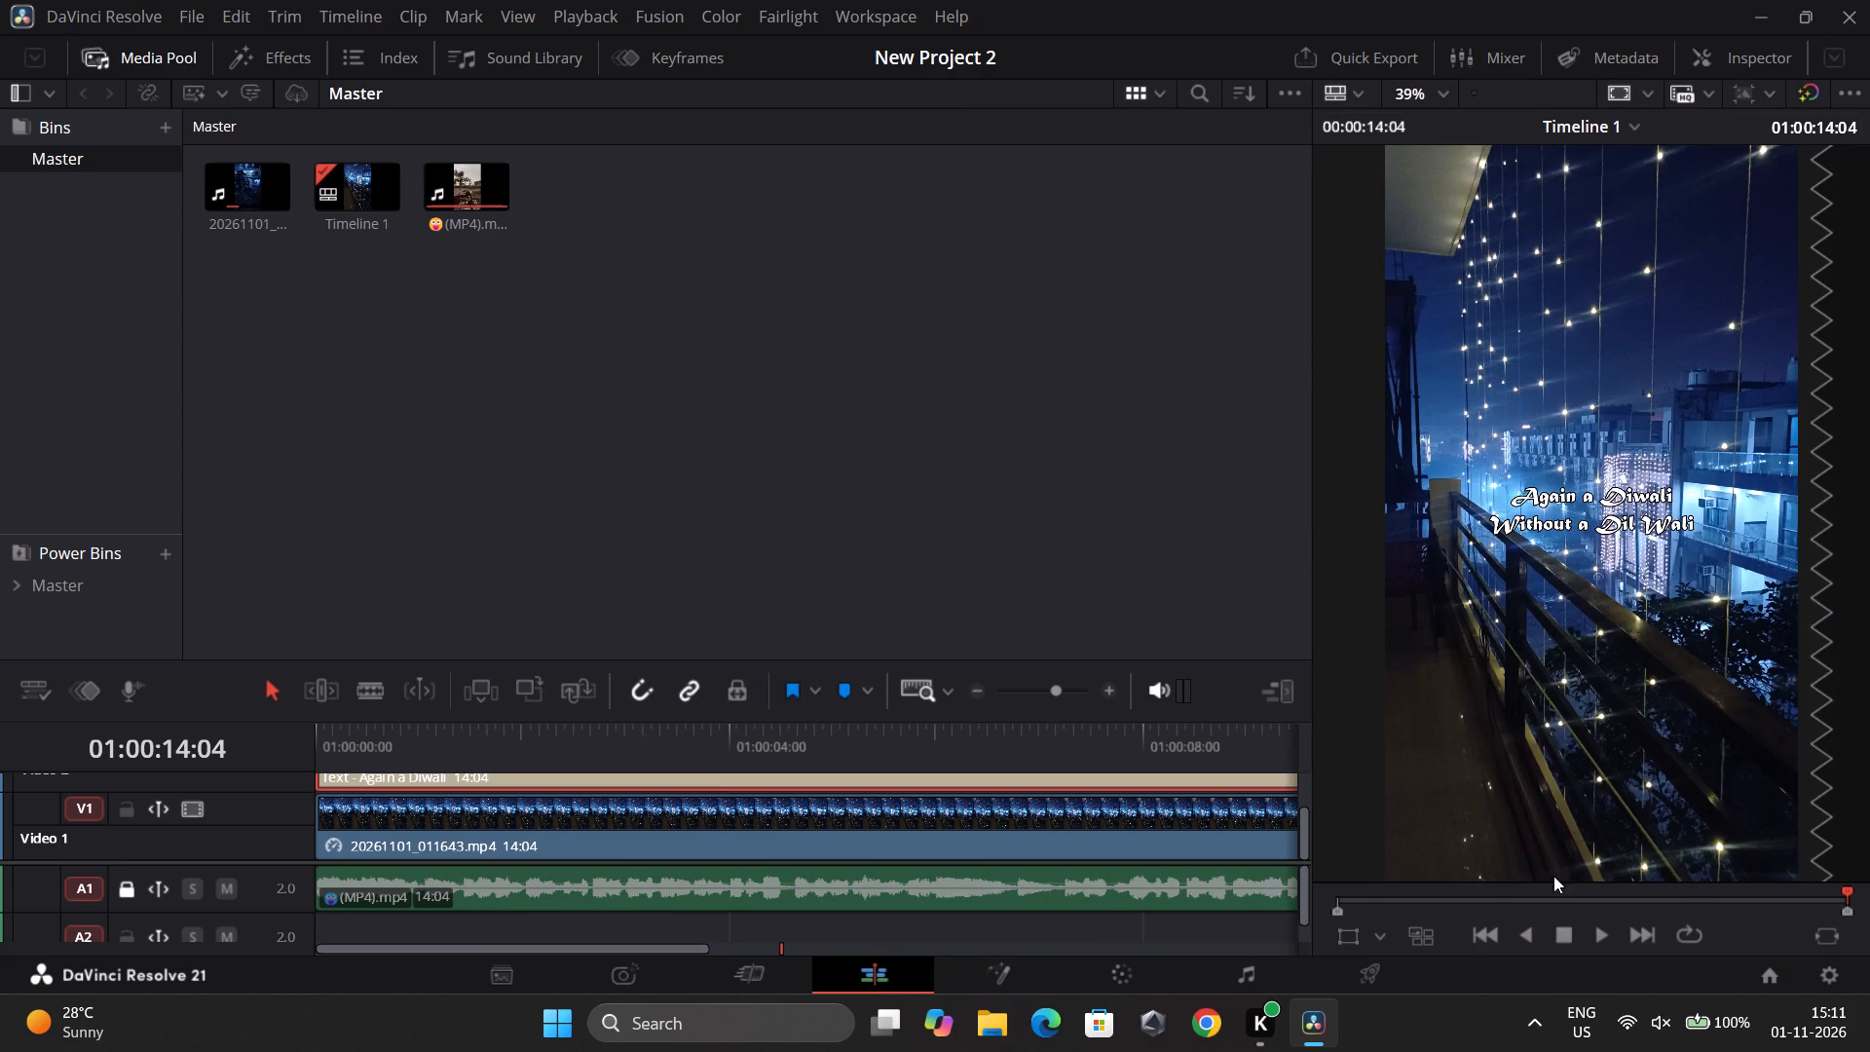
pyautogui.click(1496, 946)
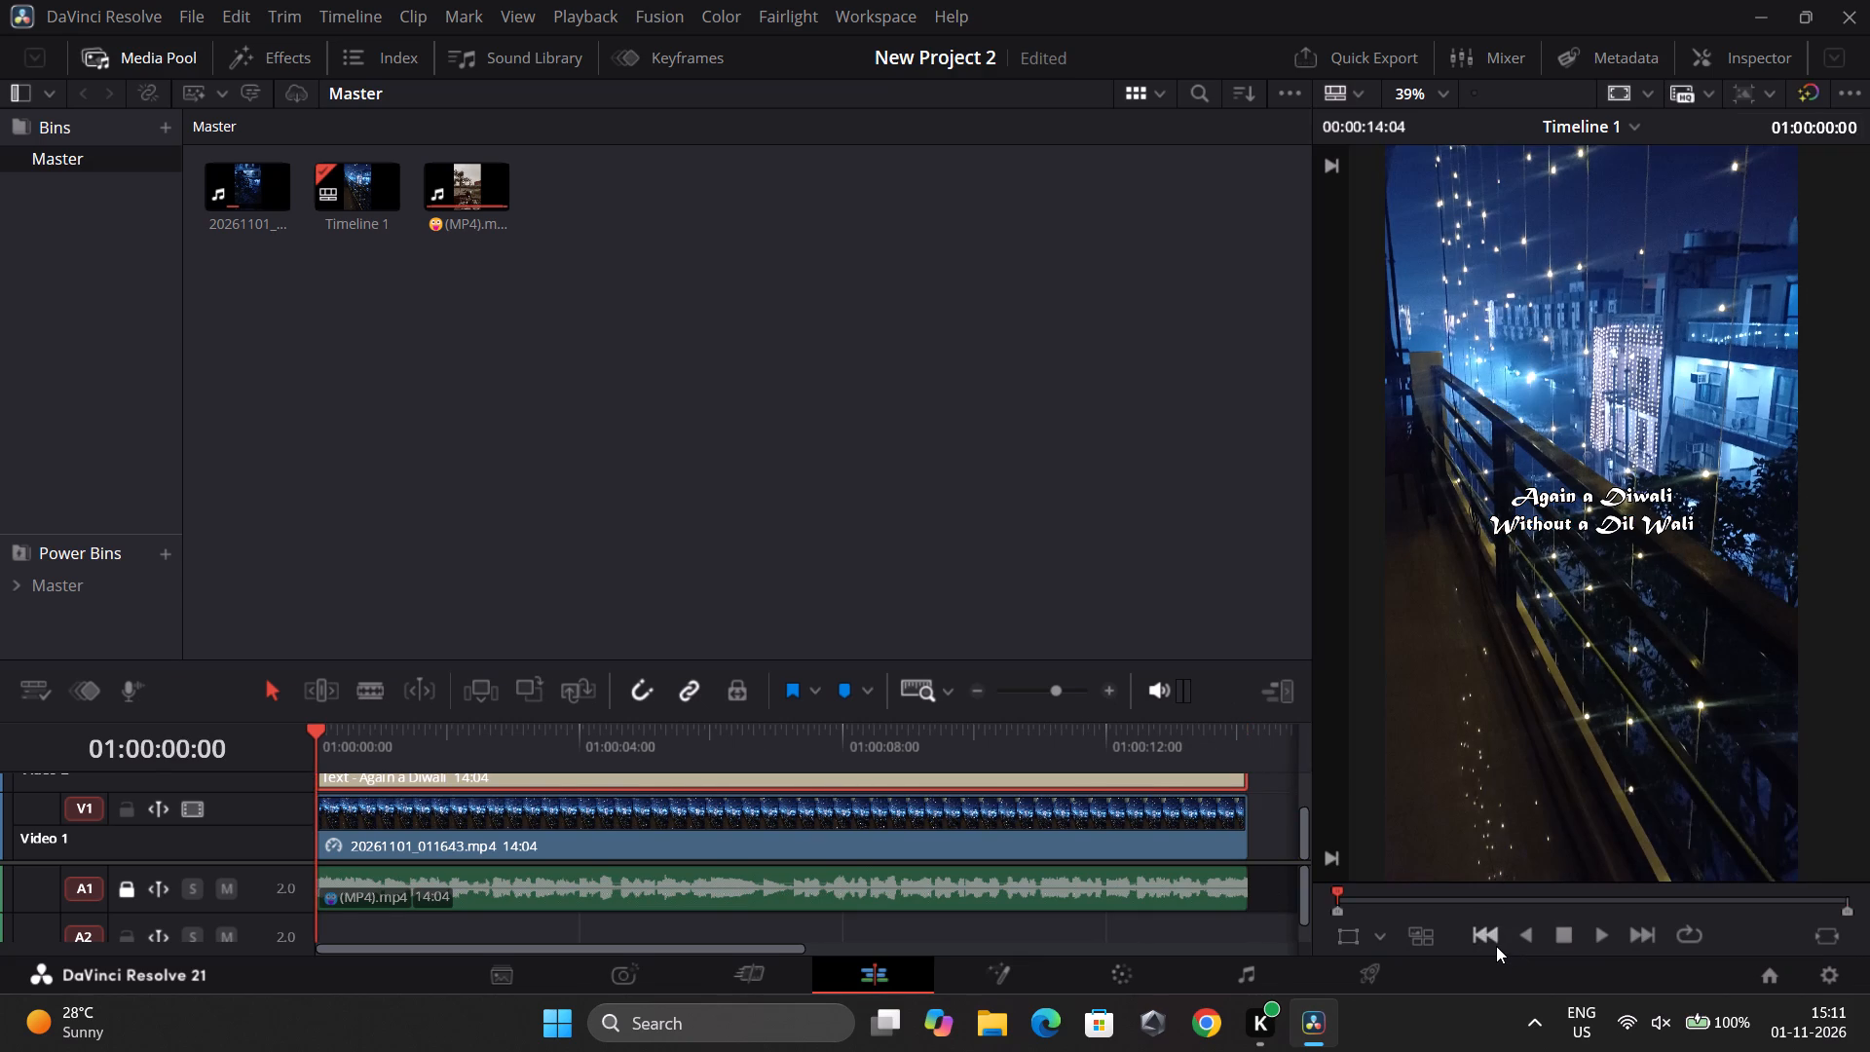
pyautogui.press('space')
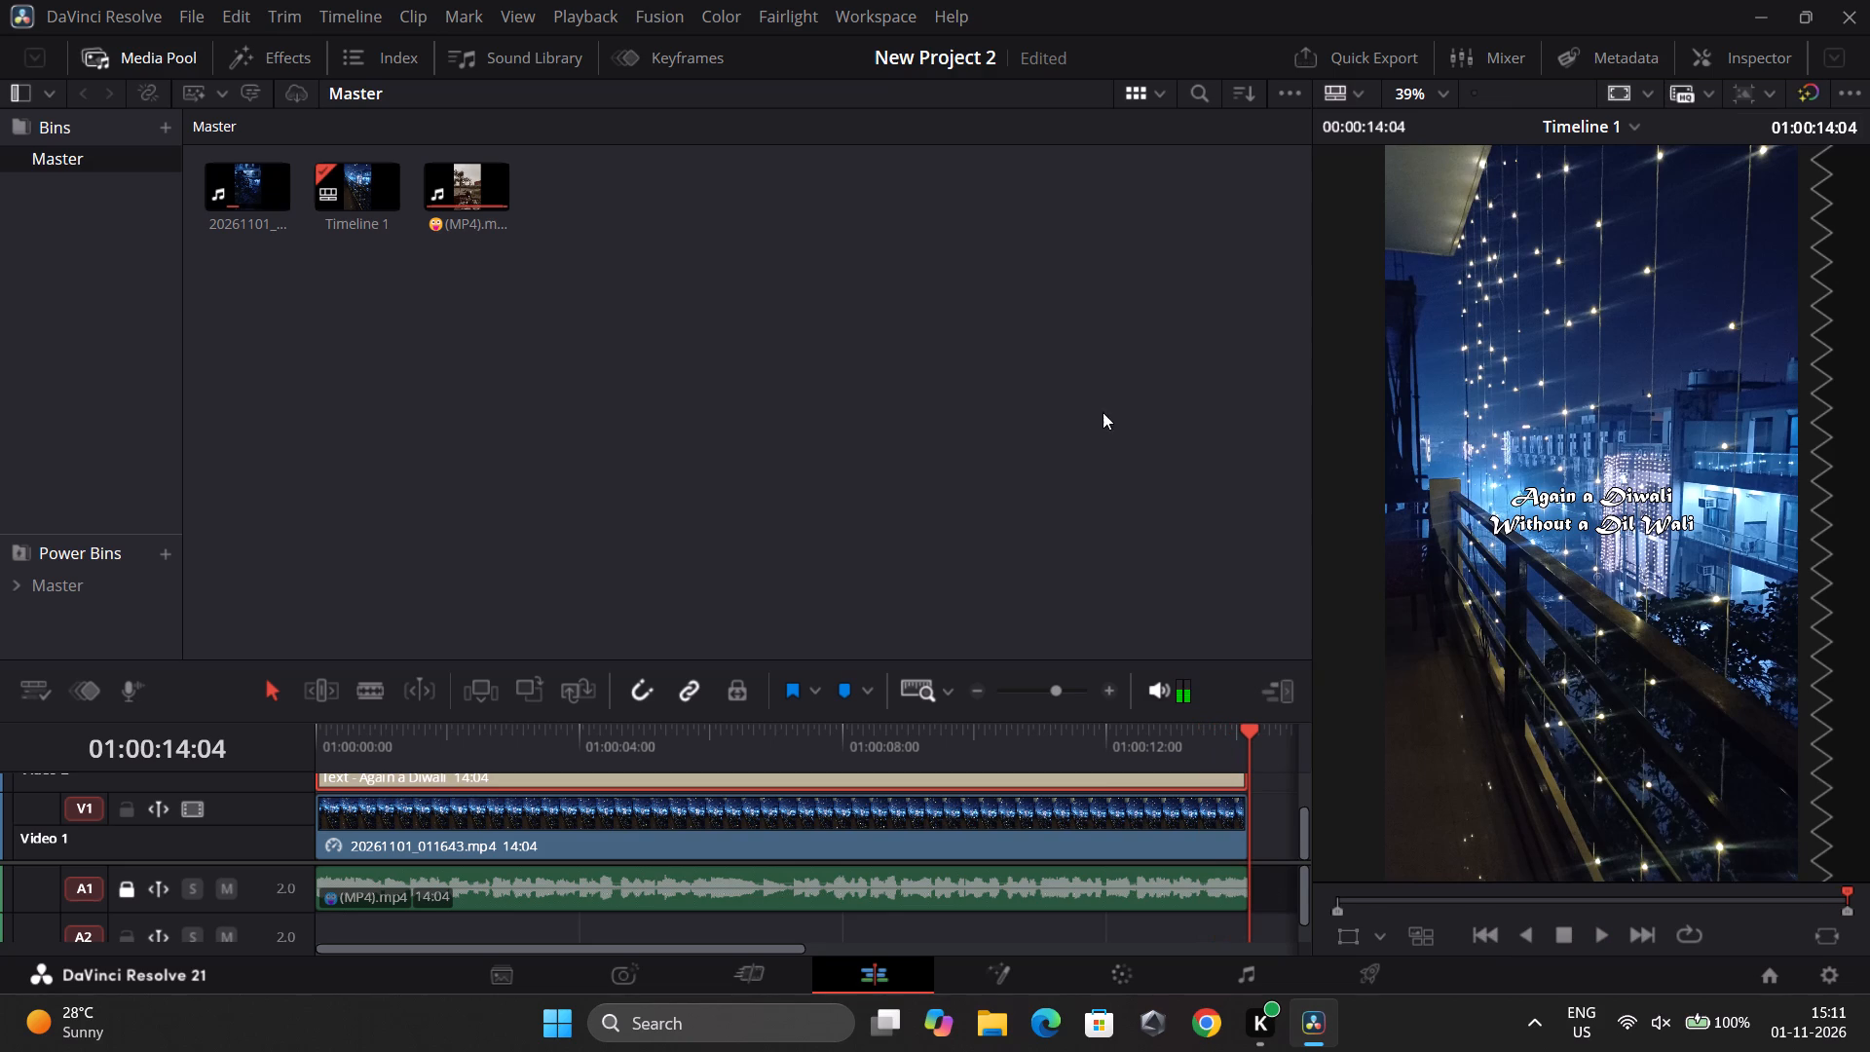
# Apply the Resolve FX Zoom Blur filter to the night-lights clip on Video 1.
pyautogui.click(262, 53)
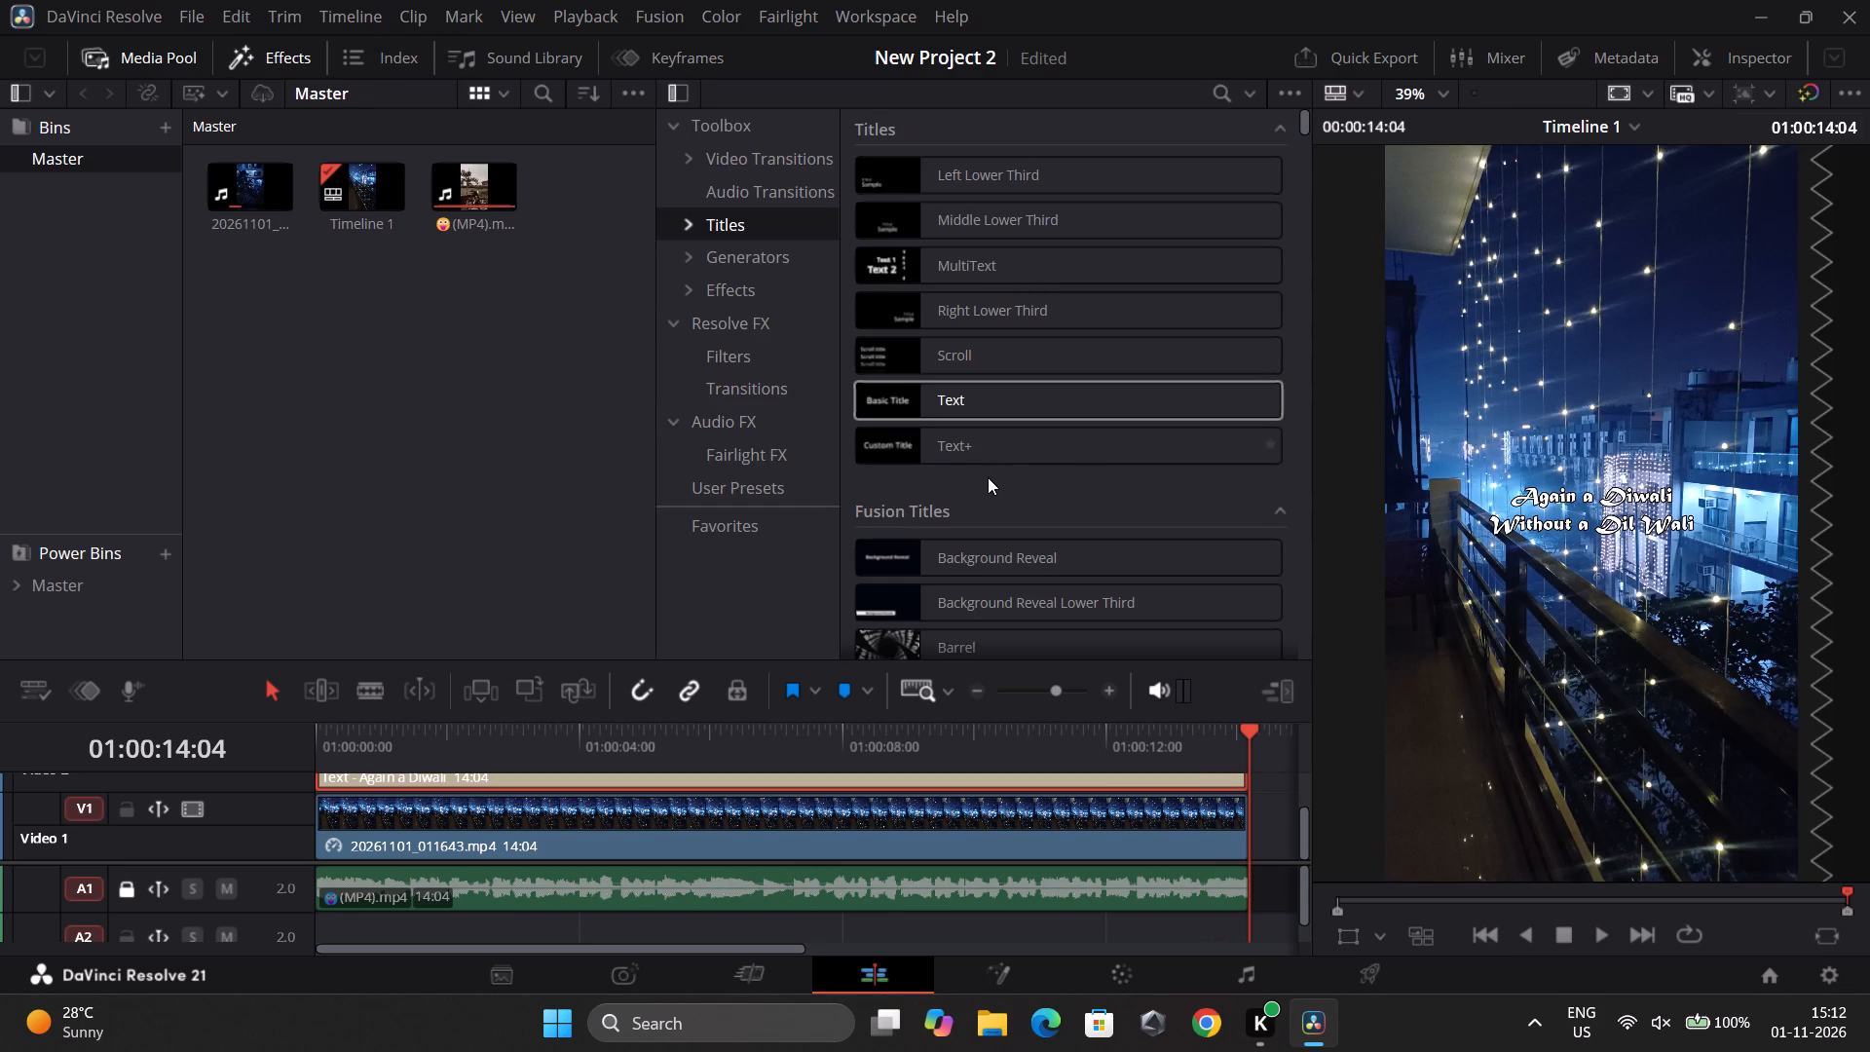
pyautogui.click(752, 300)
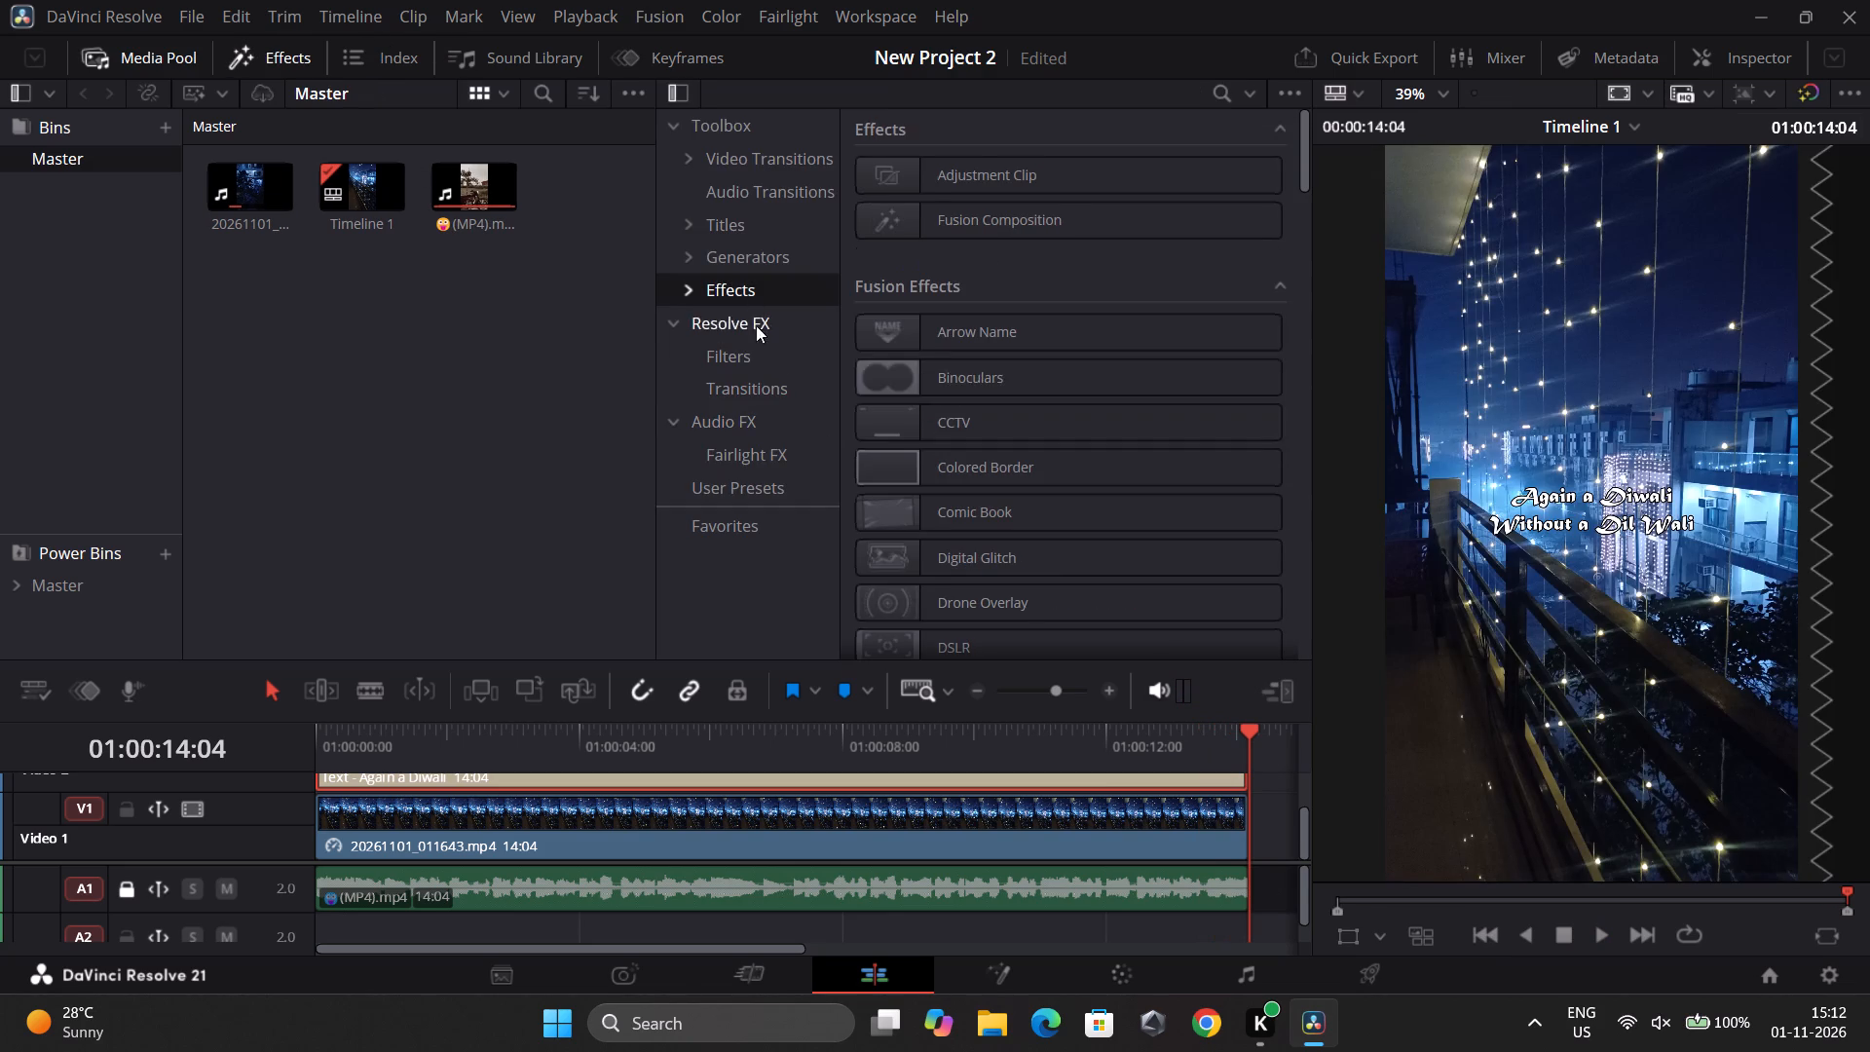
pyautogui.scroll(-1, 943, 412)
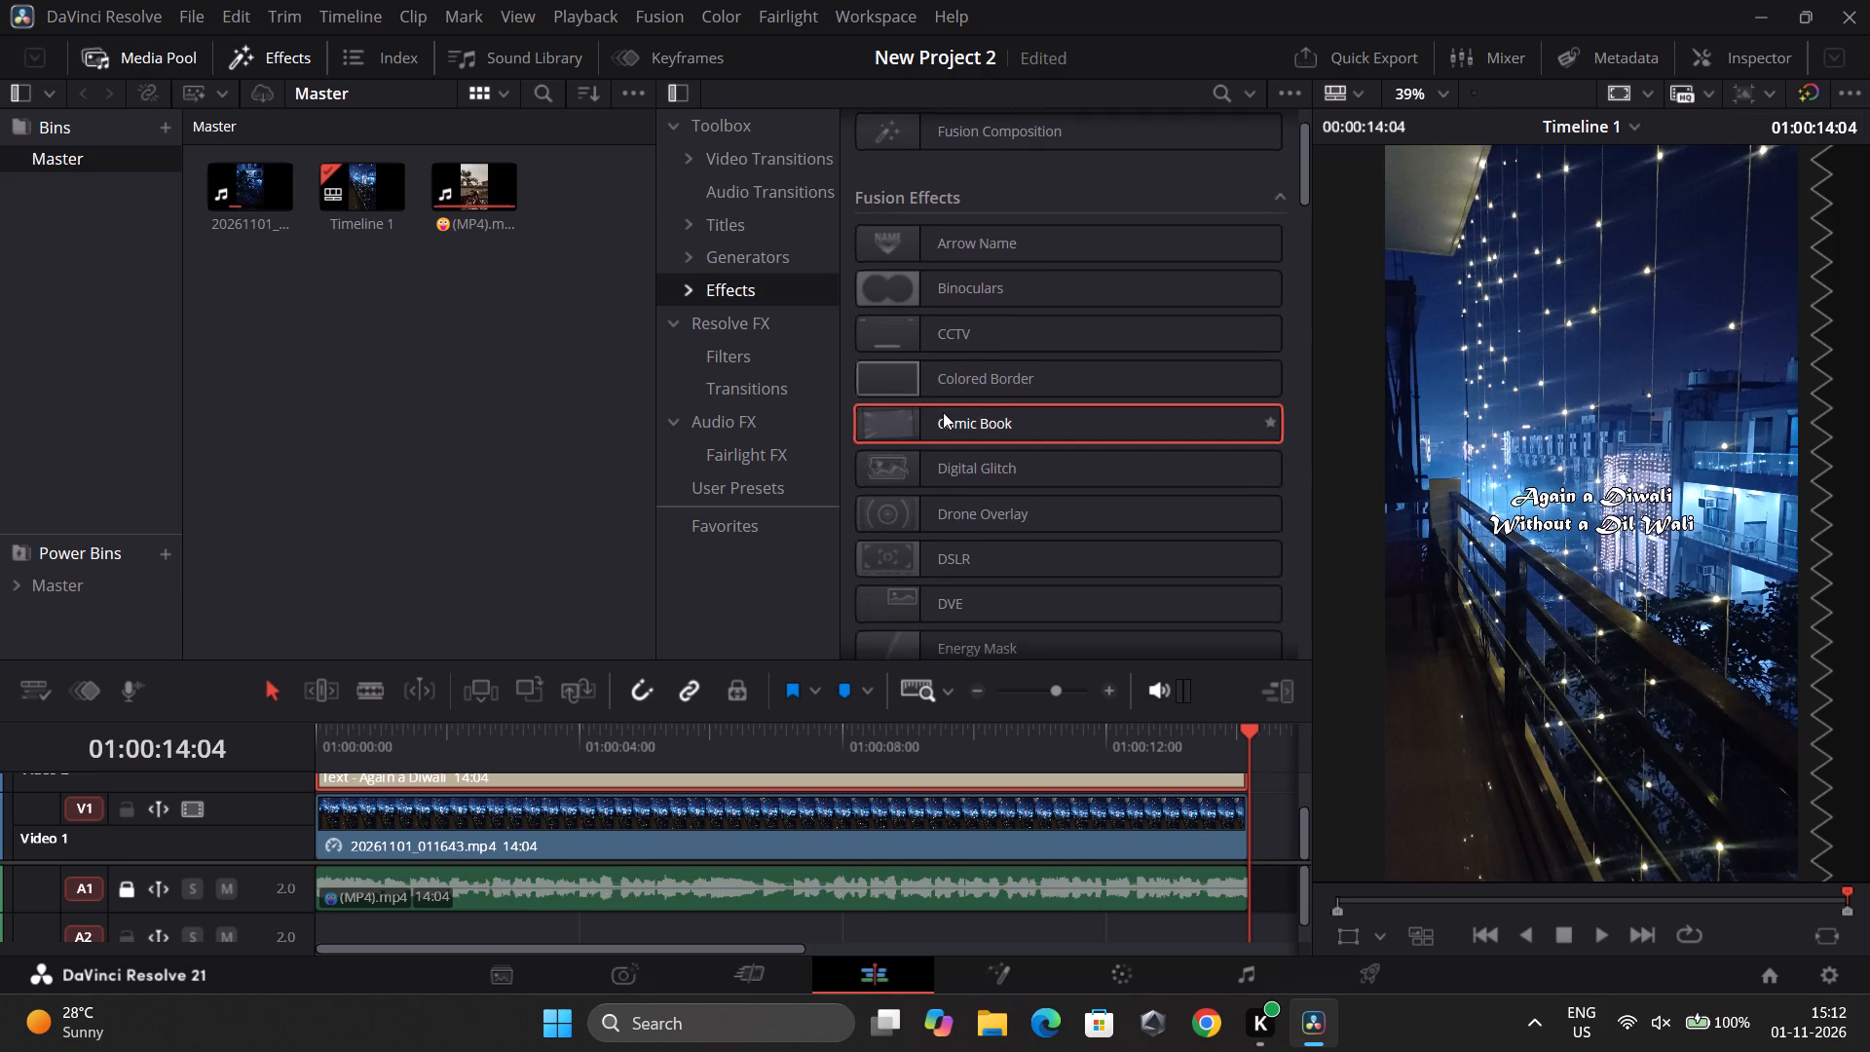
pyautogui.click(758, 362)
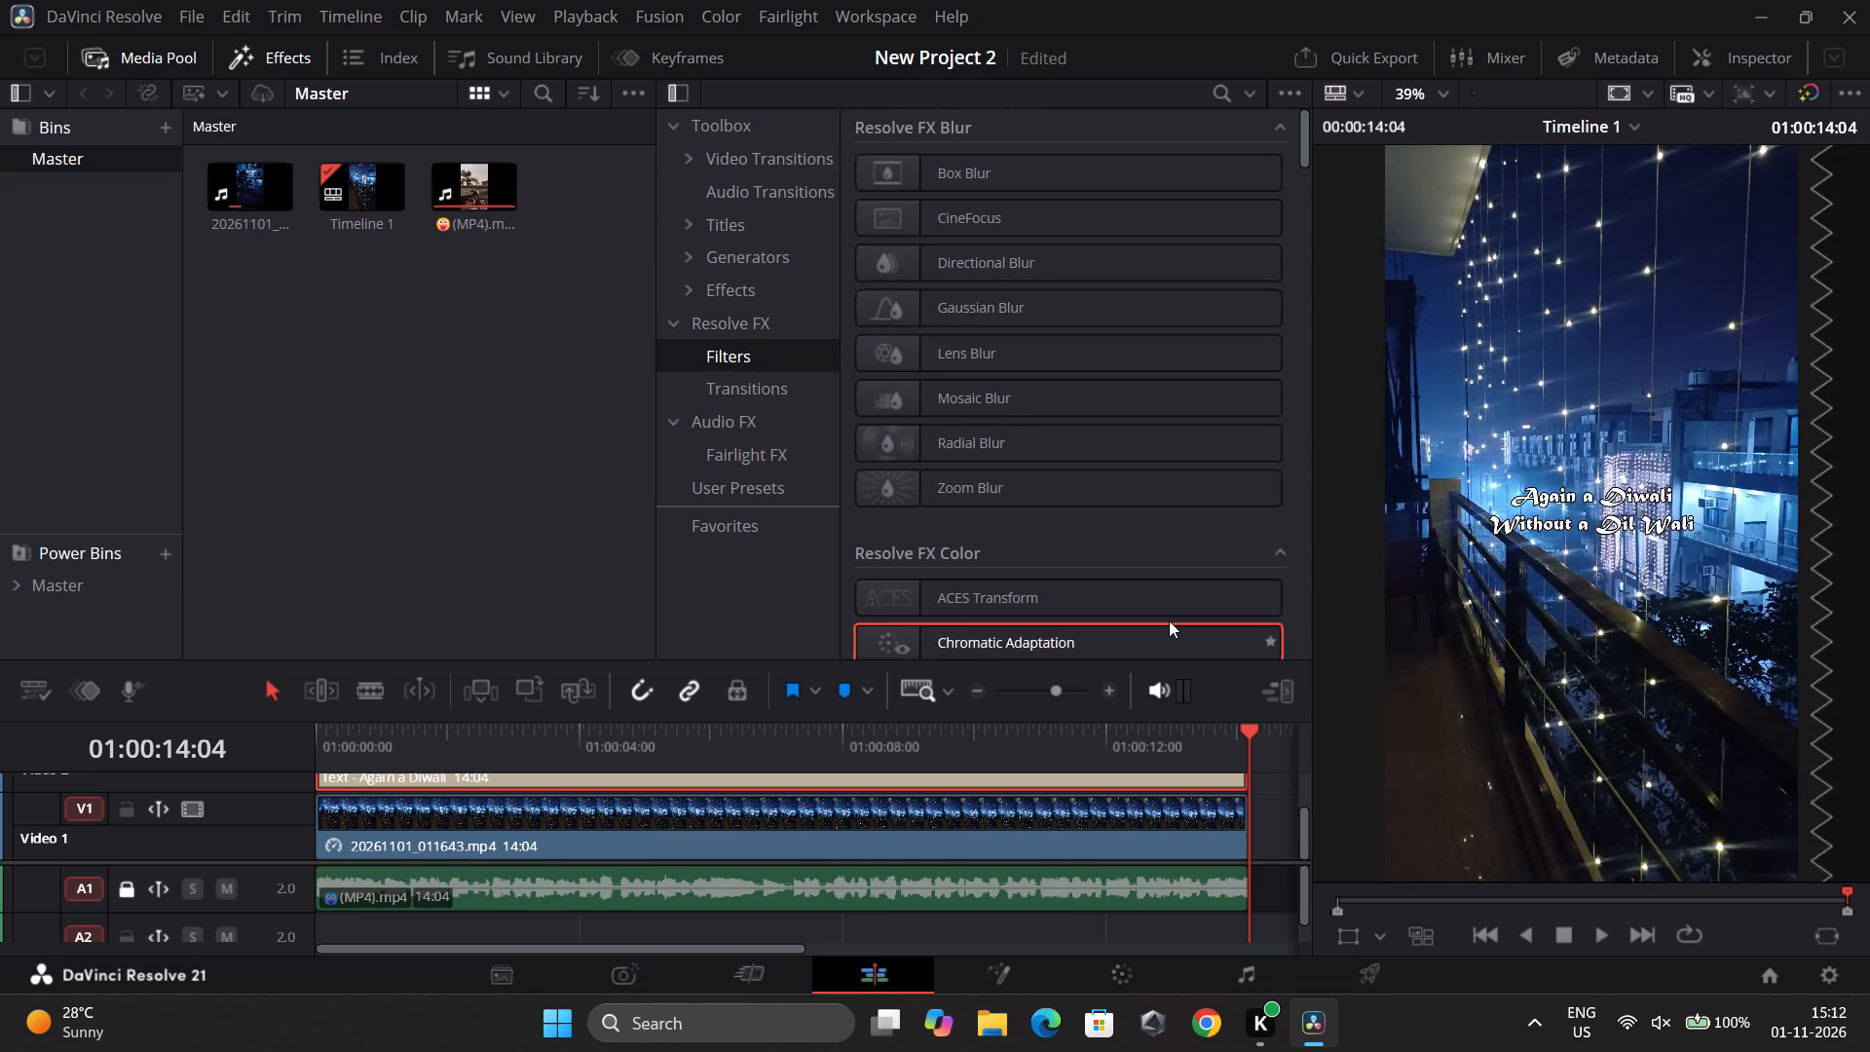
pyautogui.moveTo(1244, 727); pyautogui.dragTo(993, 723)
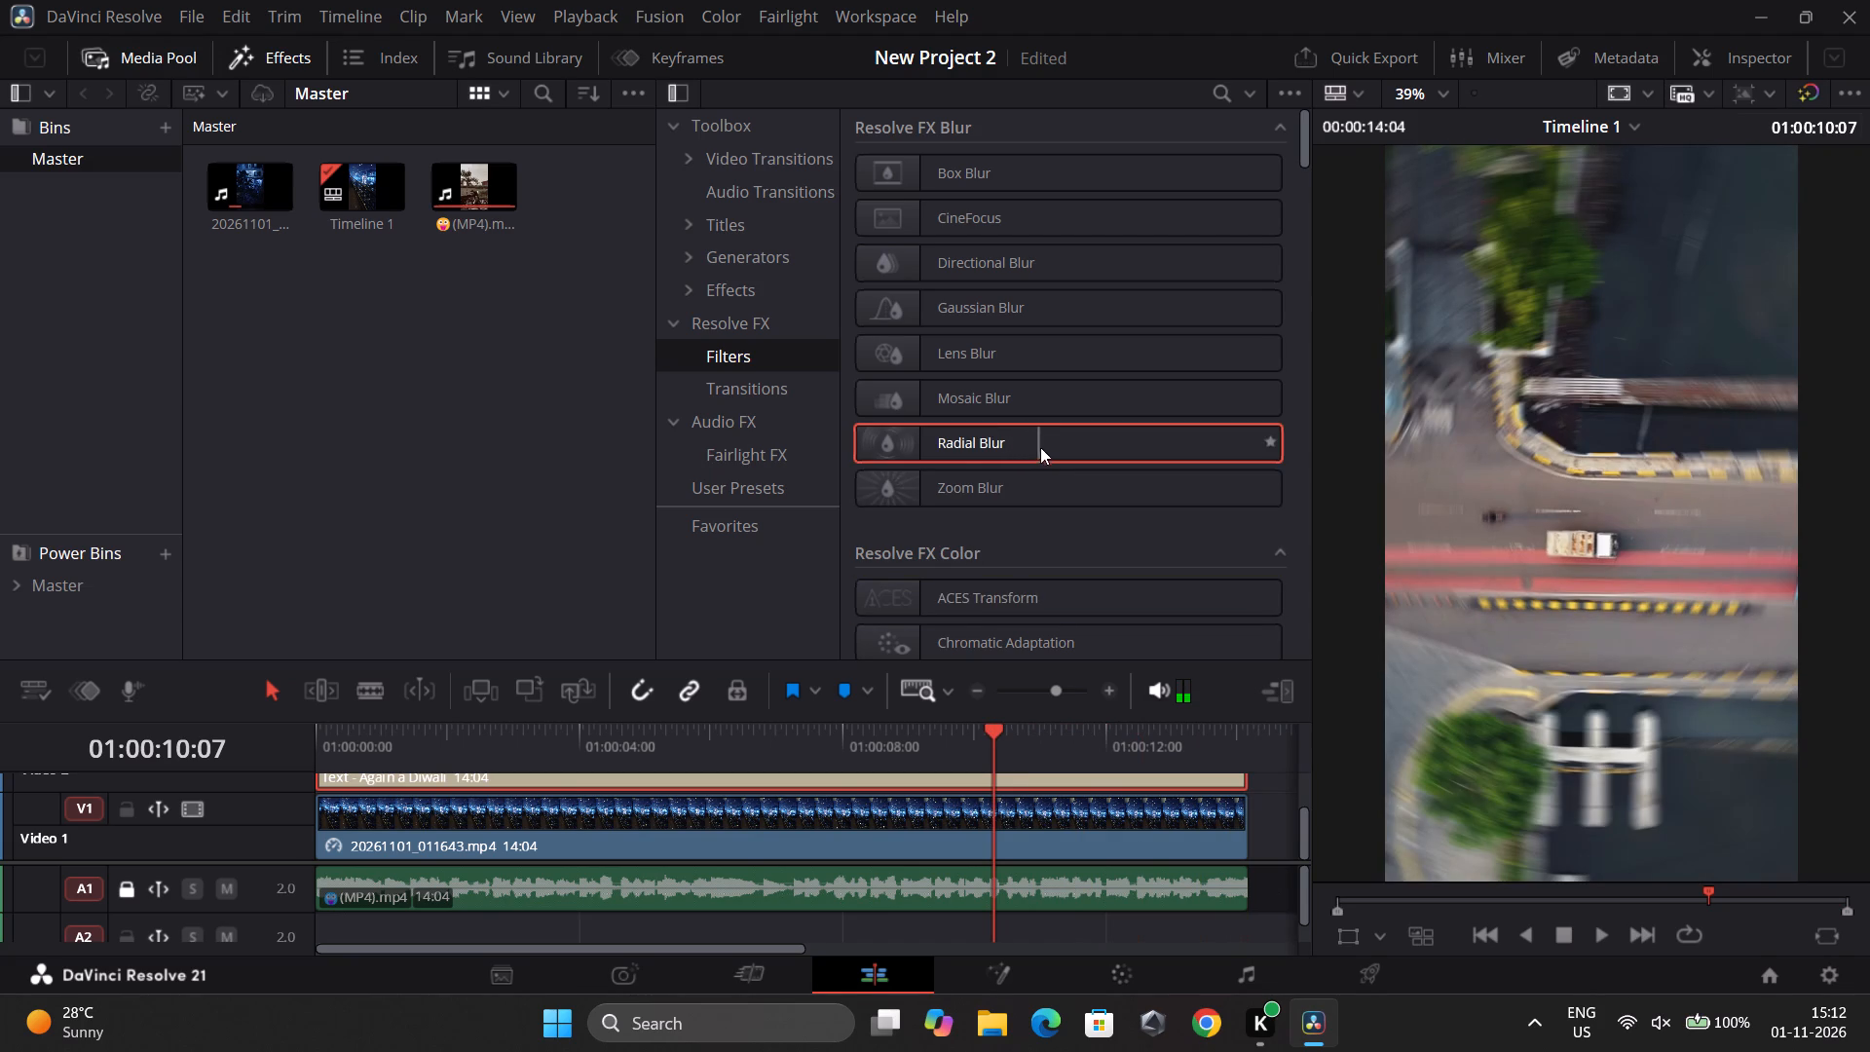
pyautogui.click(966, 808)
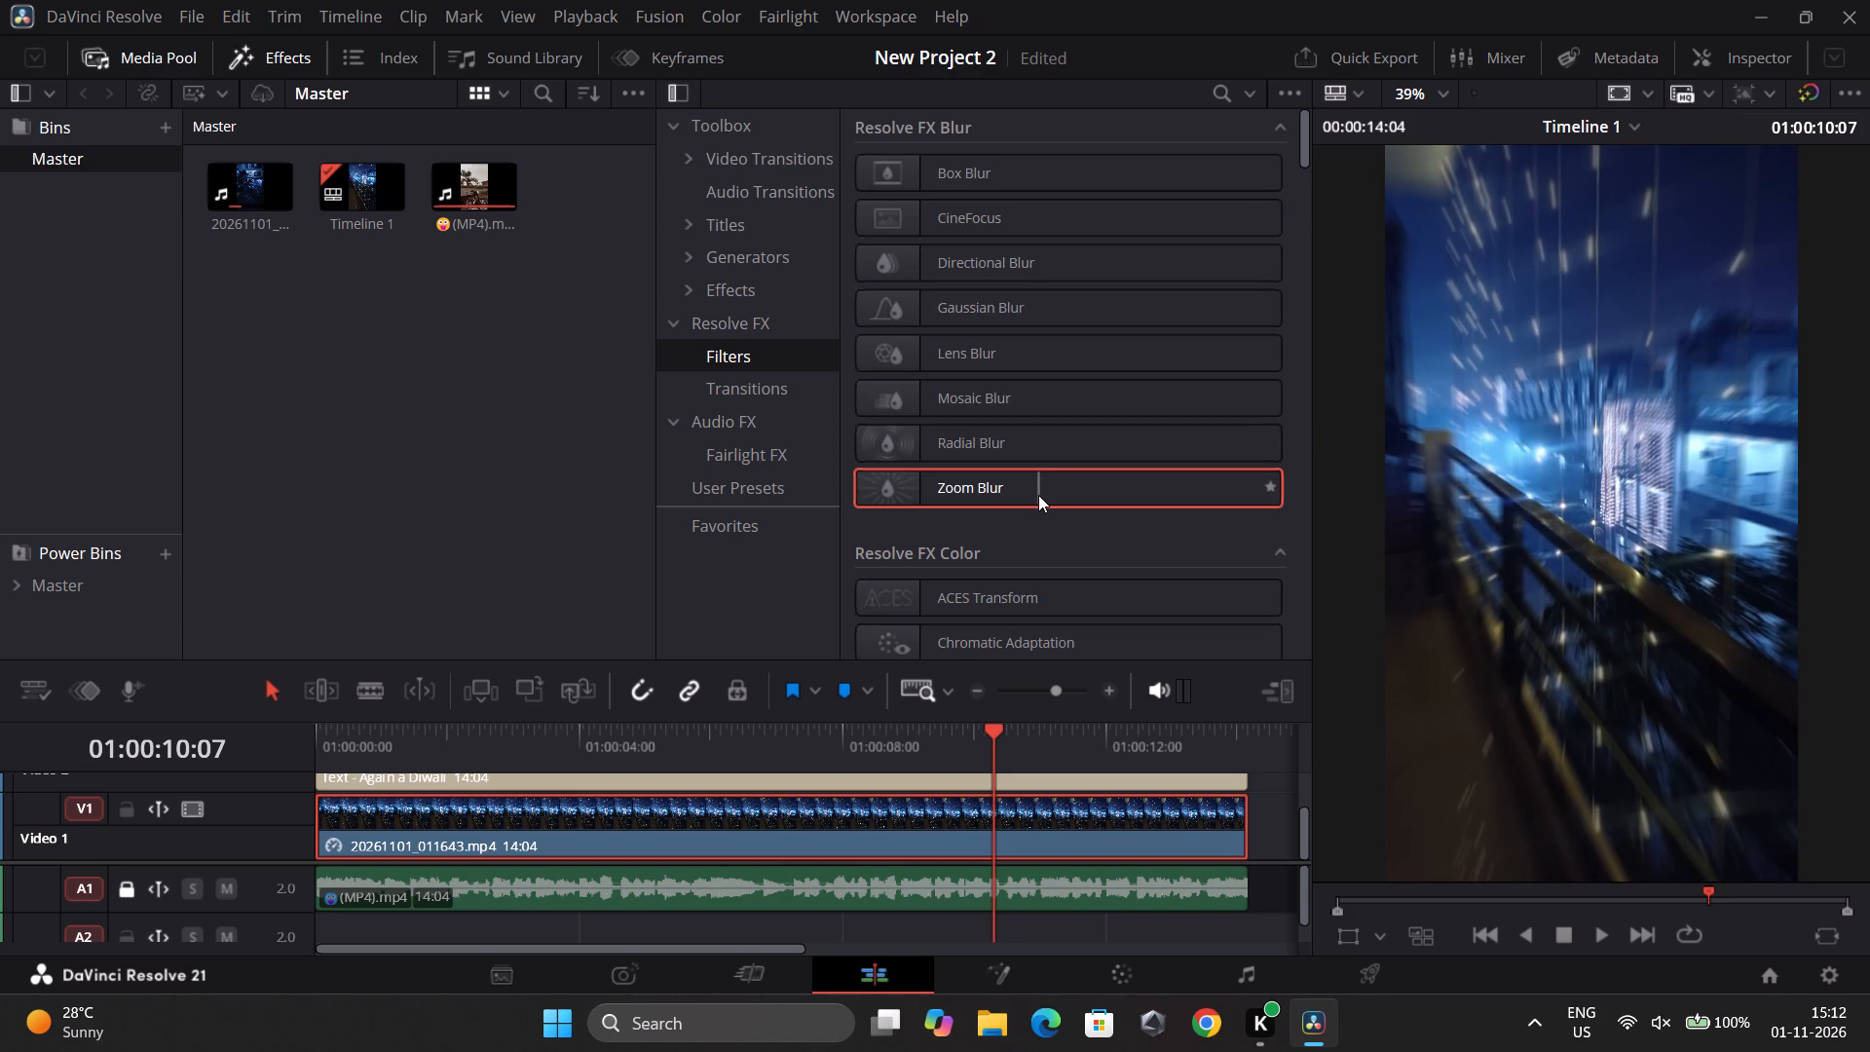
pyautogui.moveTo(1038, 495); pyautogui.dragTo(799, 816)
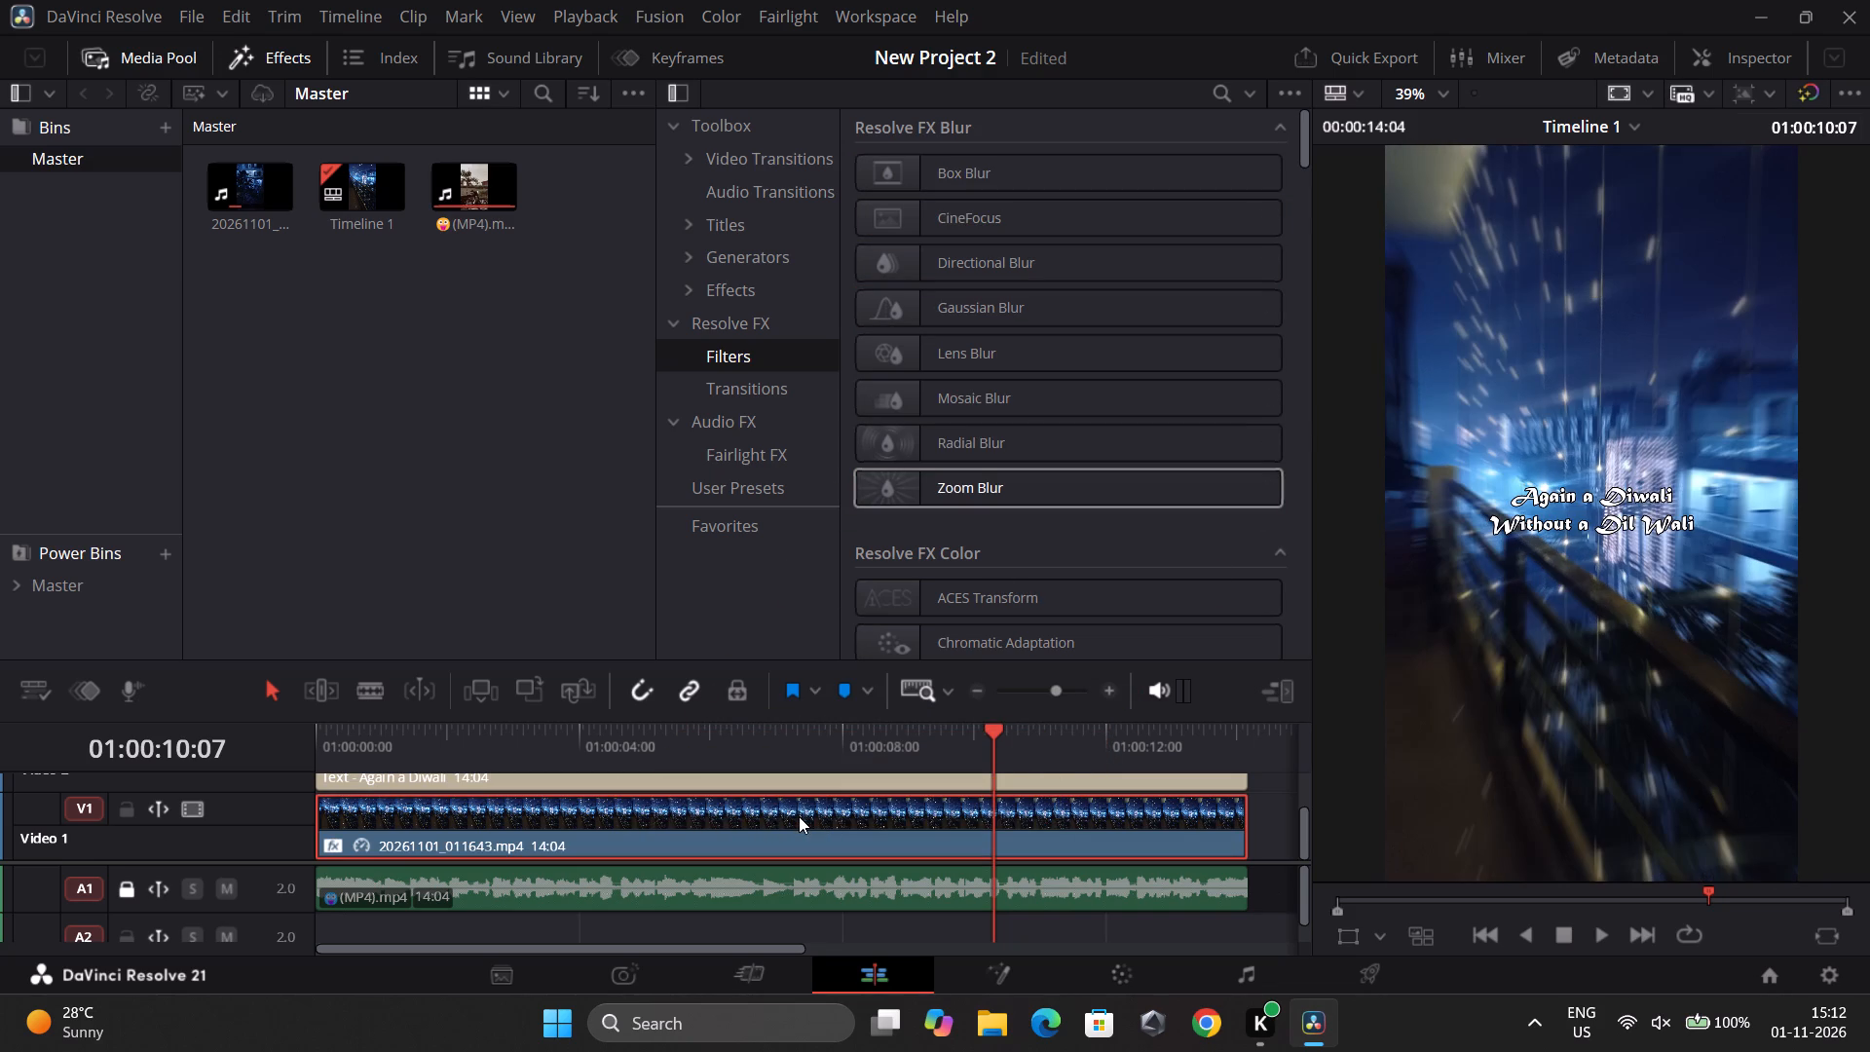
# Play the last few seconds of the timeline to review the zoom blur.
pyautogui.press('space')
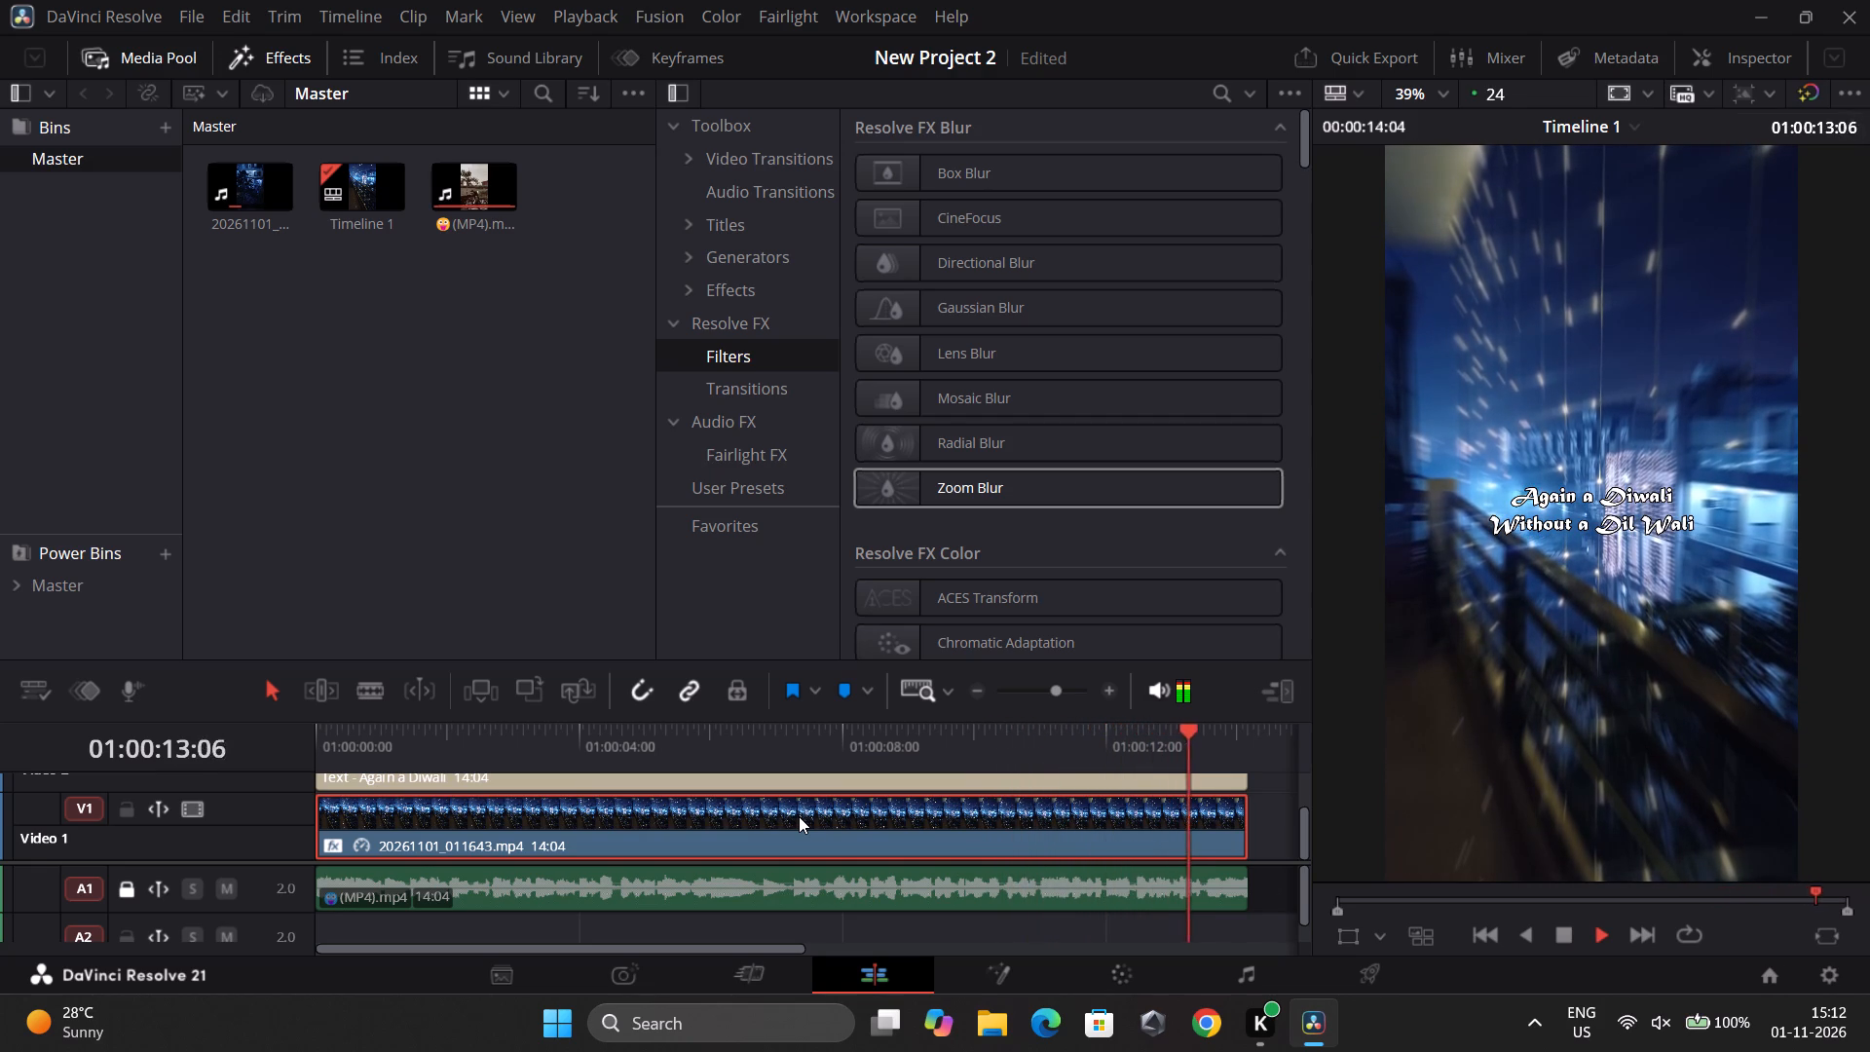
pyautogui.press('space')
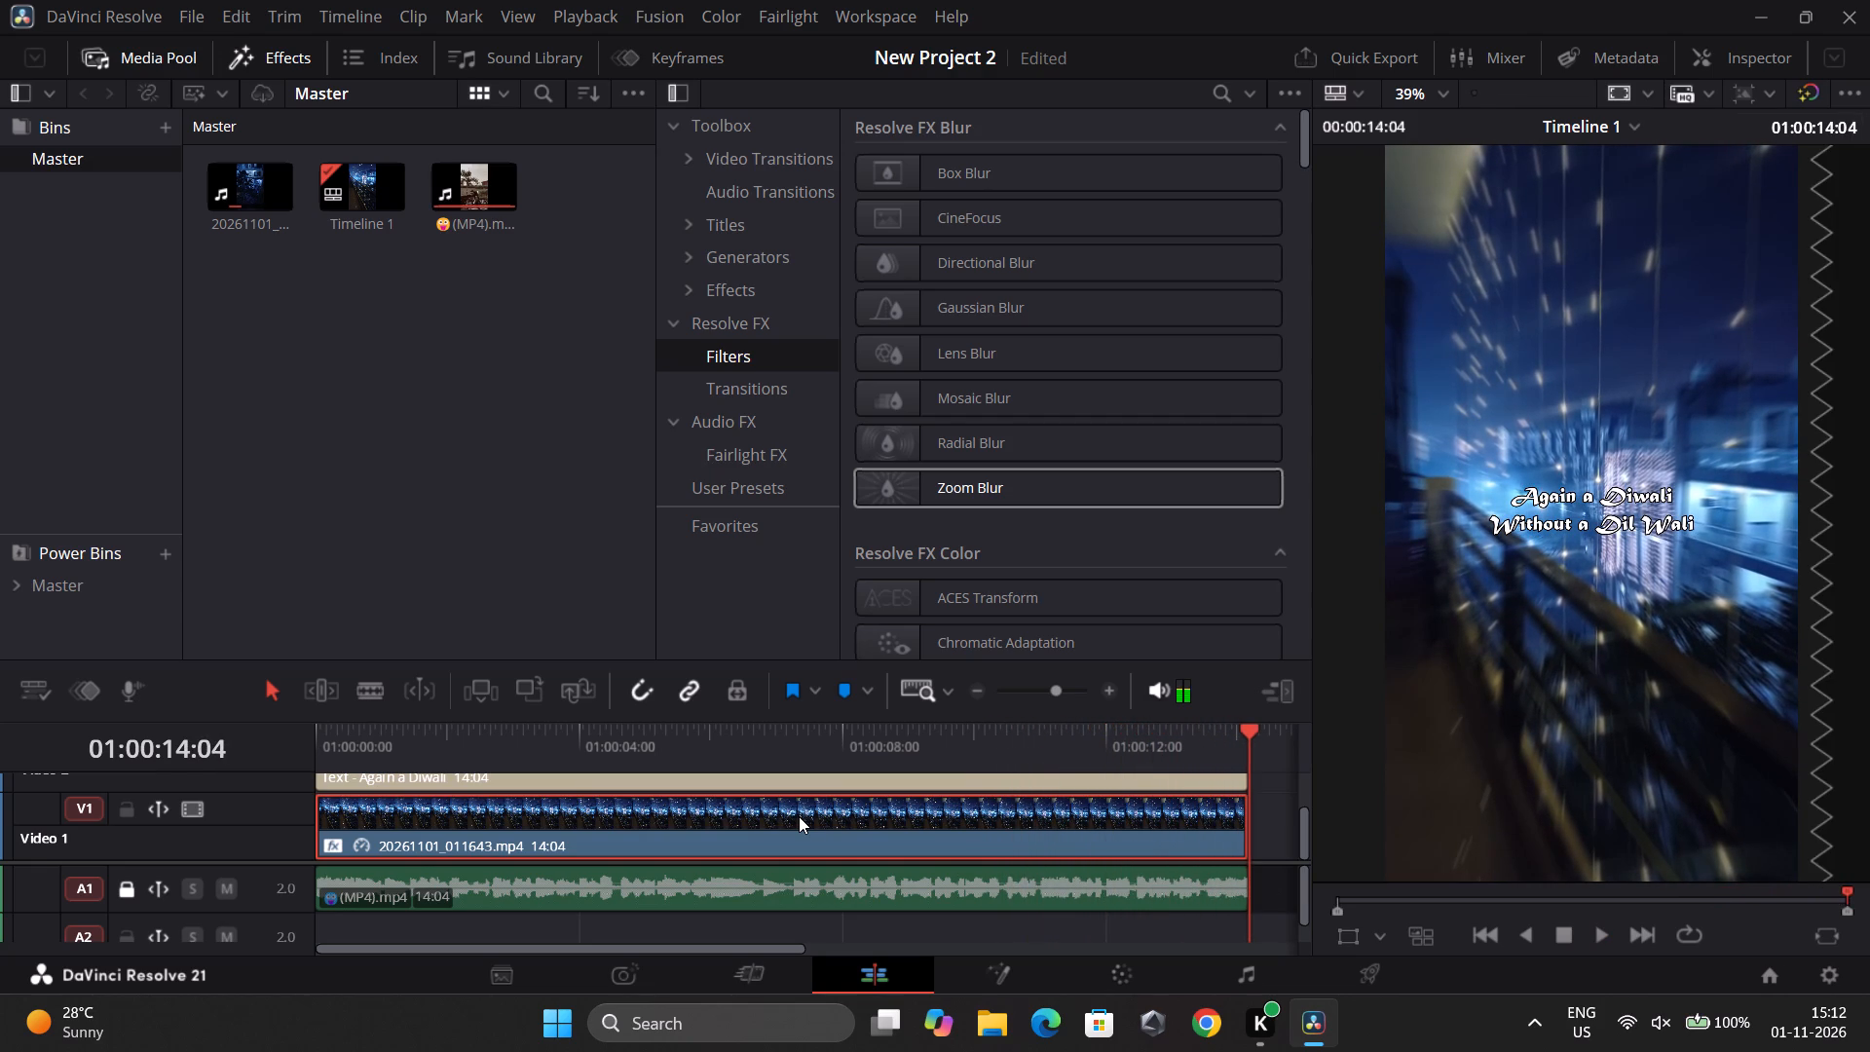
# Set up a Quick Export with the H.264 Master preset in the Edited Videos folder, extending the file name to "Timeline 1 g".
pyautogui.click(1359, 56)
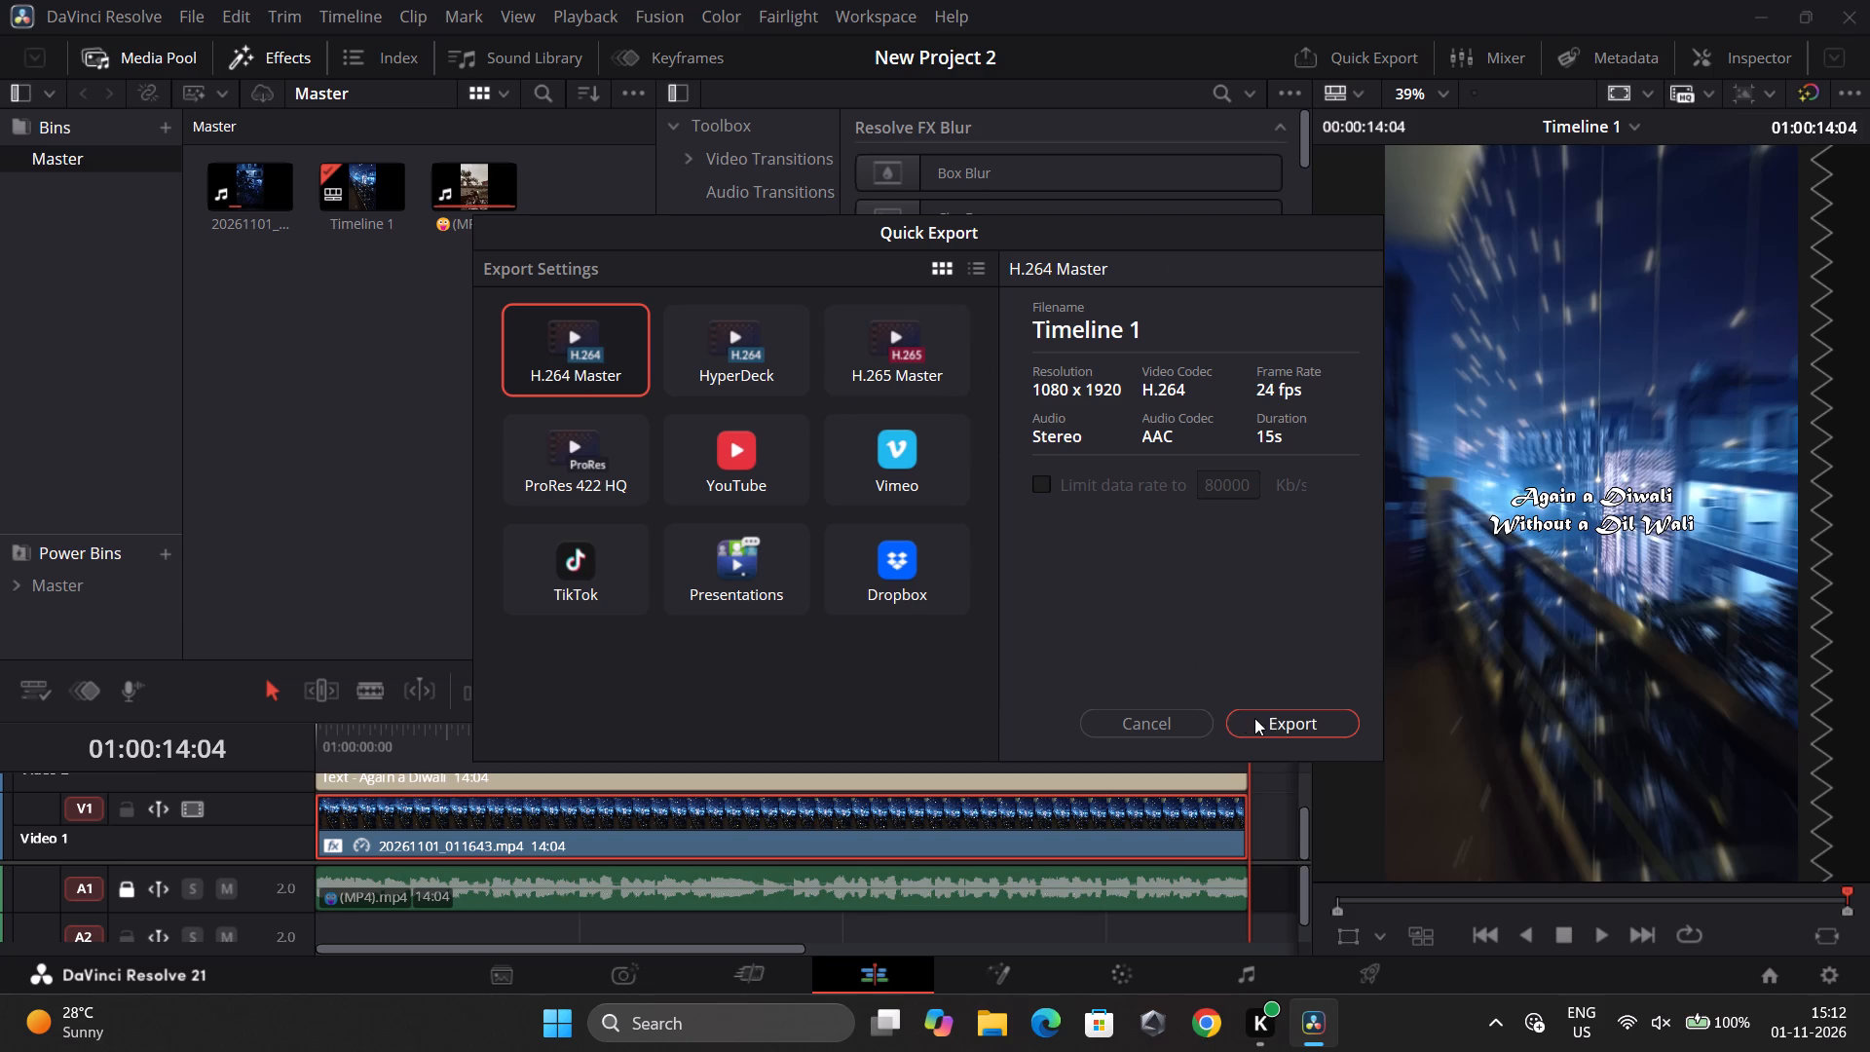
pyautogui.click(1269, 718)
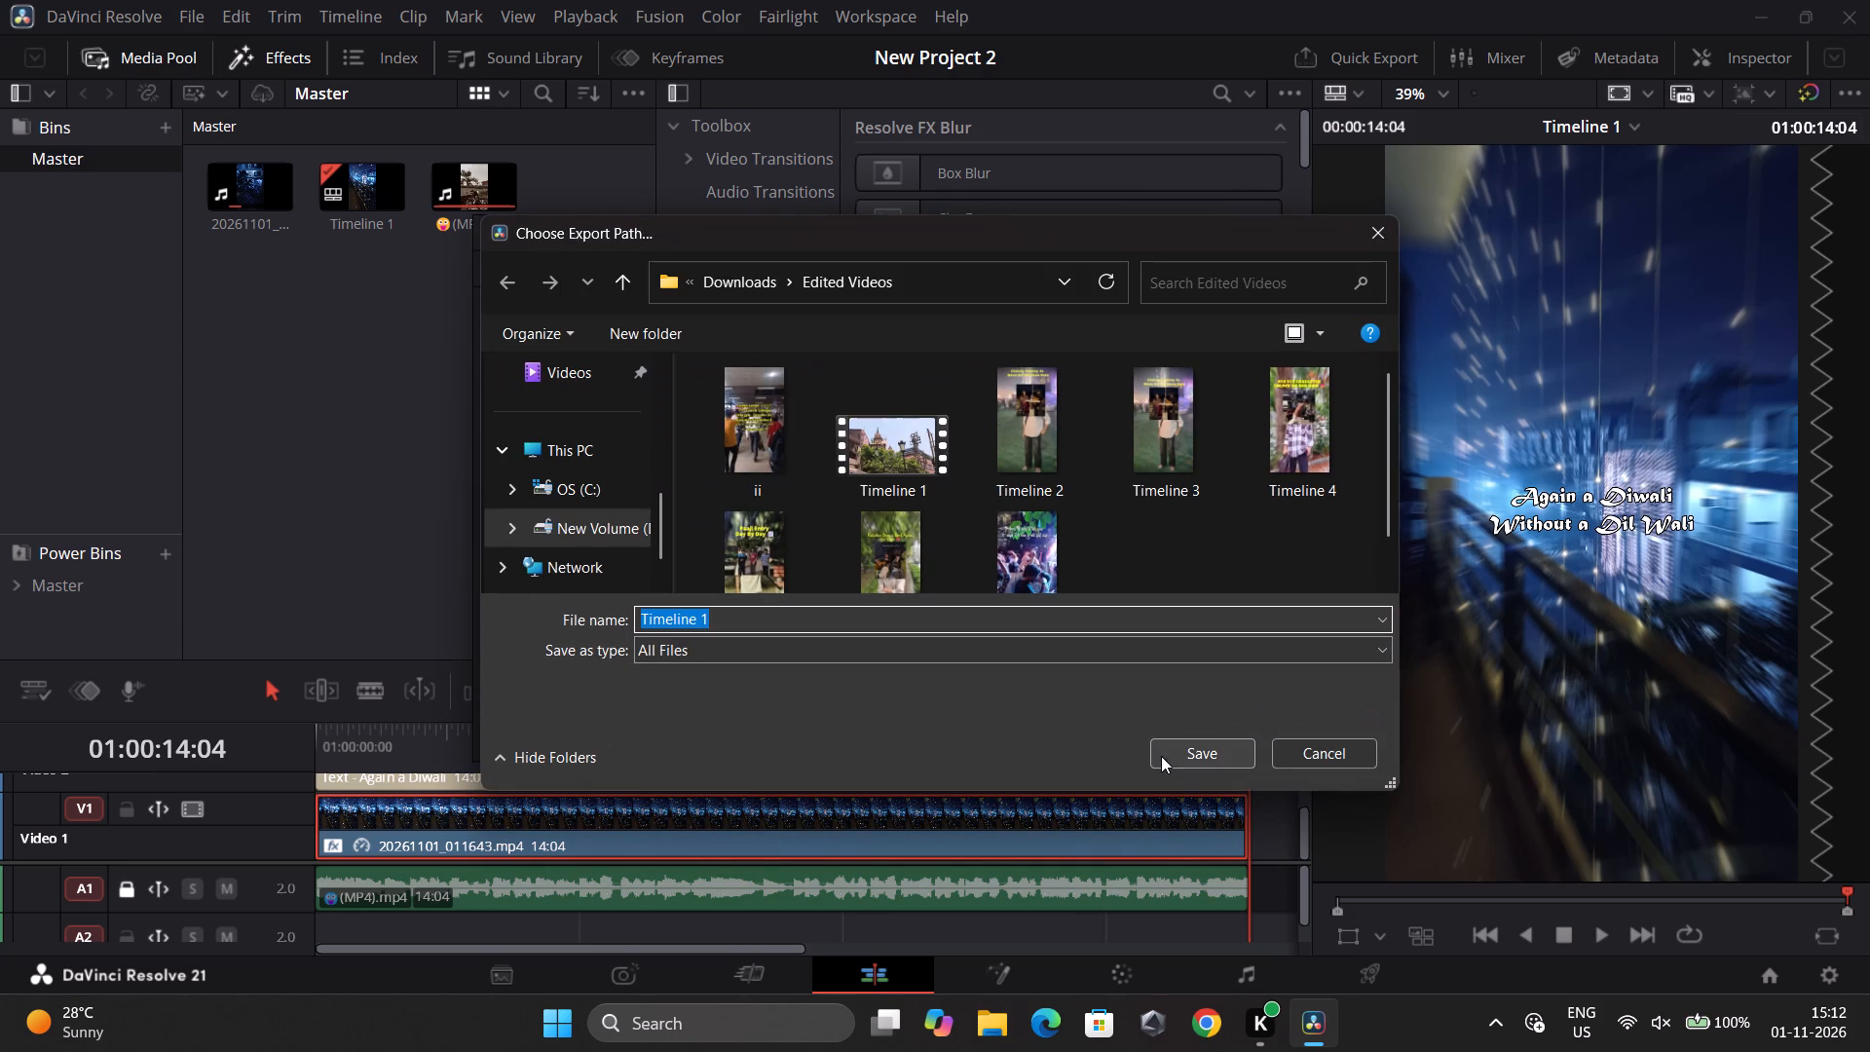
pyautogui.click(1038, 617)
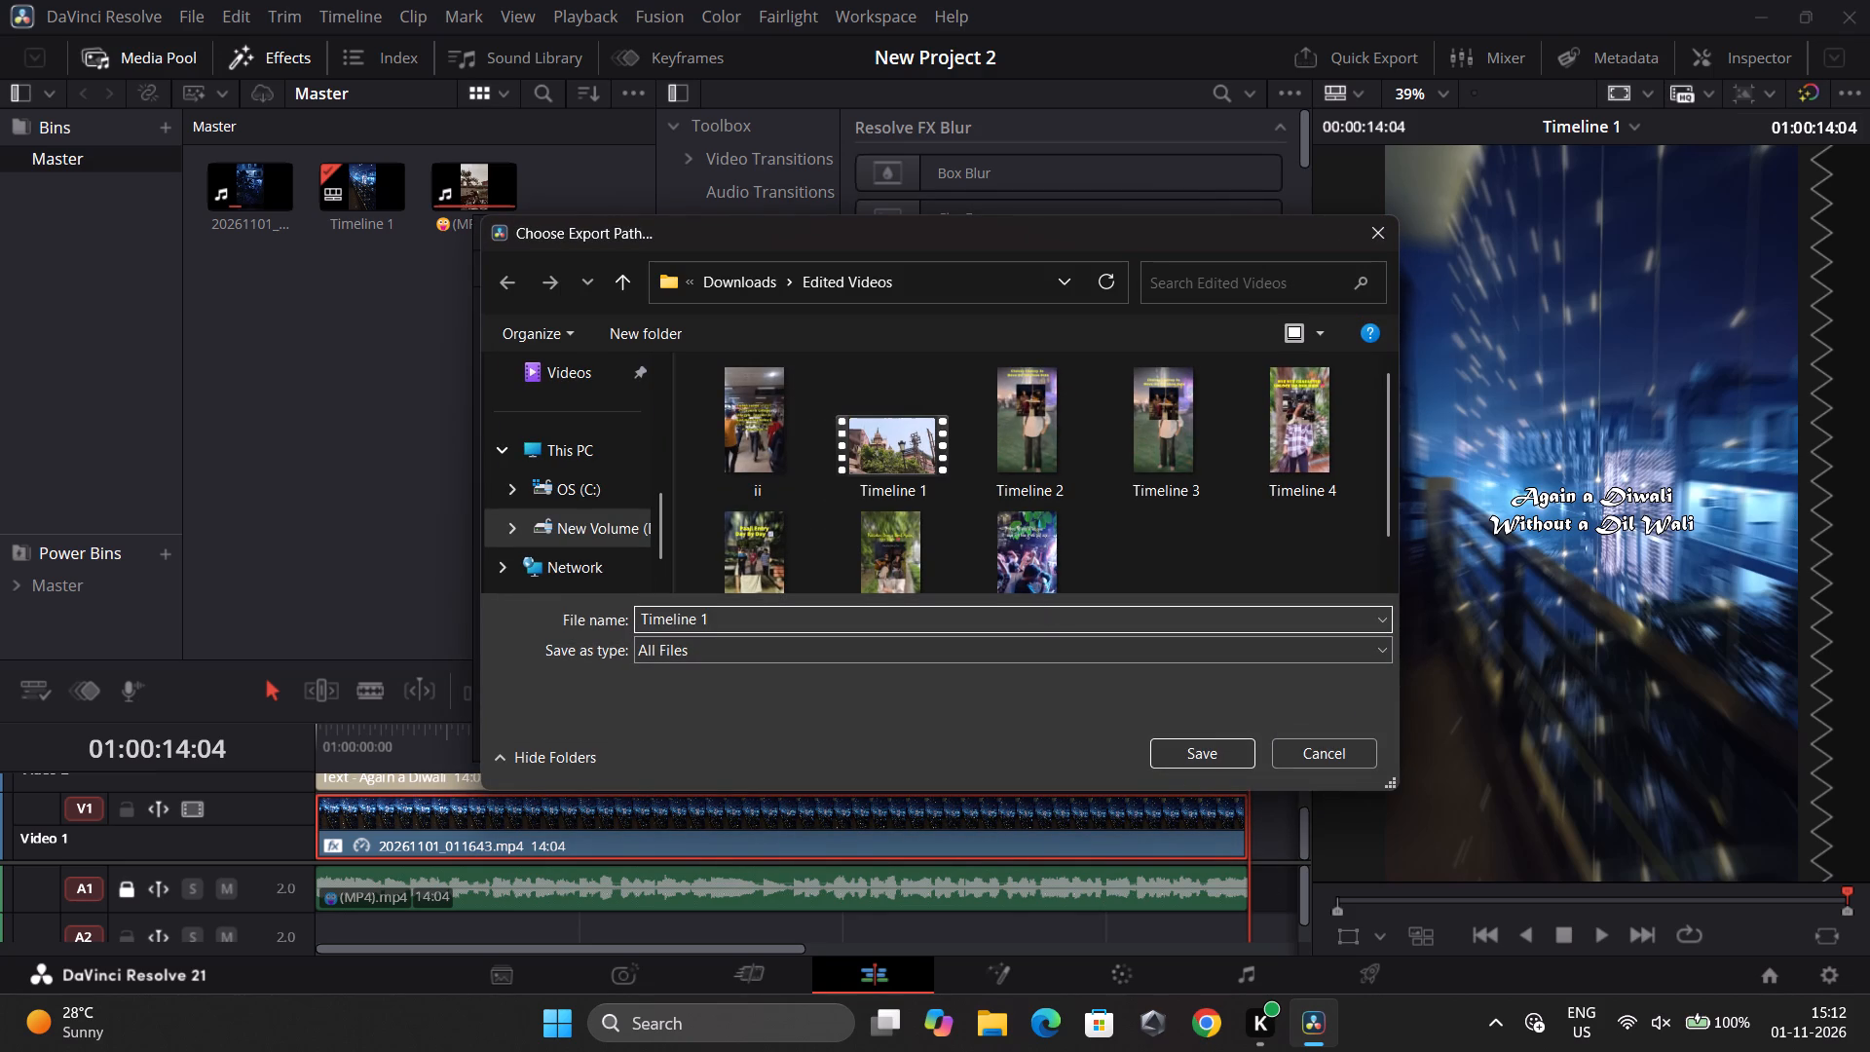
pyautogui.press('space')
pyautogui.press('g')
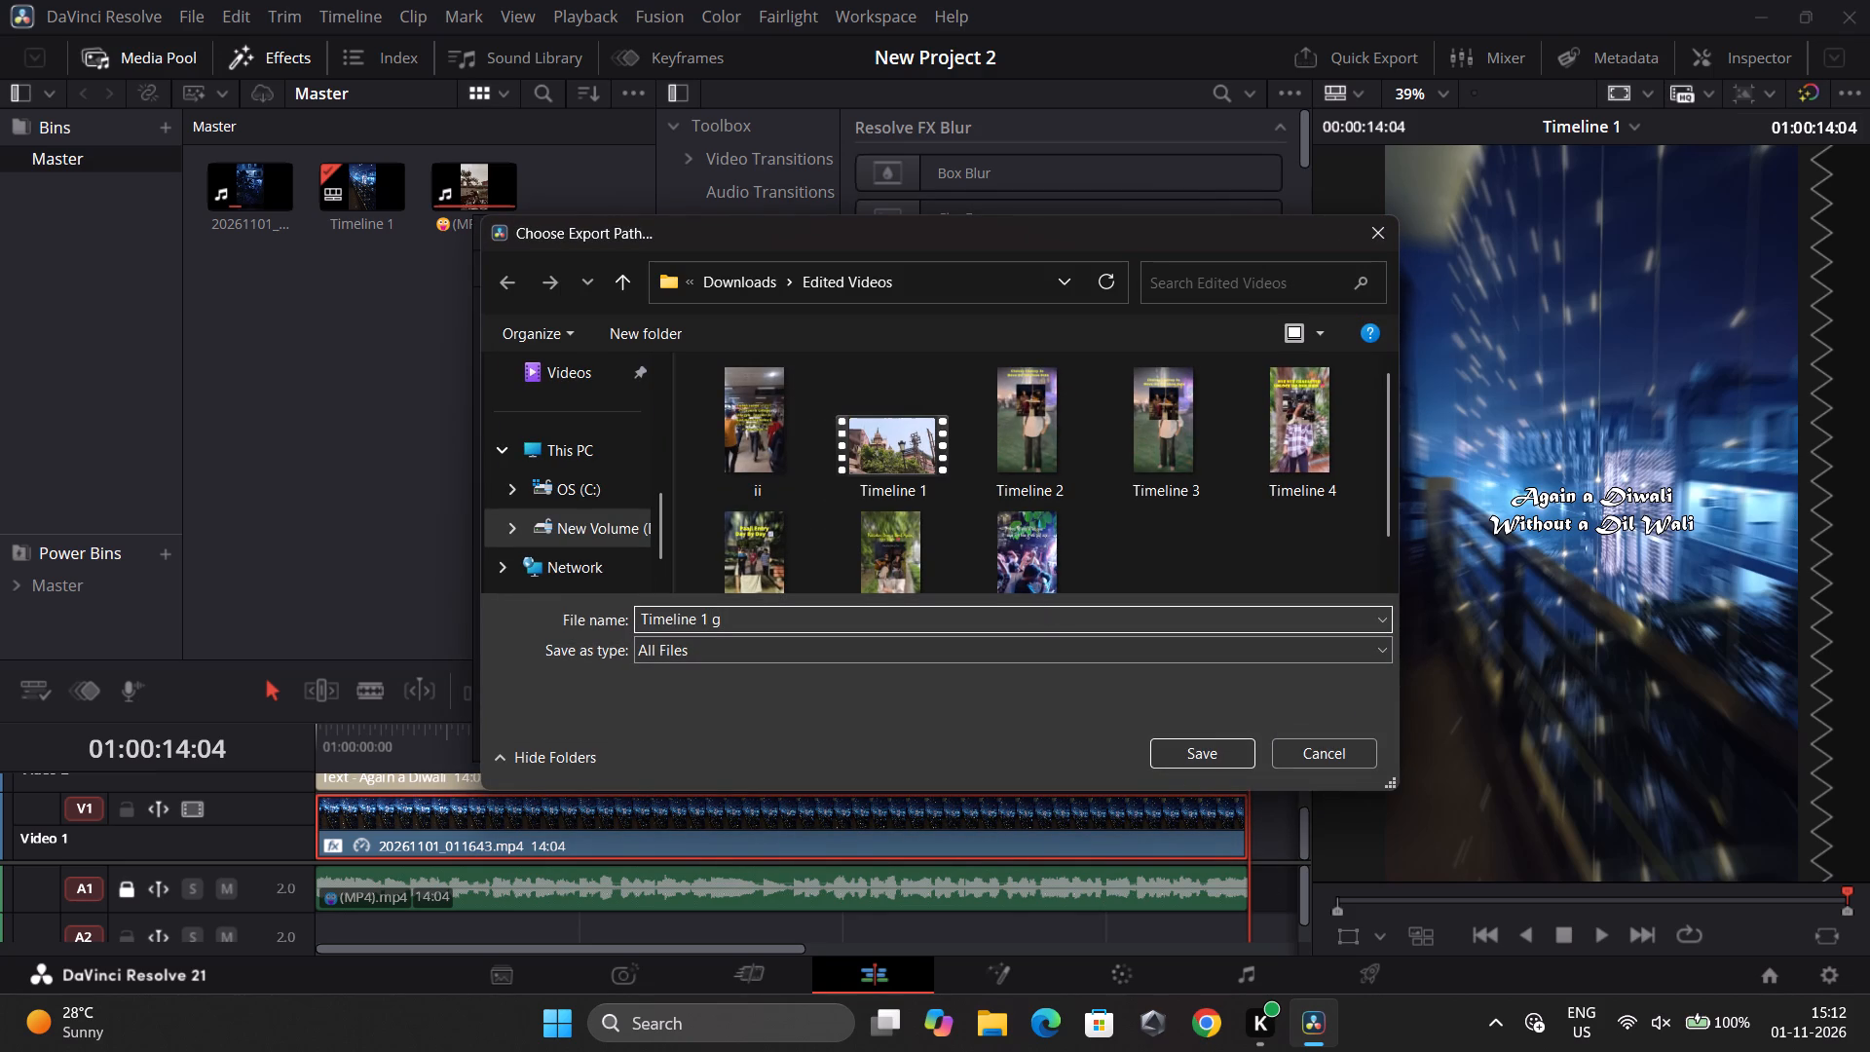
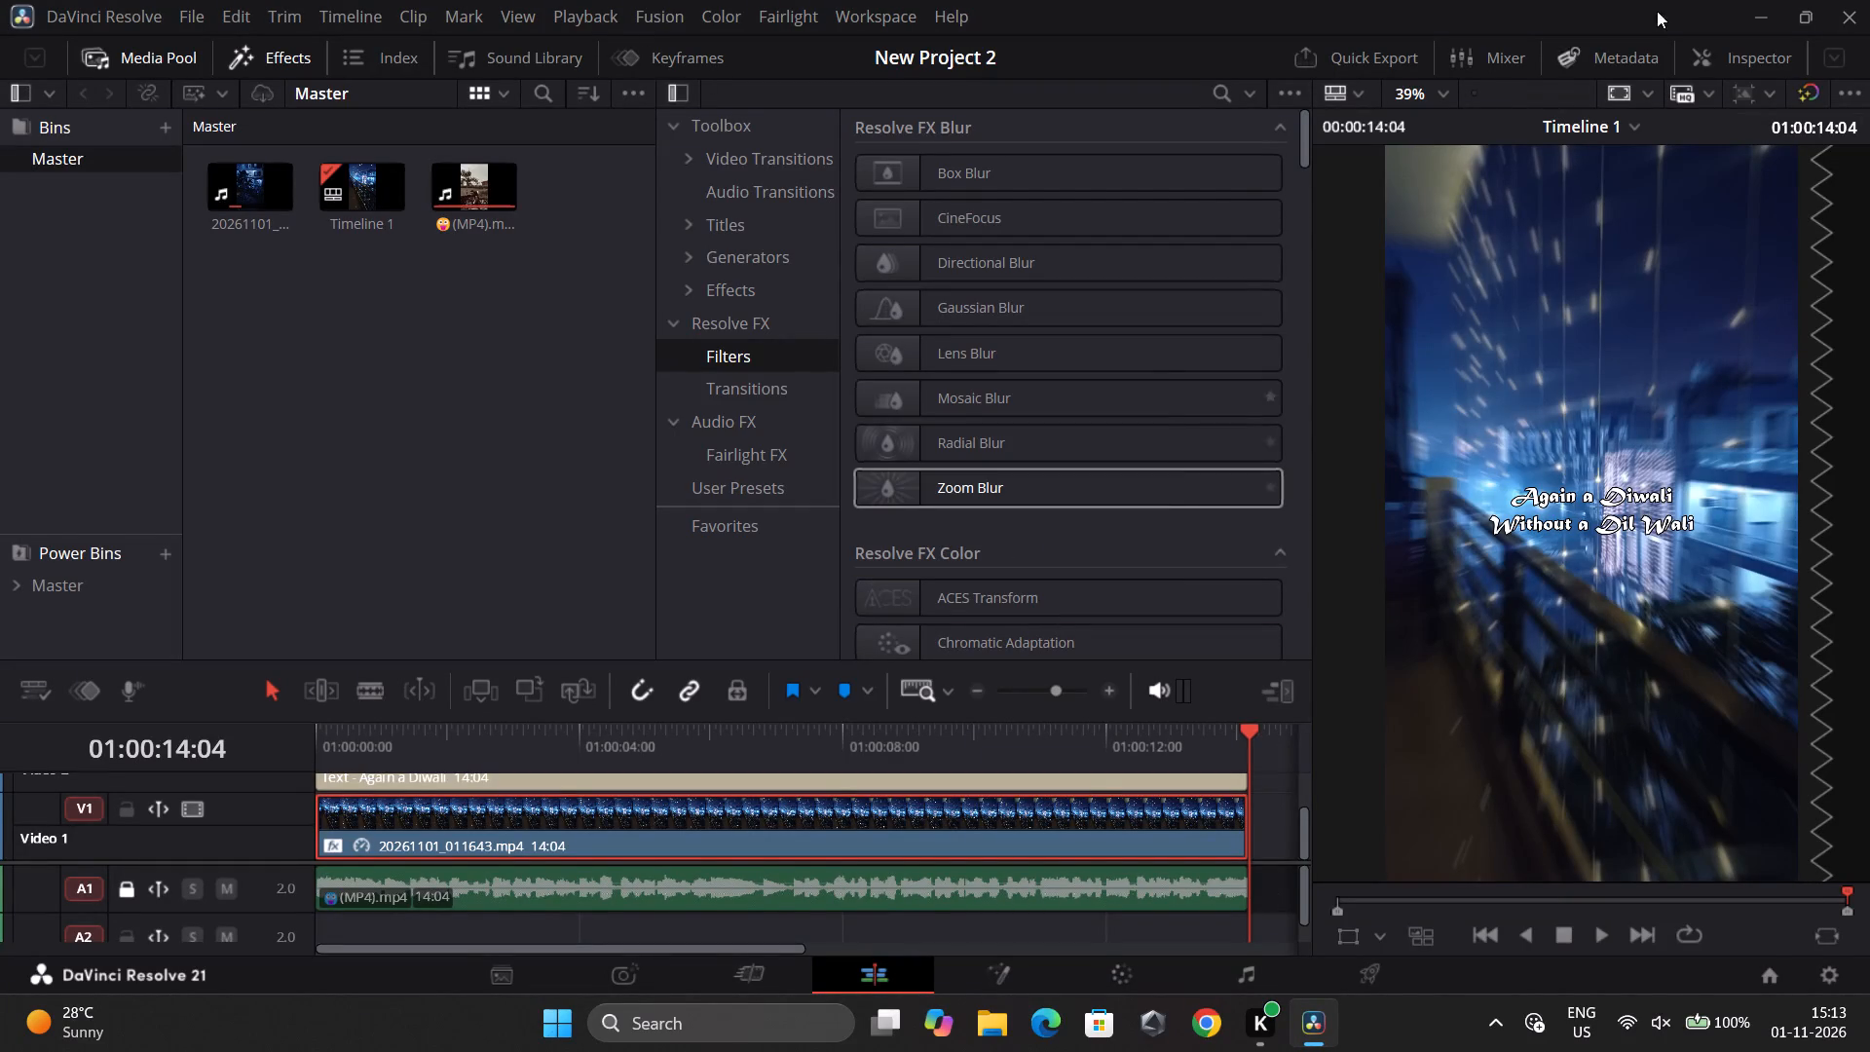
# Delete the Zoom Blur effect from the night-lights clip on Video 1 and hide the Inspector.
pyautogui.click(1068, 830)
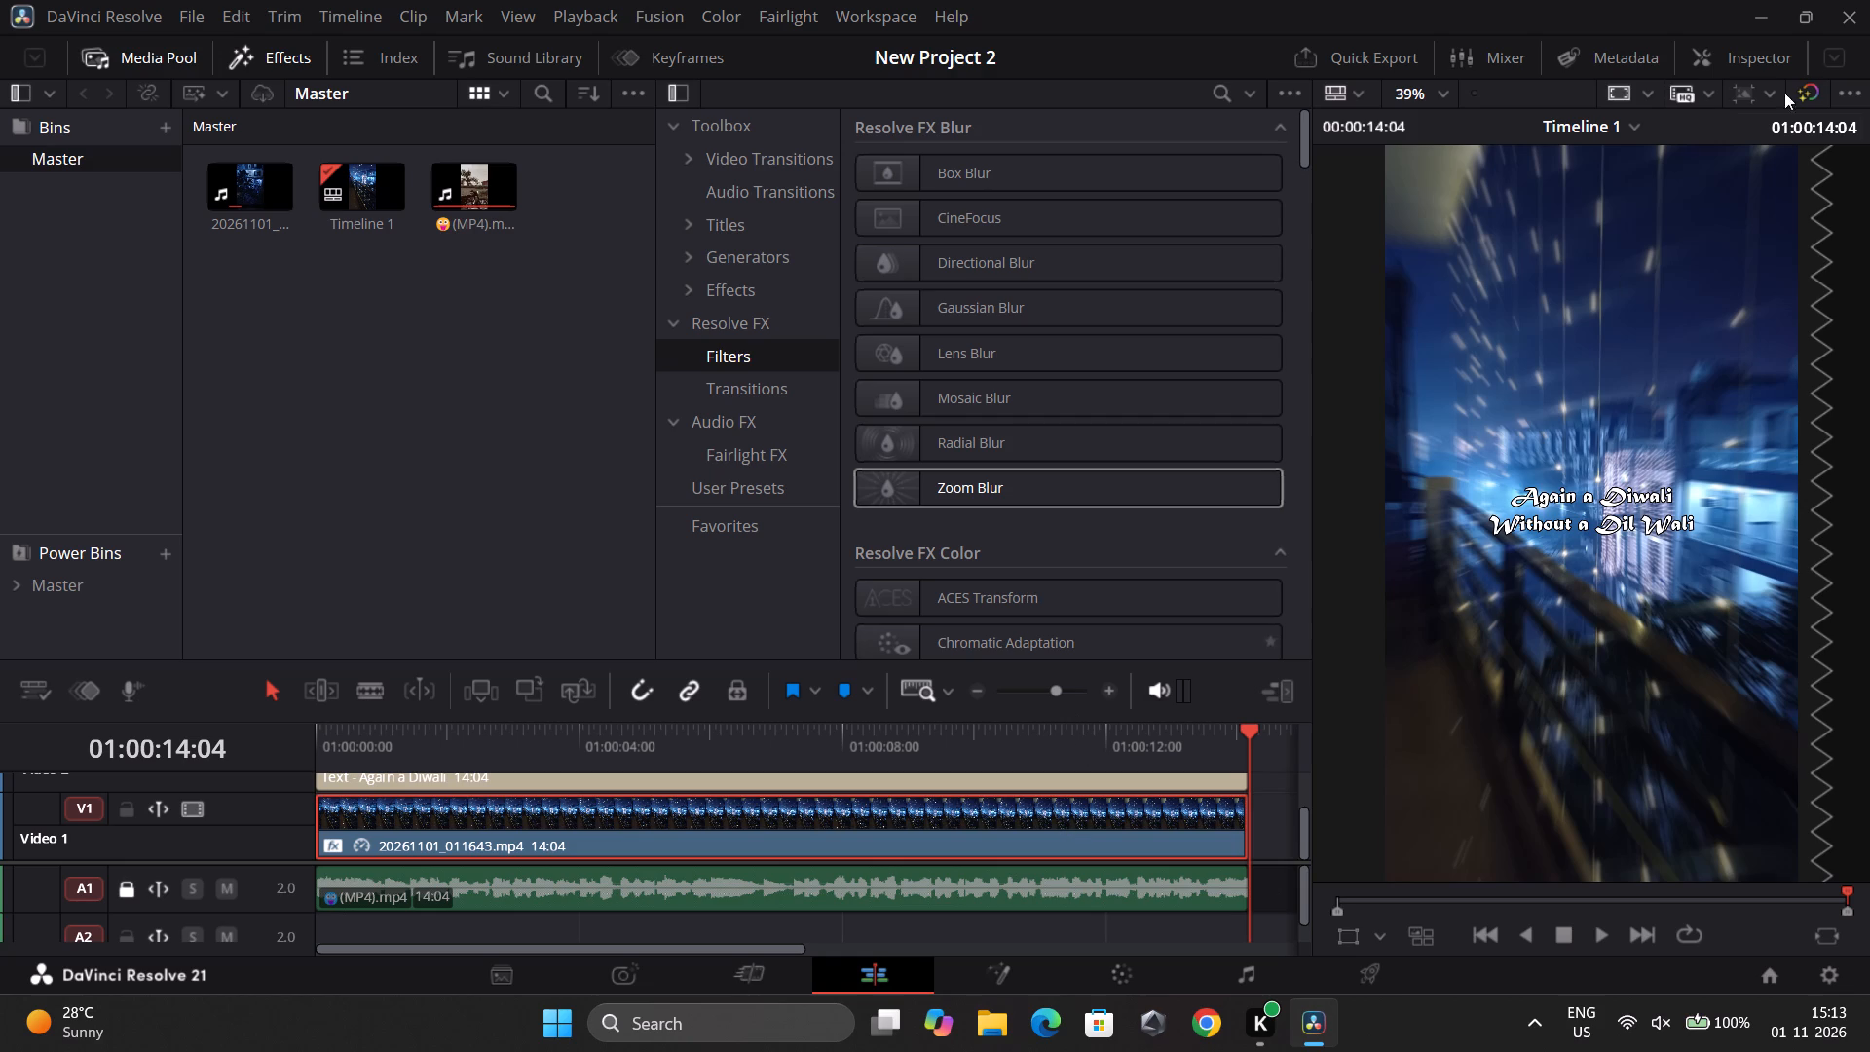
pyautogui.click(1750, 55)
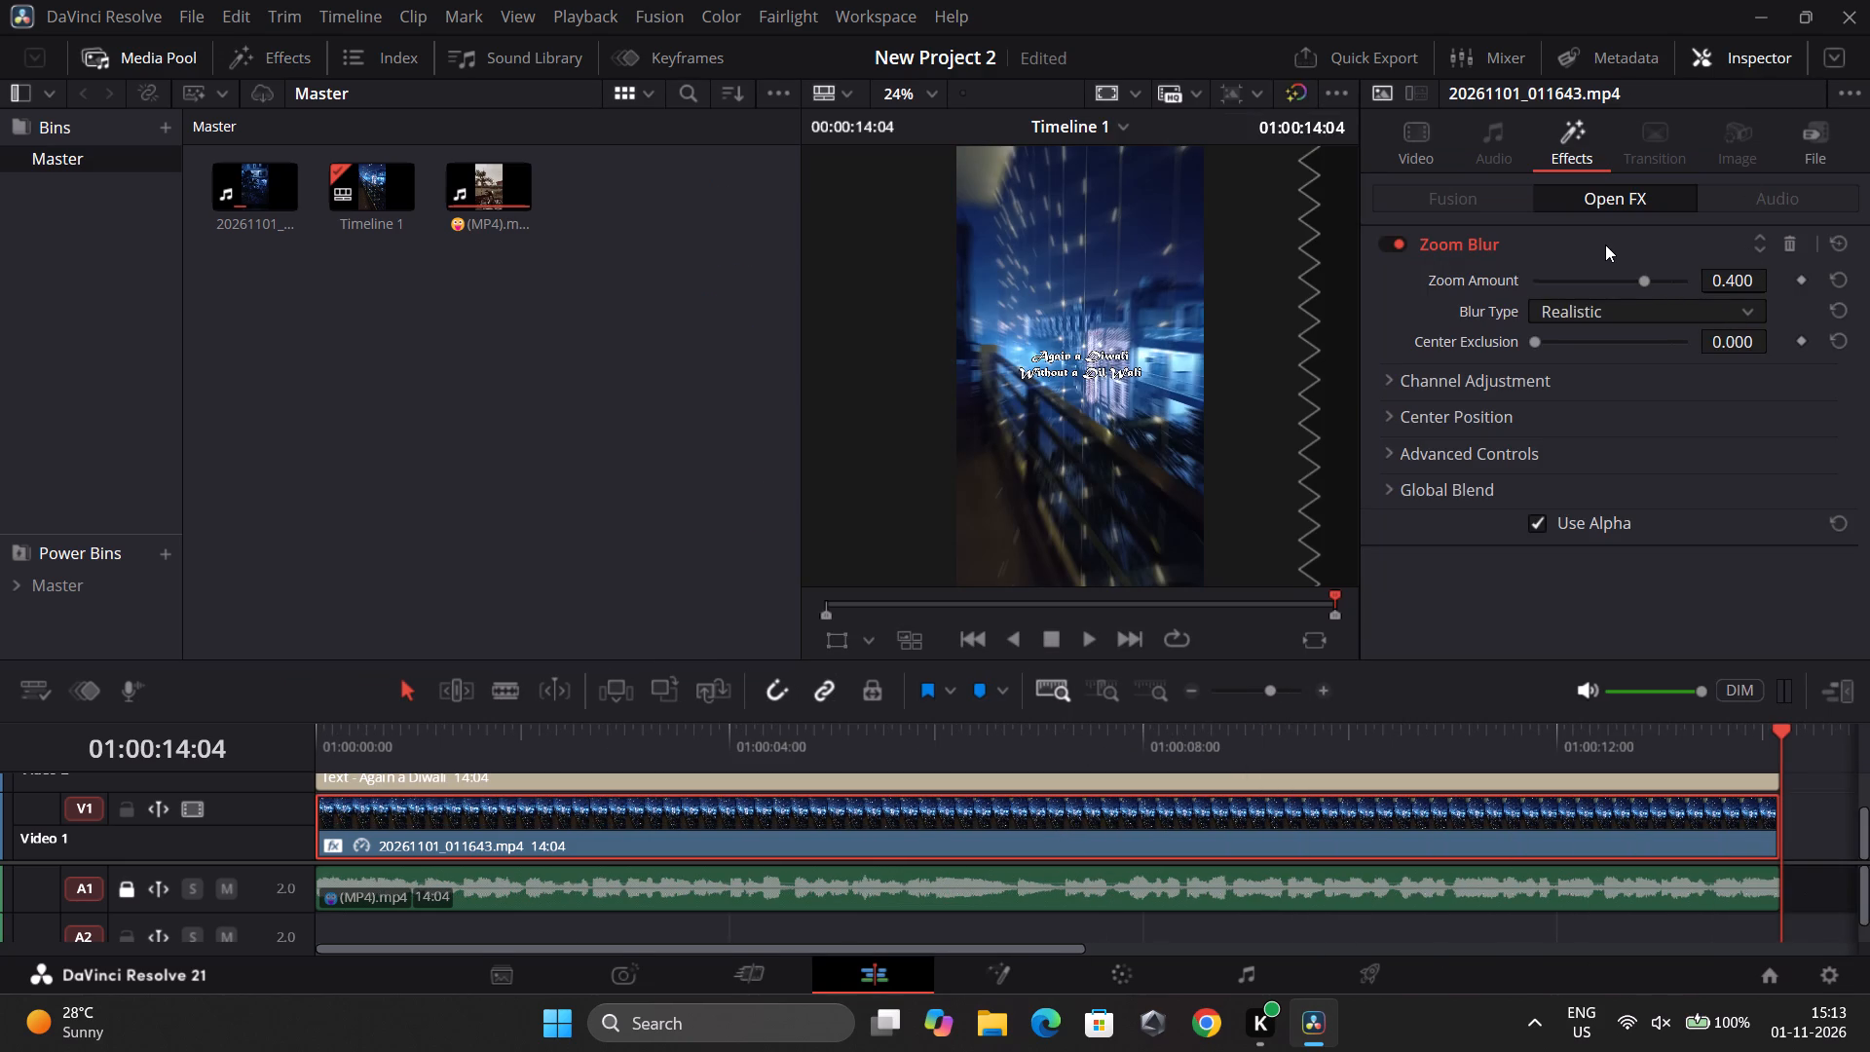
pyautogui.click(1470, 195)
pyautogui.moveTo(1478, 155); pyautogui.dragTo(1404, 149)
pyautogui.click(1404, 149)
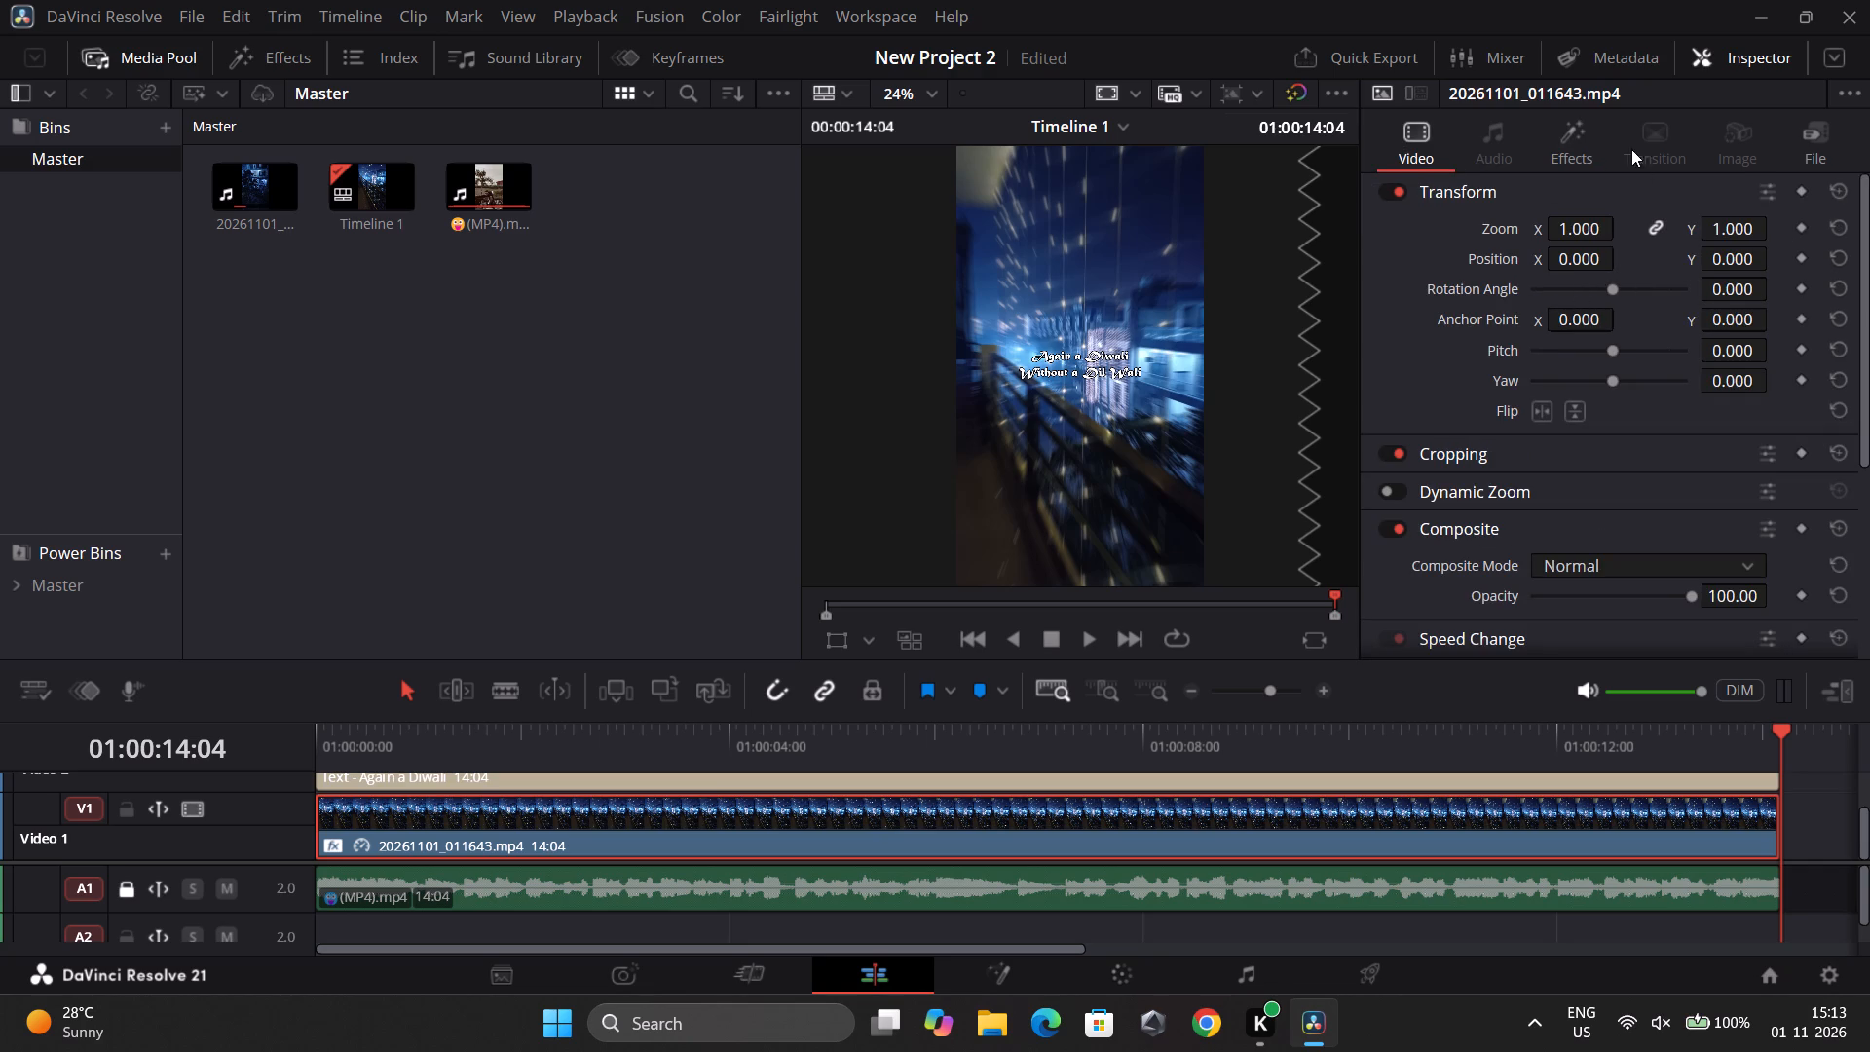
pyautogui.click(1557, 147)
pyautogui.click(1791, 249)
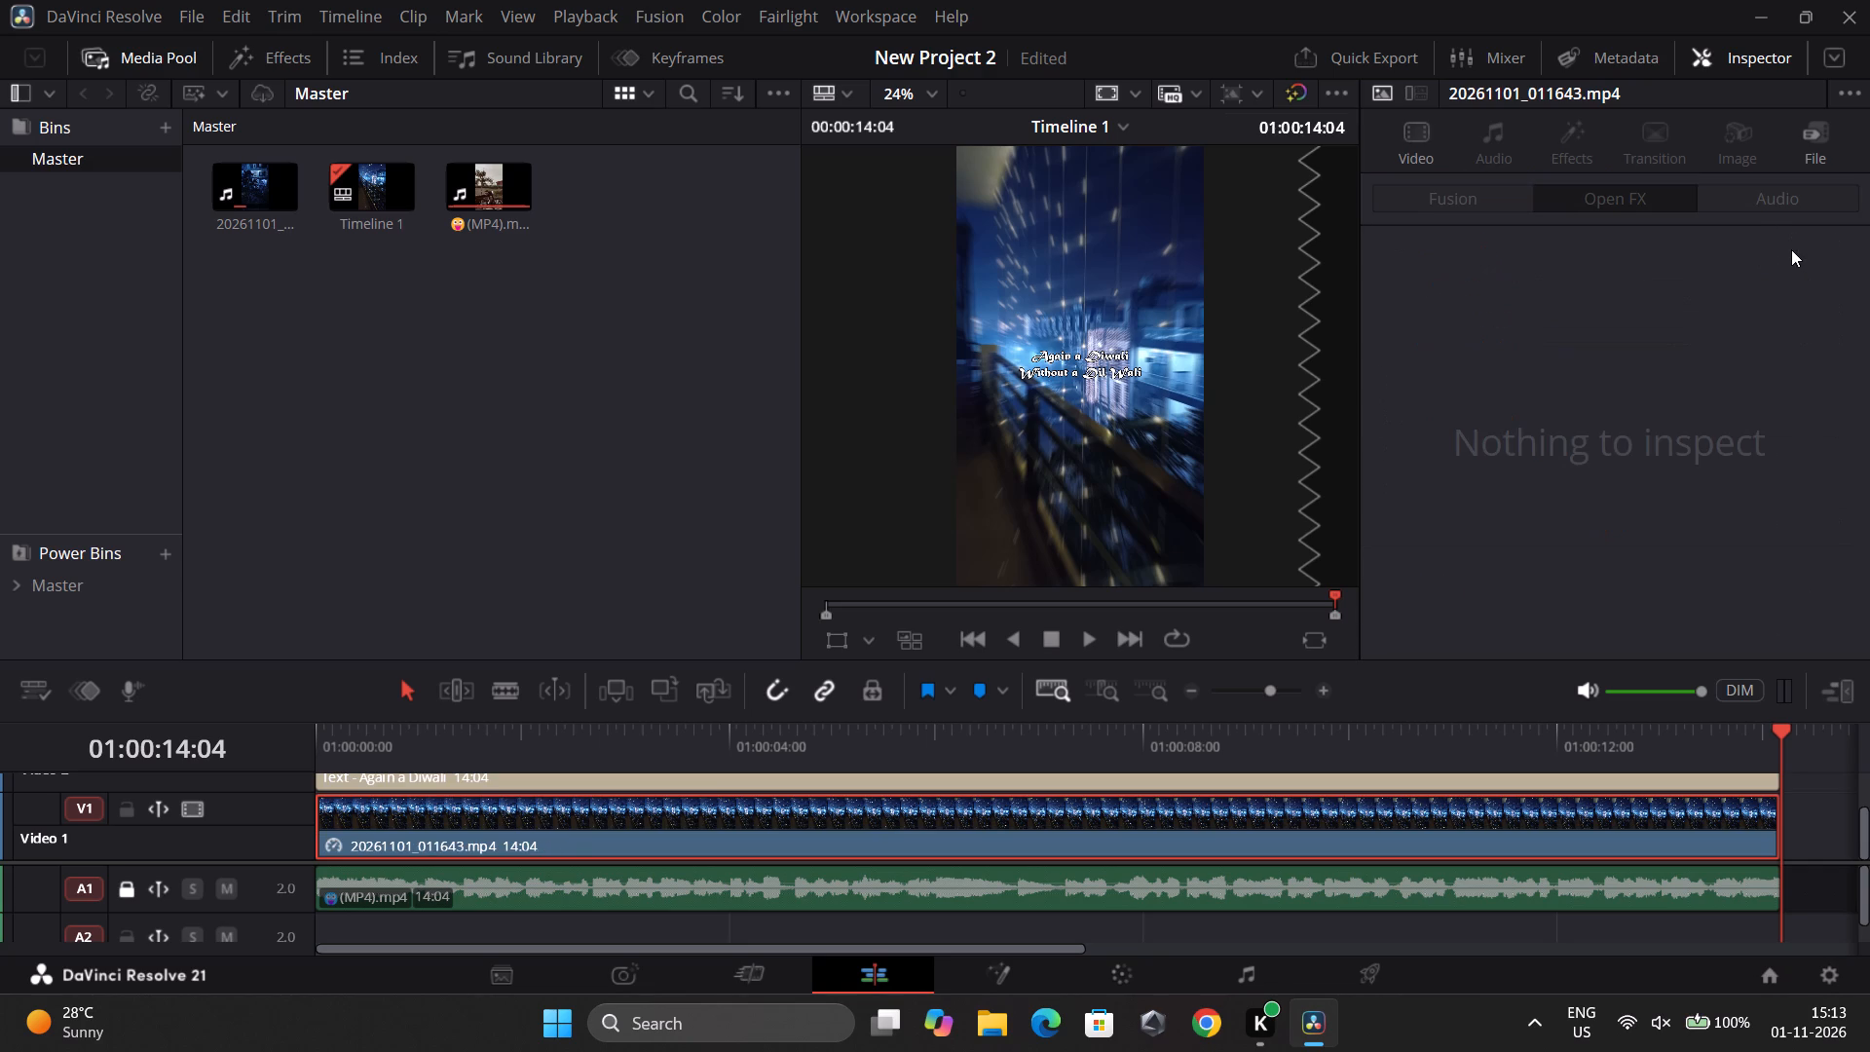
pyautogui.click(1726, 61)
# Quick Export the timeline with the H.264 Master preset to the Edited Videos folder as "Timeline 1 h".
pyautogui.click(1385, 51)
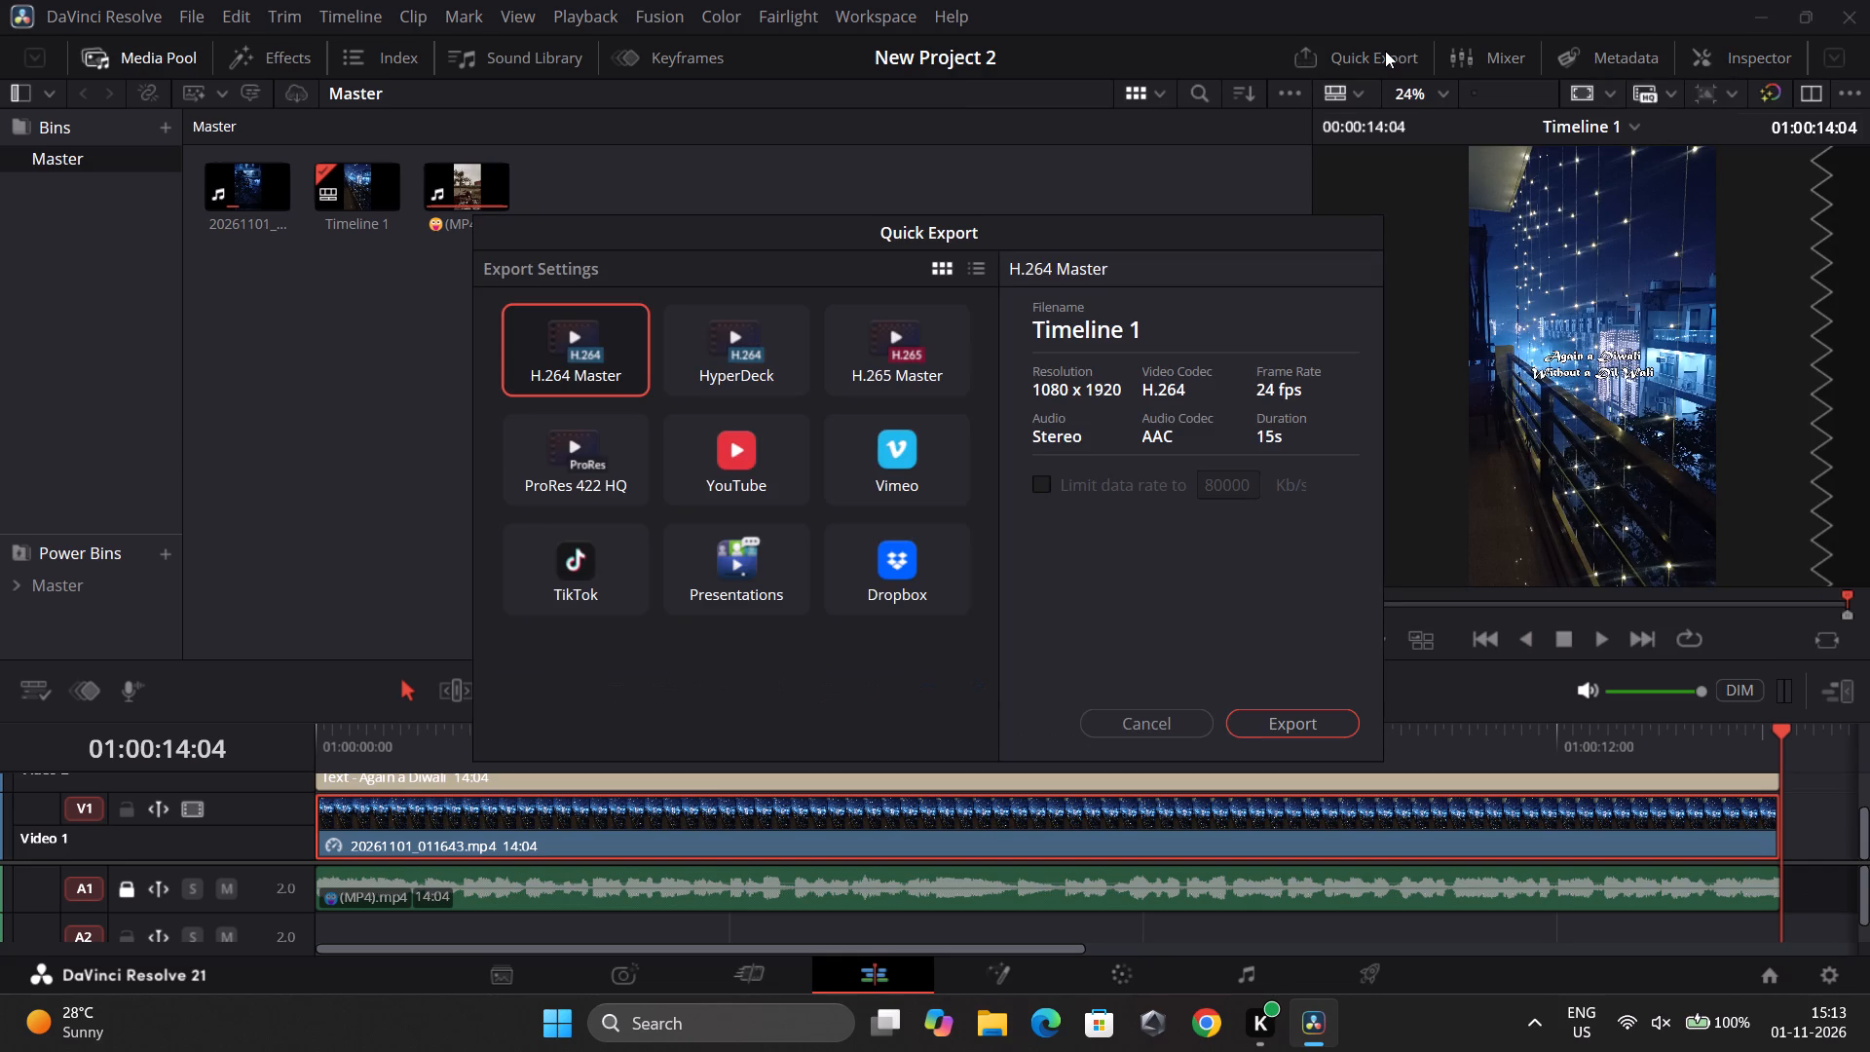
pyautogui.click(1324, 711)
pyautogui.click(1065, 622)
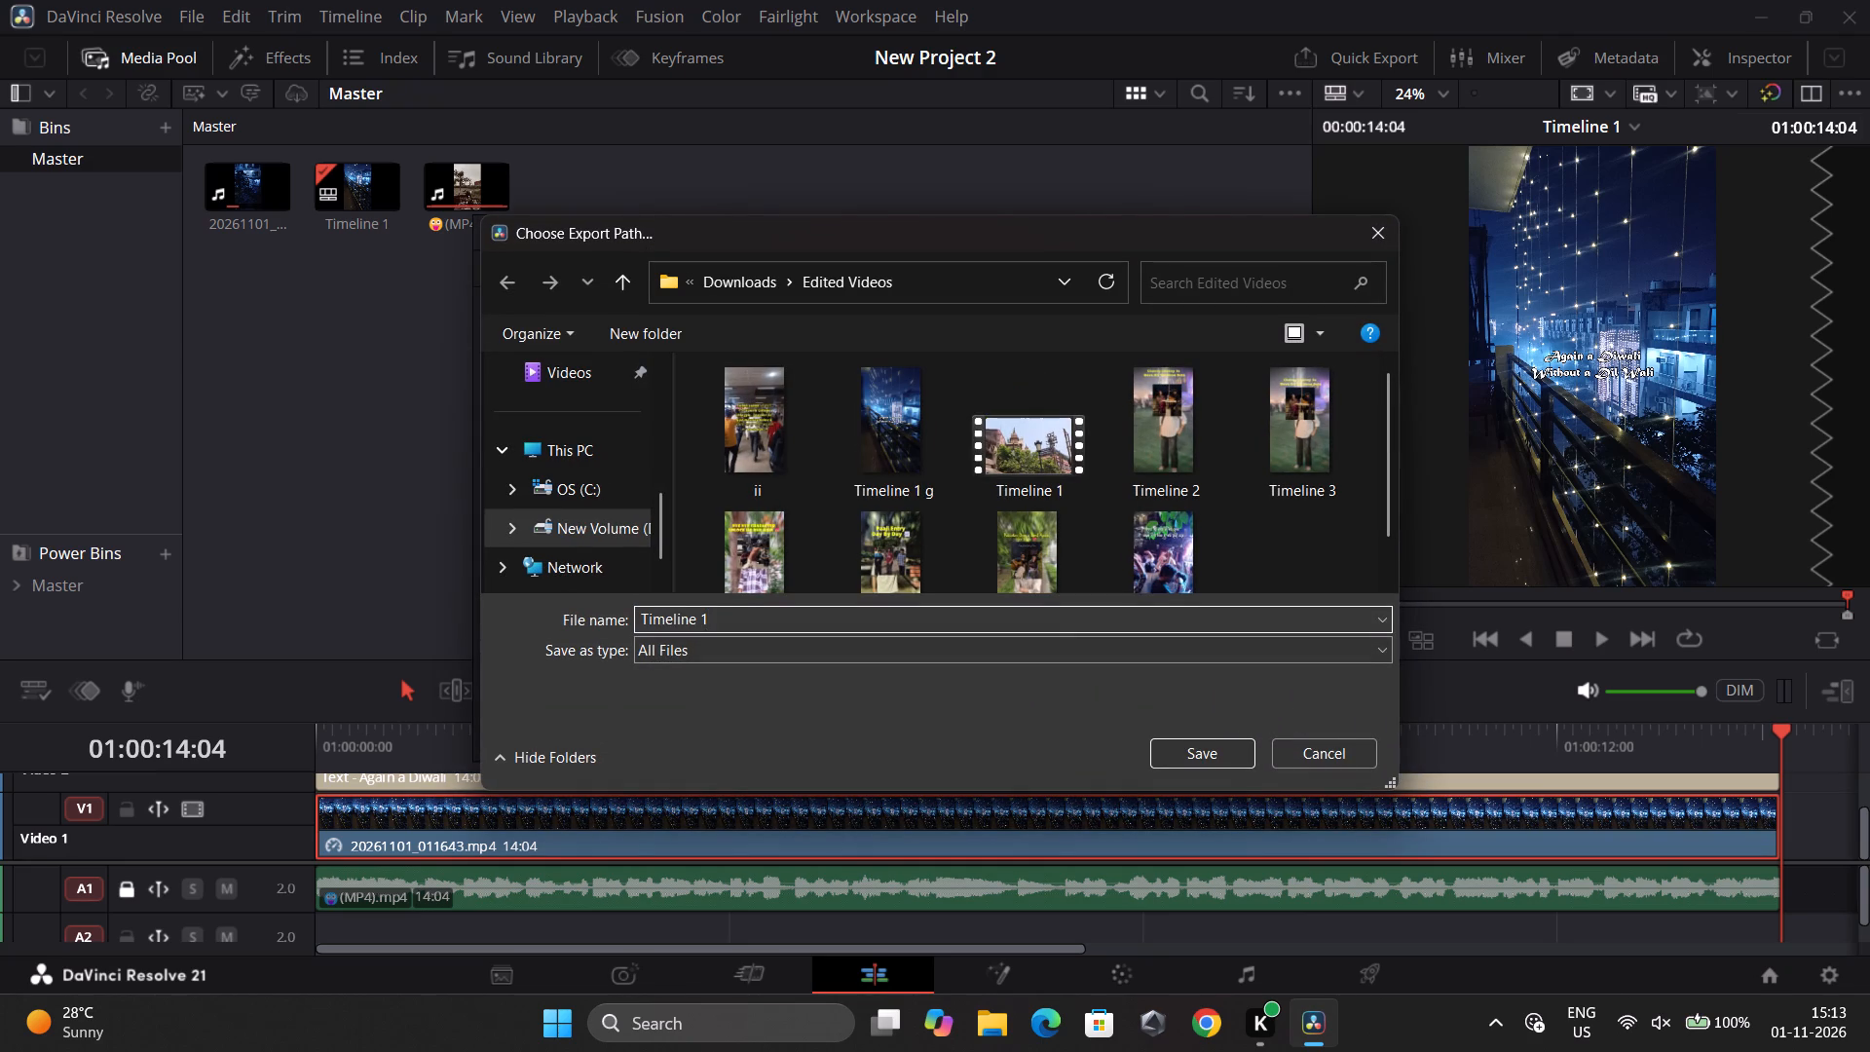
pyautogui.press('space')
pyautogui.press('h')
pyautogui.press('Return')
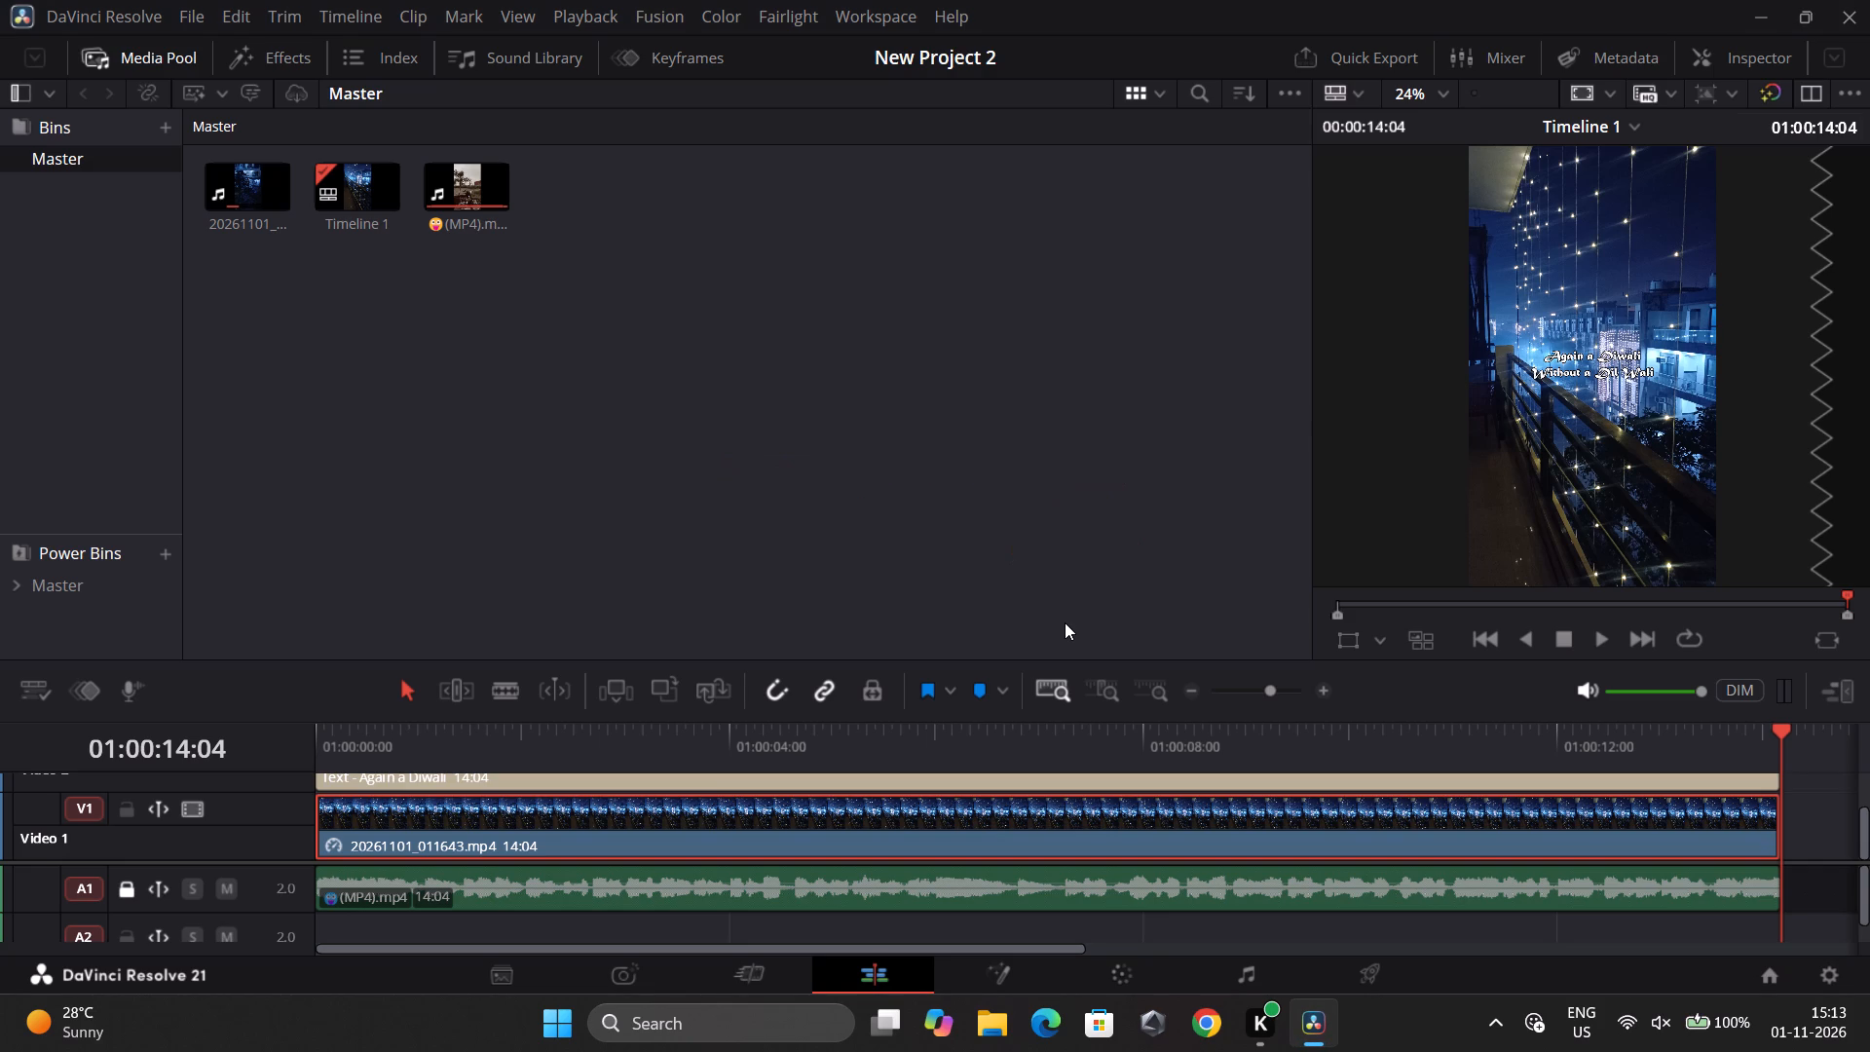
# Close the video editing application.
pyautogui.click(1867, 0)
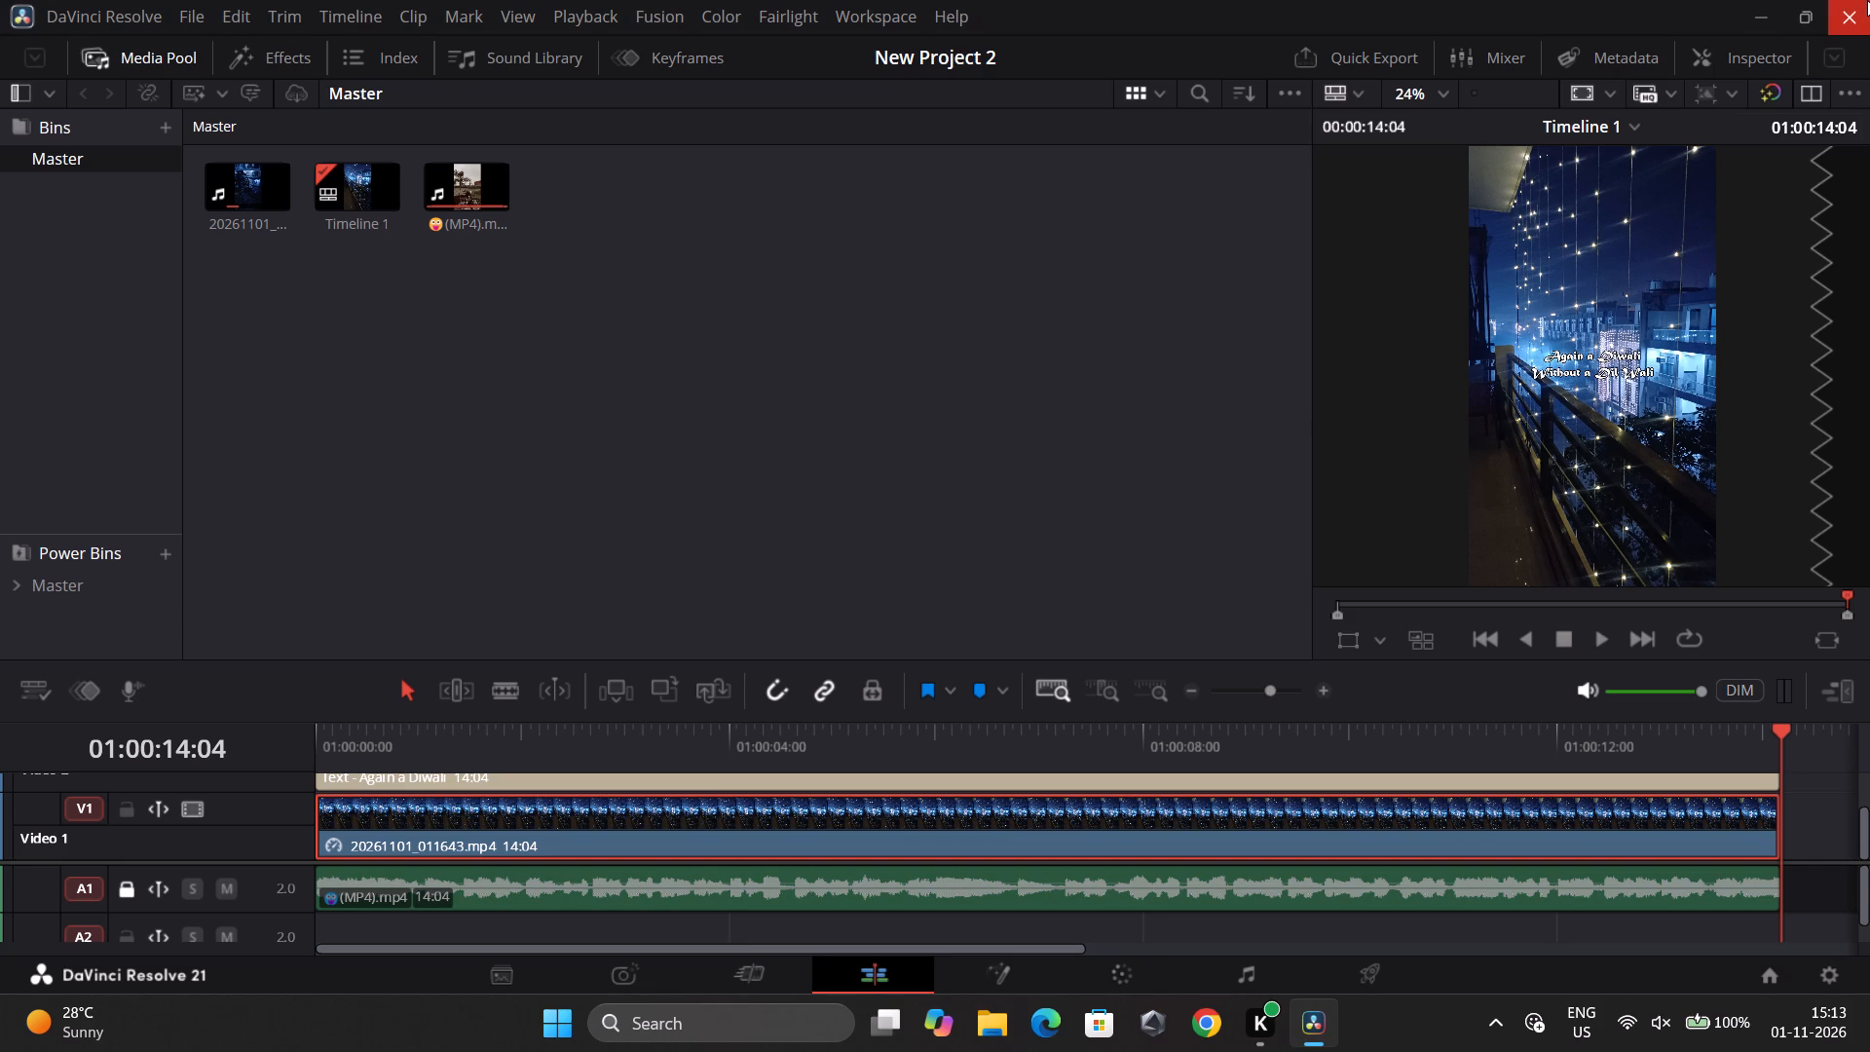